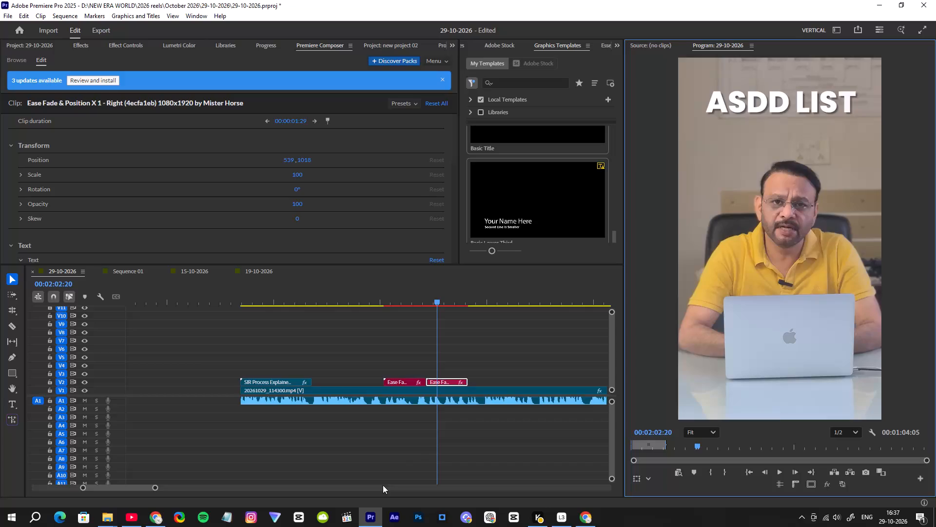
# Replace the text of the selected second title clip on V2 with "Absent".
pyautogui.scroll(-2, 170, 219)
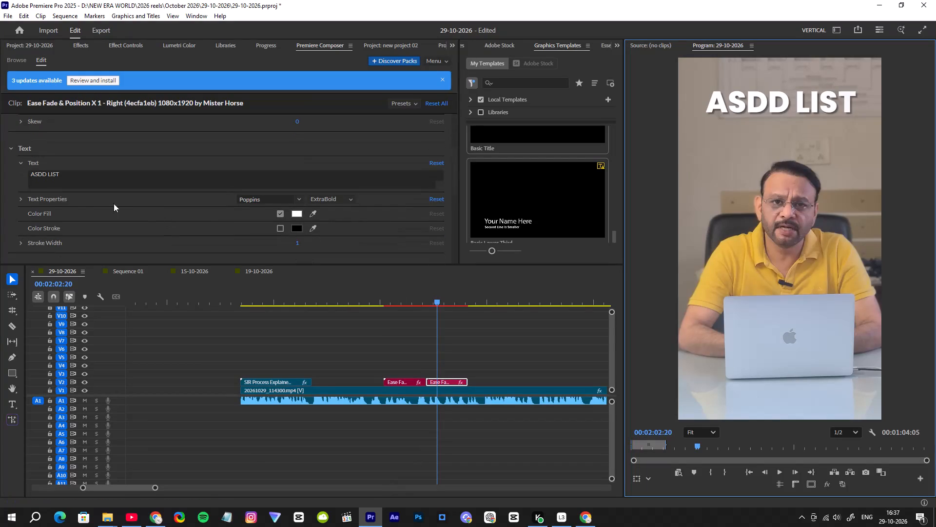
pyautogui.moveTo(70, 175); pyautogui.dragTo(20, 174)
pyautogui.hotkey('ctrl', 'v')
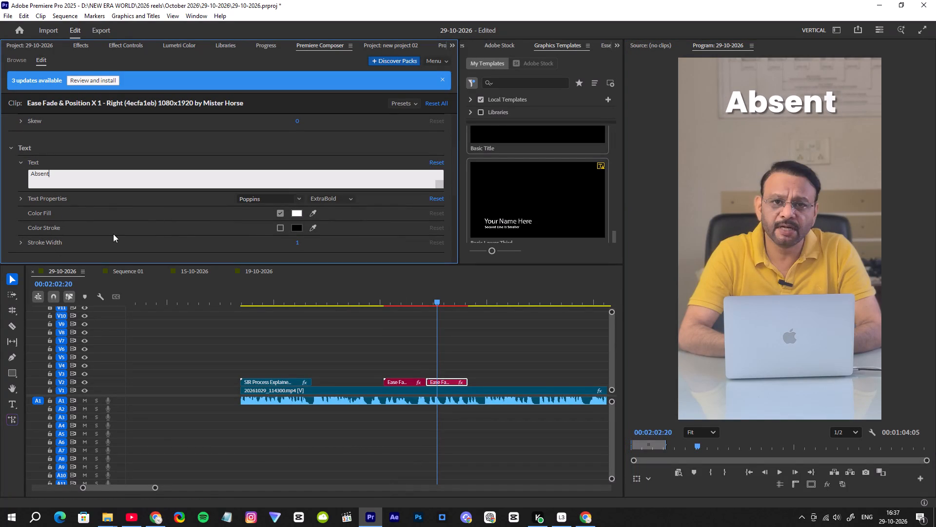
# Apply the All Caps style to the "Absent" title in its text properties.
pyautogui.scroll(-8, 161, 228)
pyautogui.scroll(2, 163, 225)
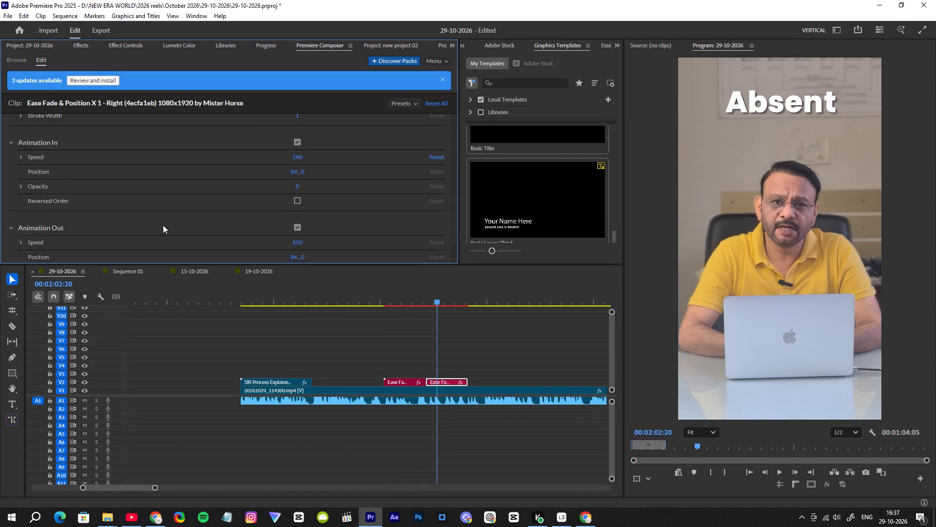
pyautogui.scroll(6, 163, 225)
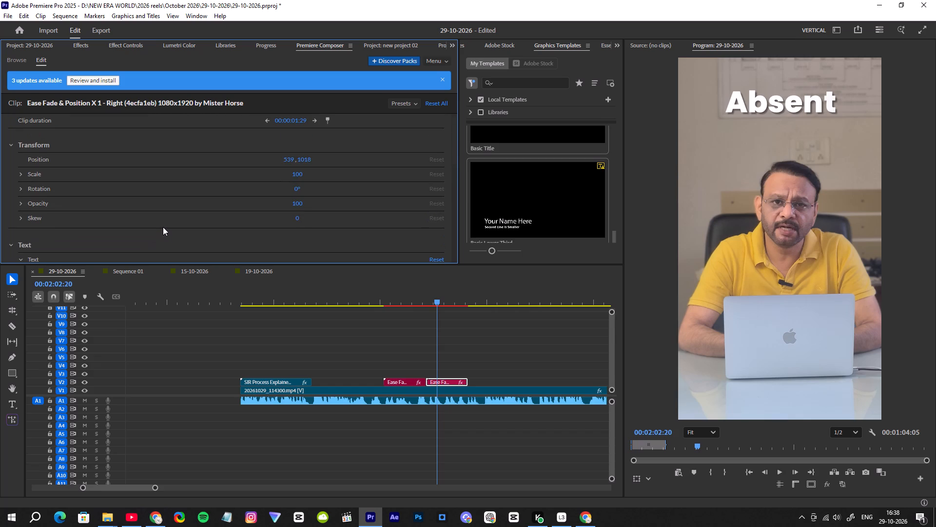
pyautogui.scroll(-2, 163, 227)
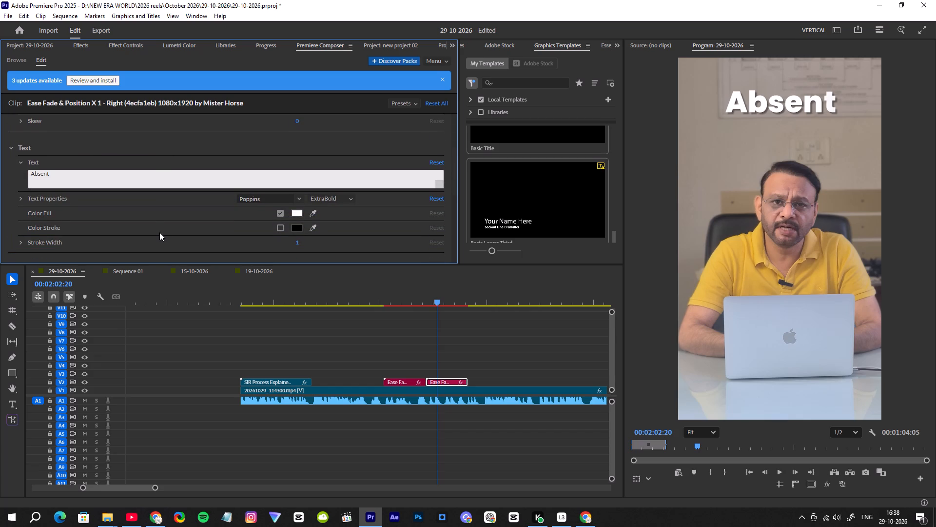
pyautogui.scroll(-1, 159, 232)
pyautogui.scroll(1, 159, 232)
pyautogui.click(20, 200)
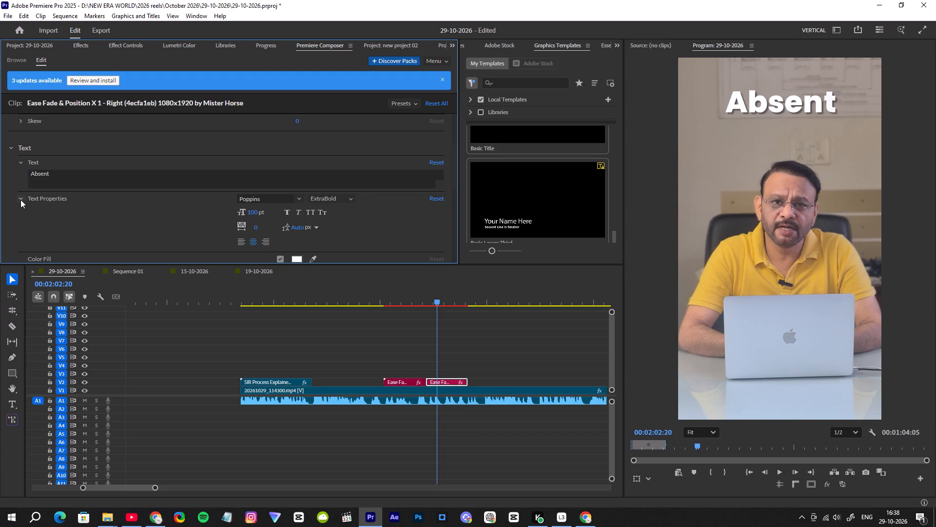
pyautogui.click(308, 213)
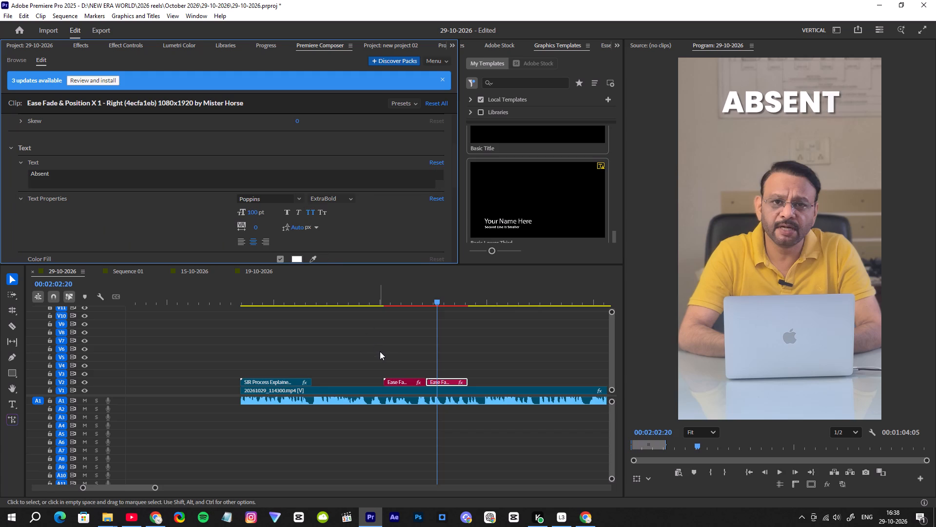
# Review the title timing and duplicate the "Absent" clip on V2, starting the copy at 00:02:02:29 over the original's remaining part.
pyautogui.moveTo(420, 297); pyautogui.dragTo(416, 302)
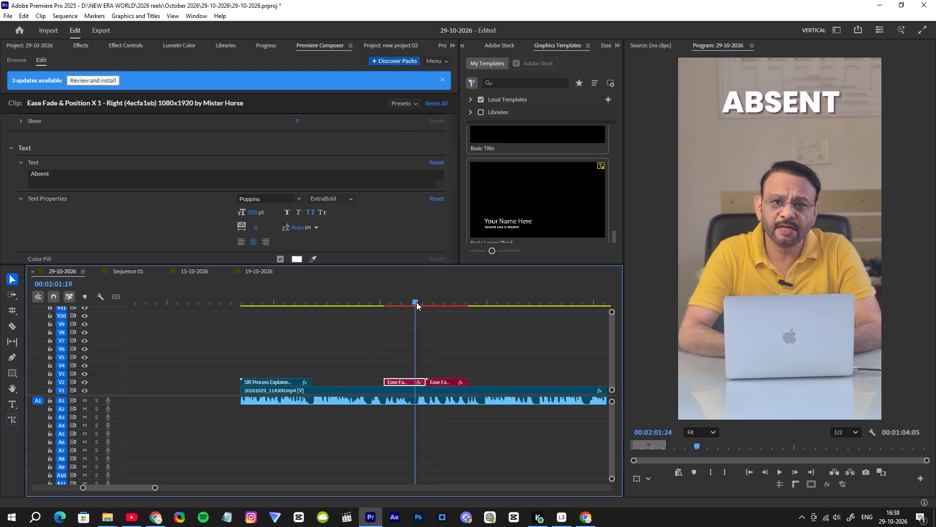
pyautogui.moveTo(416, 302); pyautogui.dragTo(381, 310)
pyautogui.press('space')
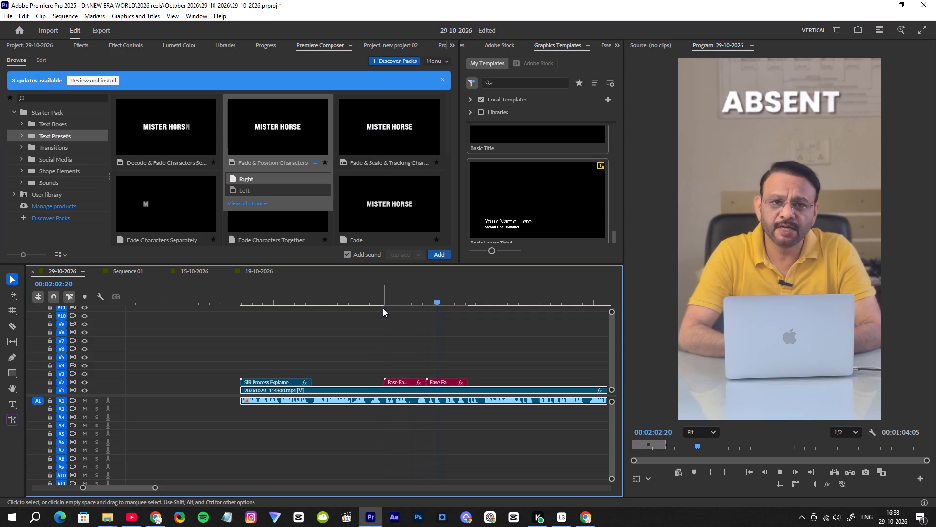
pyautogui.press('space')
pyautogui.press('space')
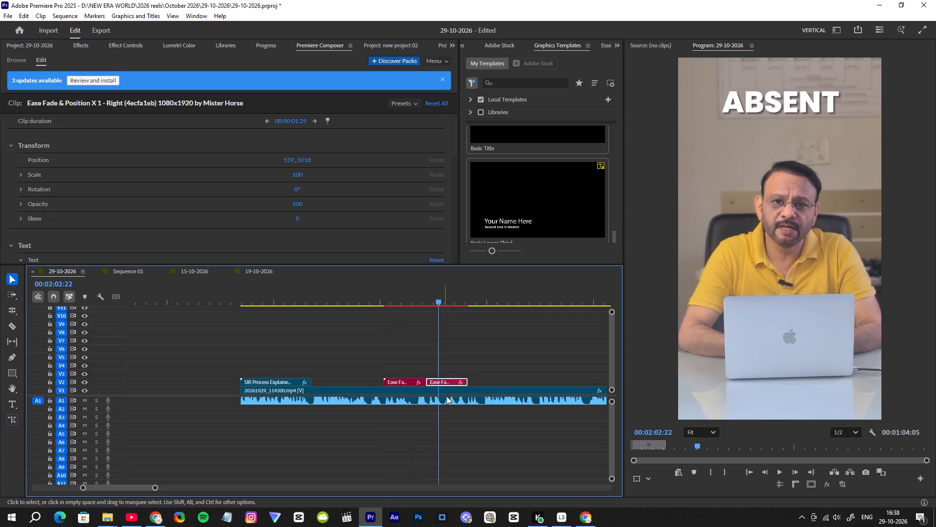
pyautogui.press('space')
pyautogui.click(445, 305)
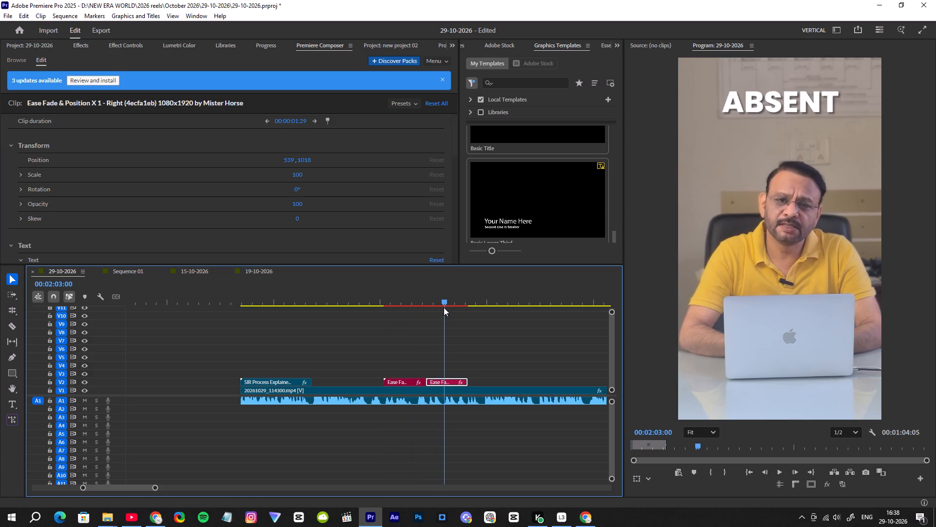
pyautogui.click(447, 381)
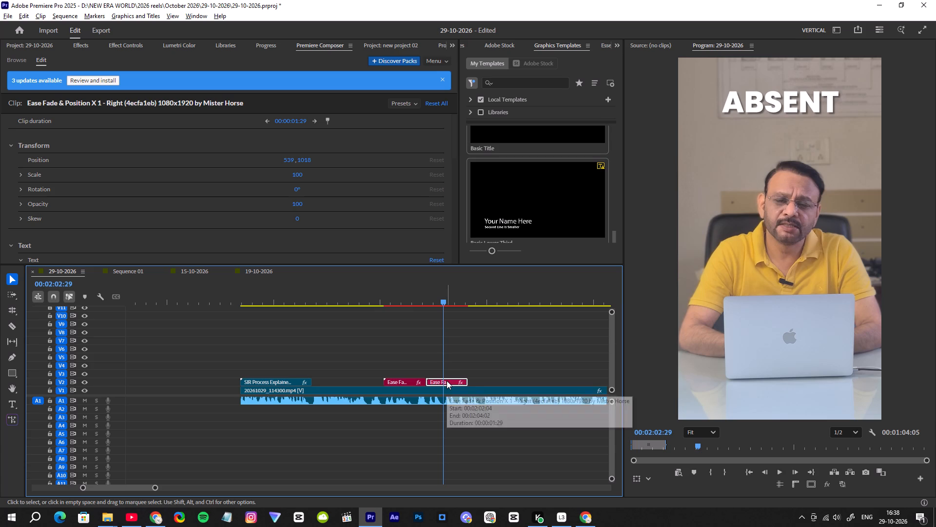
pyautogui.keyDown('alt'); pyautogui.moveTo(447, 381); pyautogui.dragTo(463, 382); pyautogui.keyUp('alt')
pyautogui.click(427, 293)
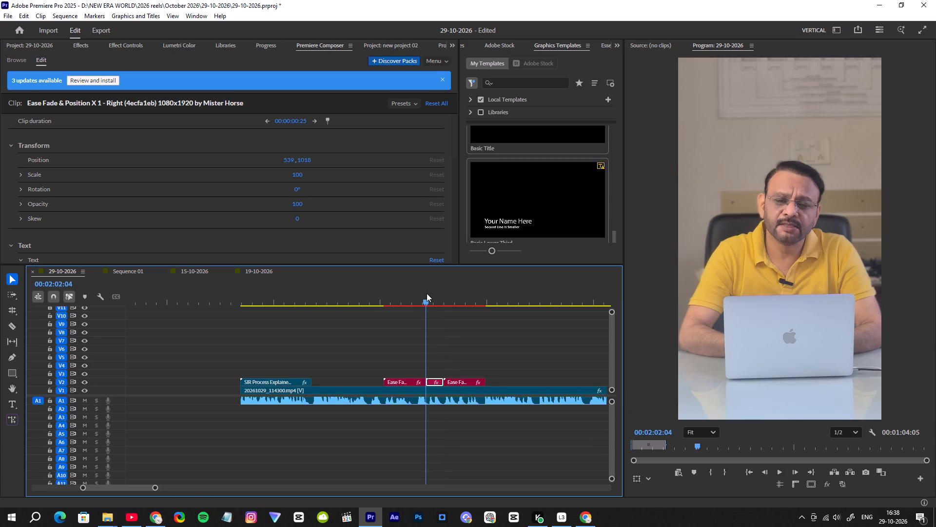
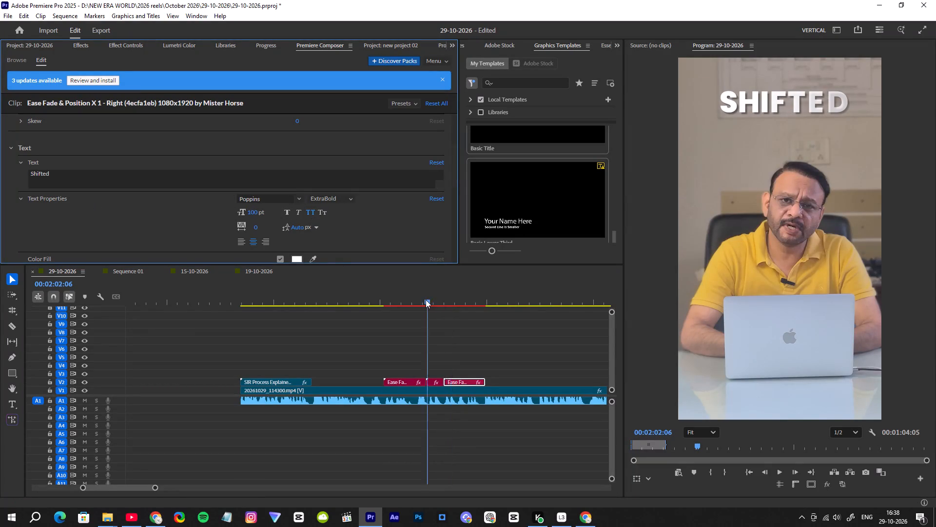
# Play the sequence from 00:02:02:06 to check the timing of the V2 keyword titles against the speech.
pyautogui.press('space')
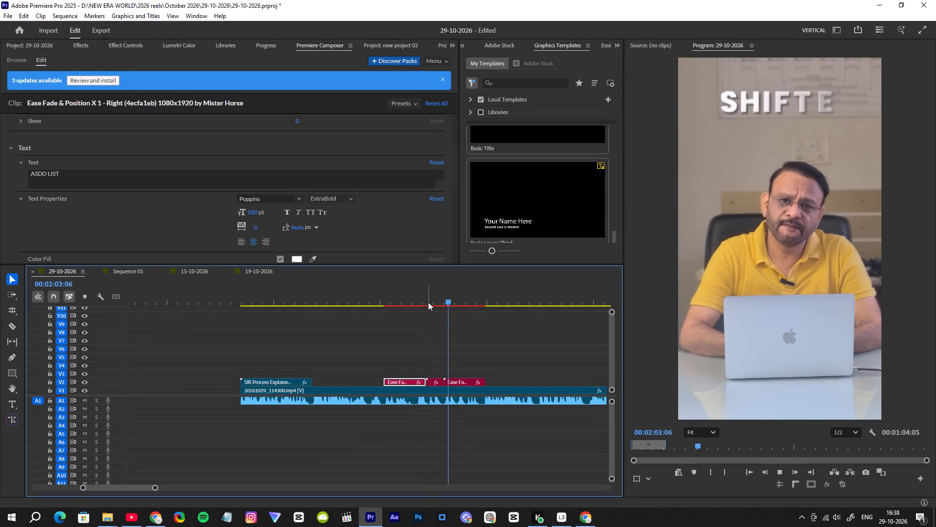
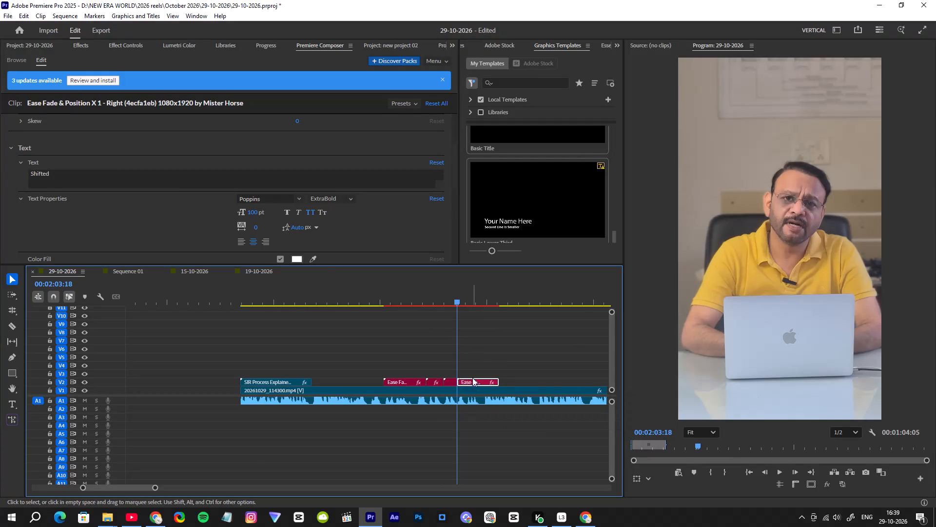
# Replace the text of the last V2 keyword title with "Dead".
pyautogui.moveTo(72, 178); pyautogui.dragTo(14, 173)
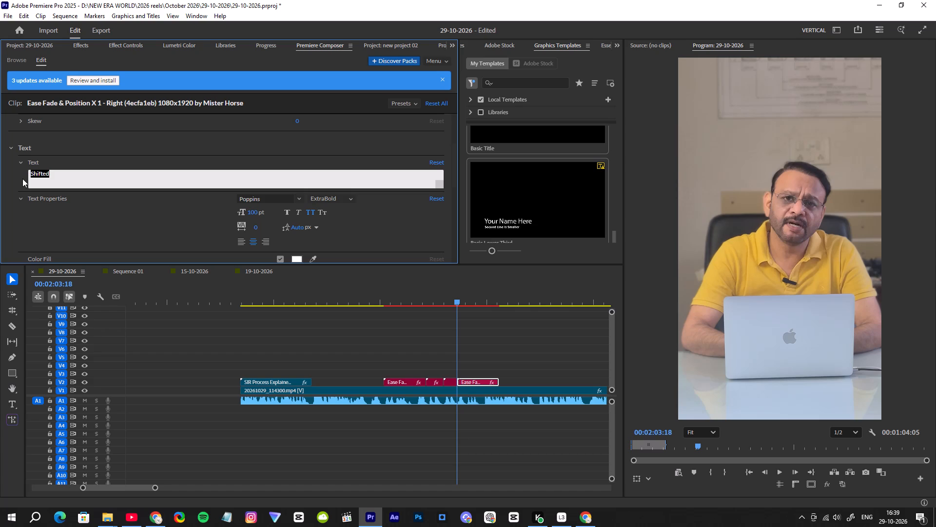
pyautogui.hotkey('ctrl', 'v')
# Check the DEAD title against the speech and shift it forward on V2 toward its spoken cue at 00:02:04:02.
pyautogui.click(424, 299)
pyautogui.press('space')
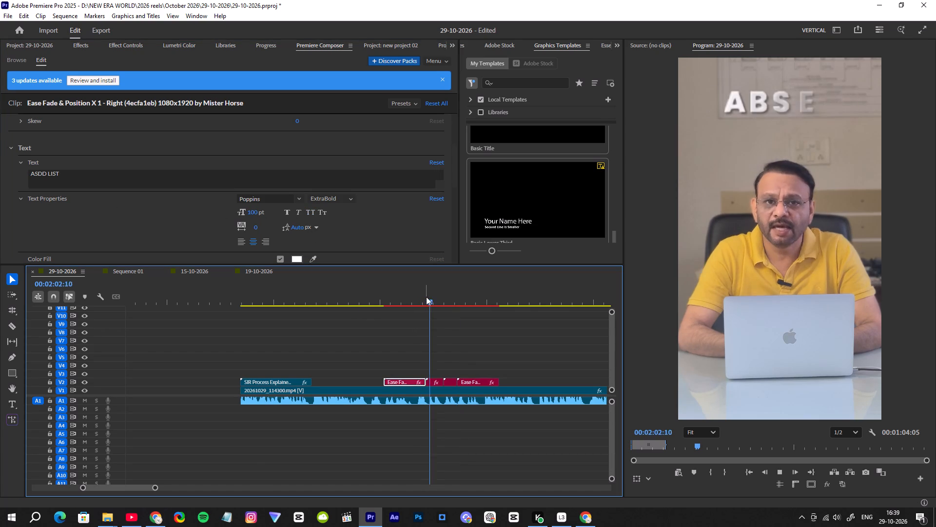
pyautogui.press('space')
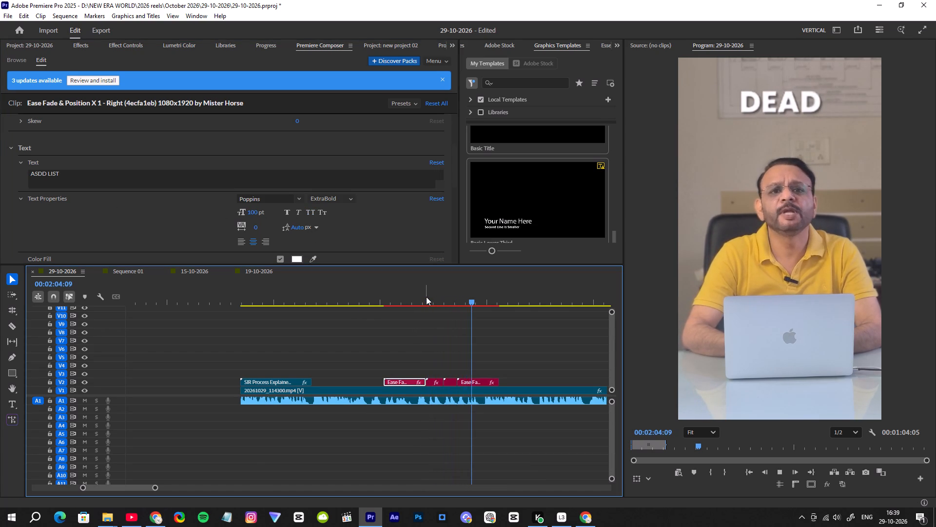
pyautogui.click(468, 298)
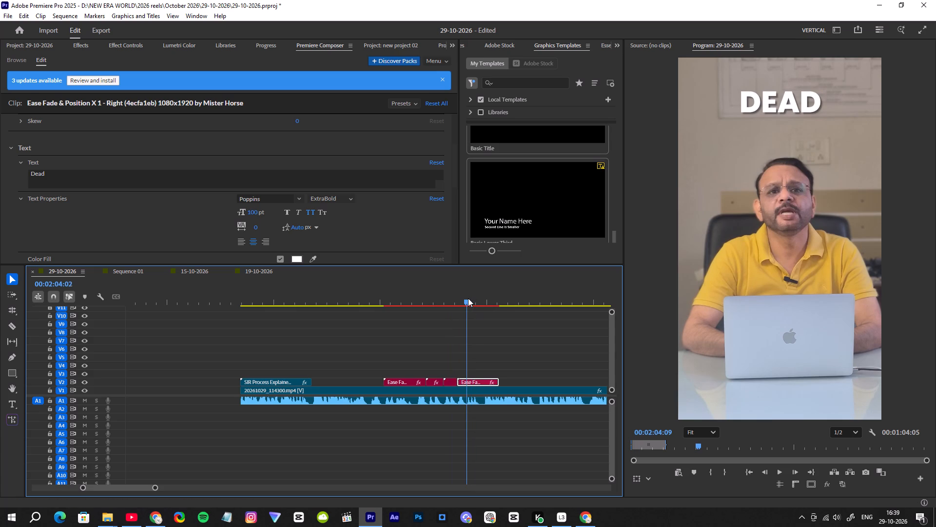
pyautogui.press('space')
pyautogui.press('space')
pyautogui.moveTo(477, 300); pyautogui.dragTo(469, 308)
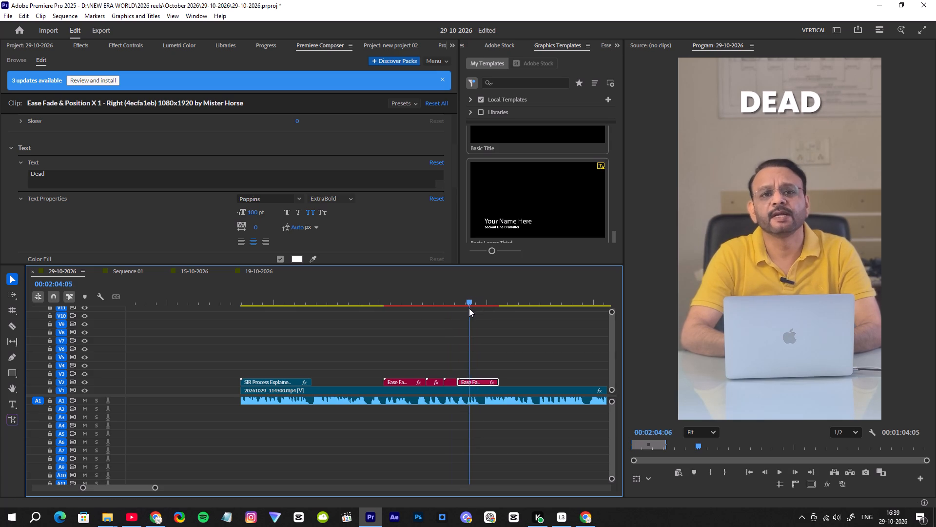
pyautogui.moveTo(469, 308); pyautogui.dragTo(467, 310)
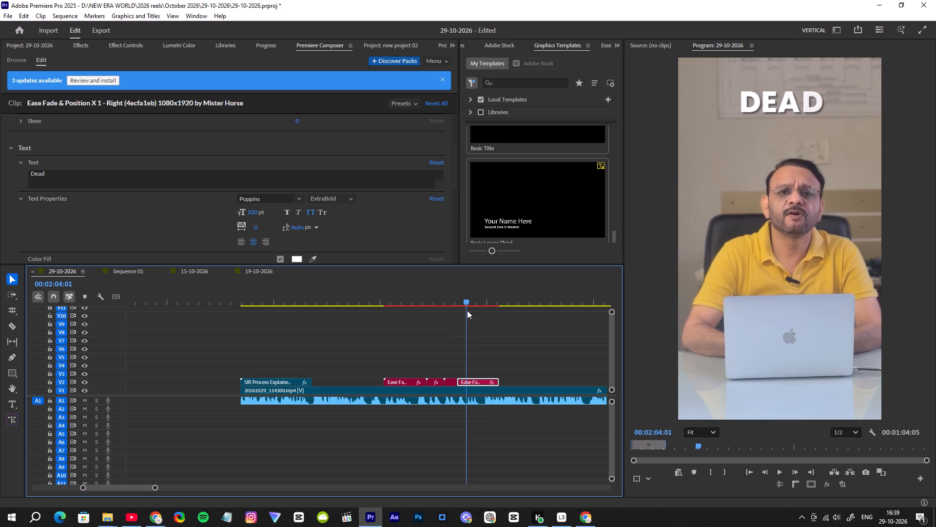
pyautogui.moveTo(467, 310); pyautogui.dragTo(468, 312)
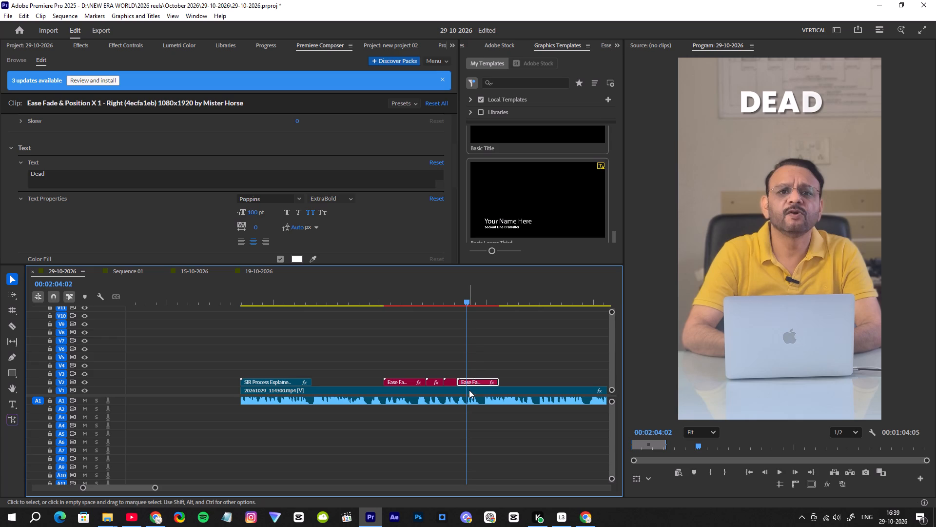
pyautogui.keyDown('alt'); pyautogui.moveTo(474, 380); pyautogui.dragTo(480, 381); pyautogui.keyUp('alt')
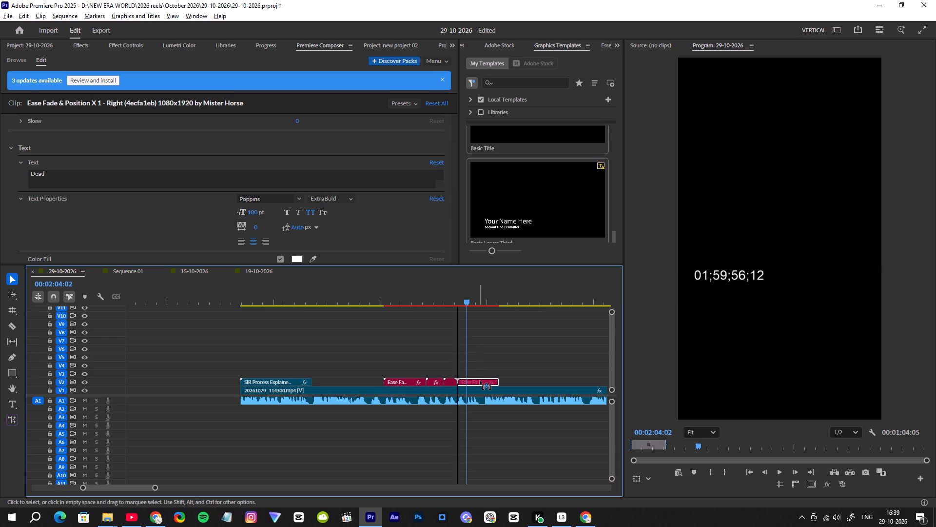
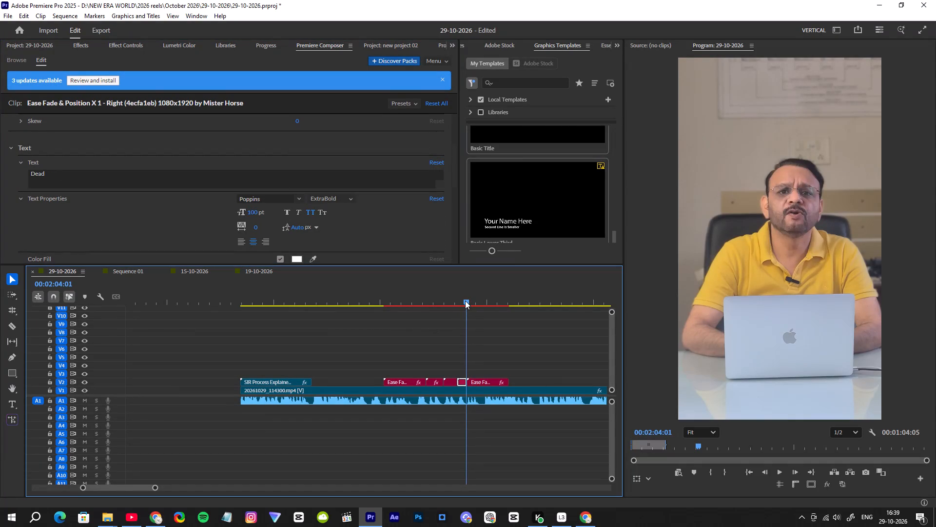
# Trim the end of the DUPLICATE title on V2 to just after 00:02:04:25, matching the spoken word.
pyautogui.press('space')
pyautogui.press('space')
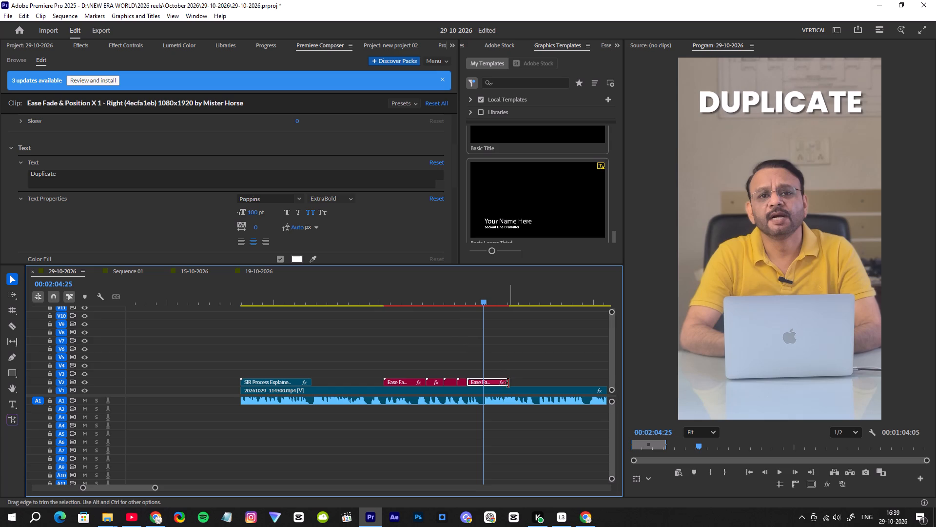
pyautogui.moveTo(508, 383); pyautogui.dragTo(487, 393)
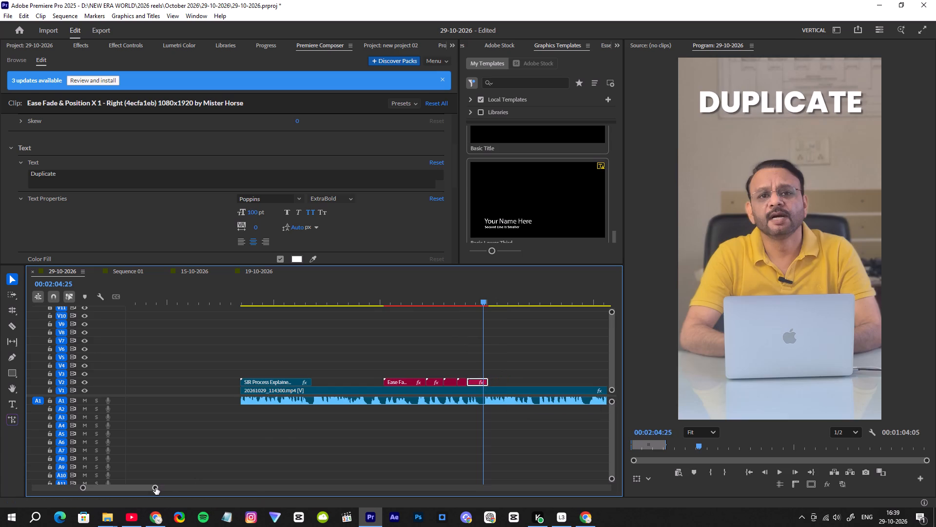
pyautogui.moveTo(156, 487); pyautogui.dragTo(130, 488)
pyautogui.moveTo(406, 383); pyautogui.dragTo(388, 391)
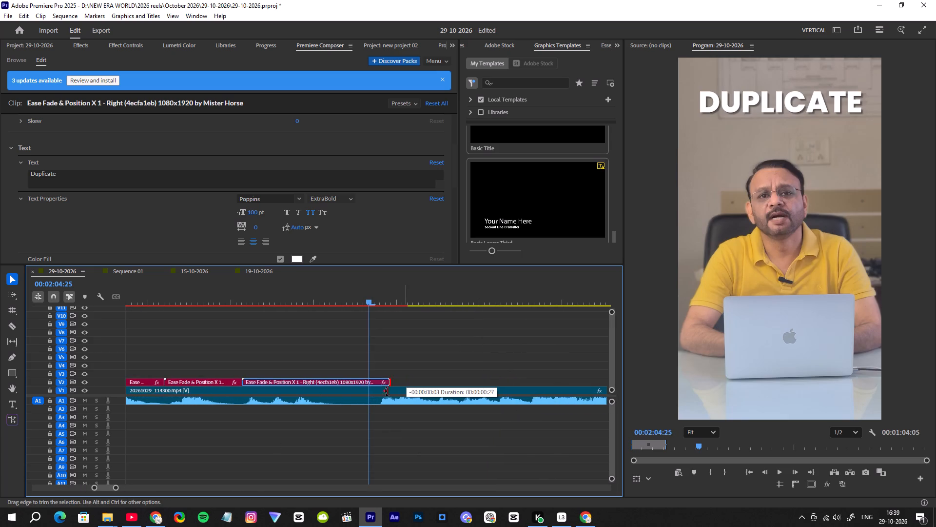
pyautogui.moveTo(388, 391); pyautogui.dragTo(374, 406)
pyautogui.press('space')
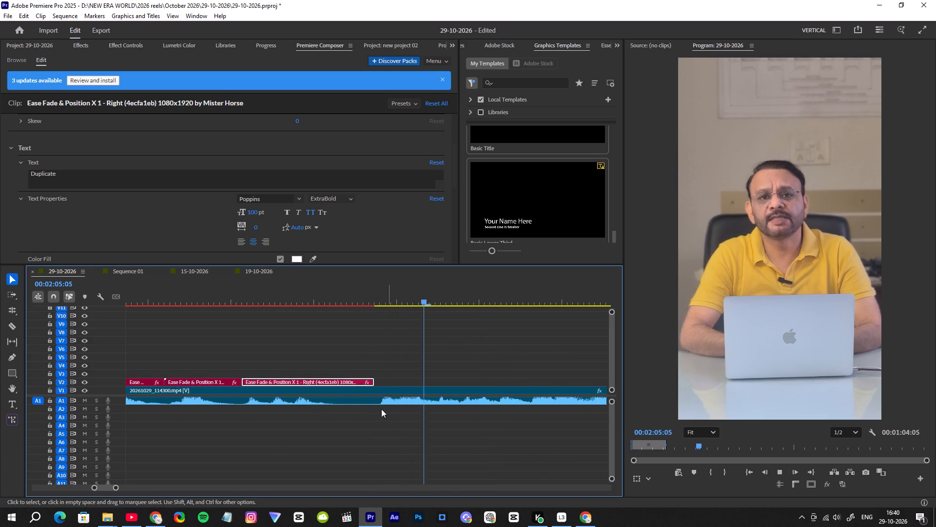
pyautogui.press('space')
# Play back the run of V2 keyword titles against the speech to check their timing through DUPLICATE.
pyautogui.moveTo(114, 489); pyautogui.dragTo(128, 490)
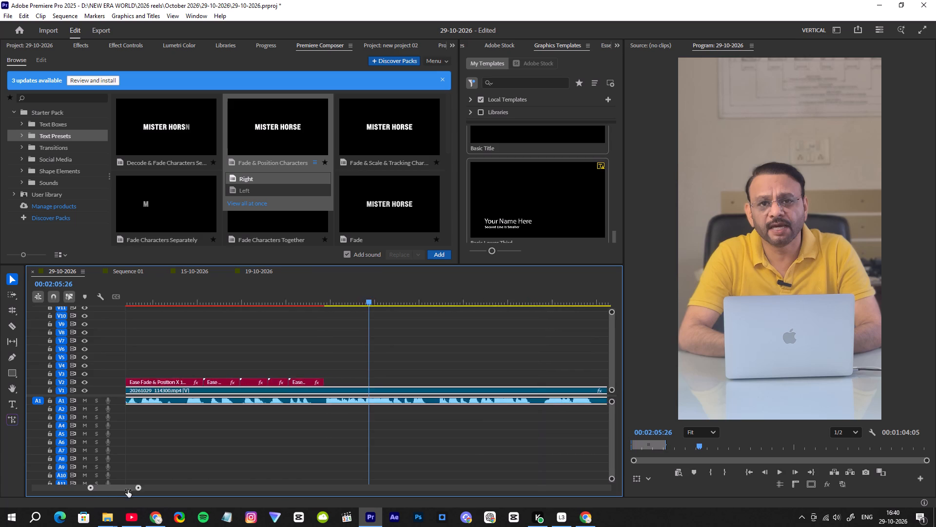
pyautogui.moveTo(128, 490); pyautogui.dragTo(176, 478)
pyautogui.click(325, 293)
pyautogui.press('space')
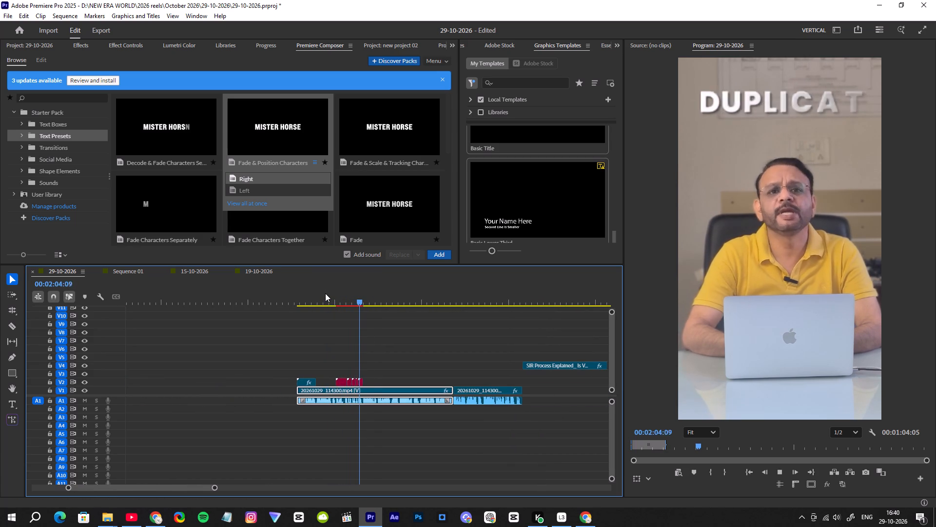
pyautogui.press('space')
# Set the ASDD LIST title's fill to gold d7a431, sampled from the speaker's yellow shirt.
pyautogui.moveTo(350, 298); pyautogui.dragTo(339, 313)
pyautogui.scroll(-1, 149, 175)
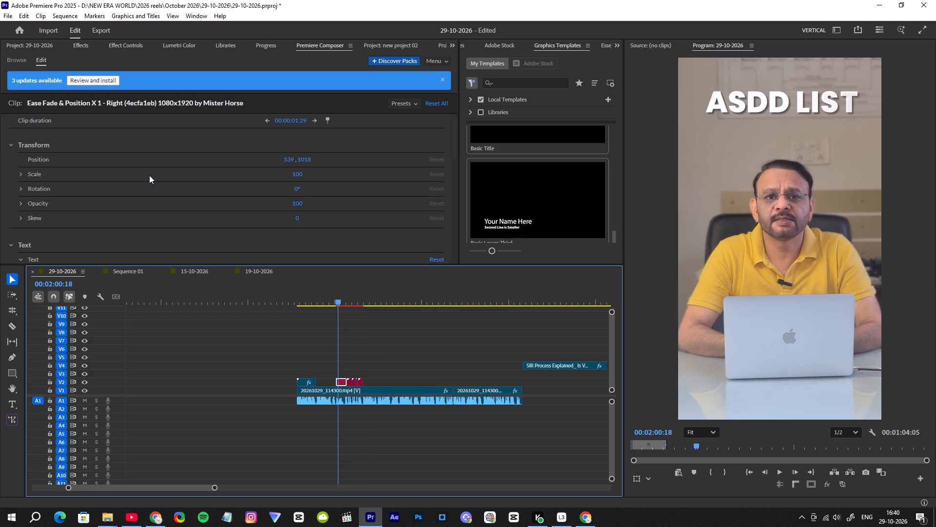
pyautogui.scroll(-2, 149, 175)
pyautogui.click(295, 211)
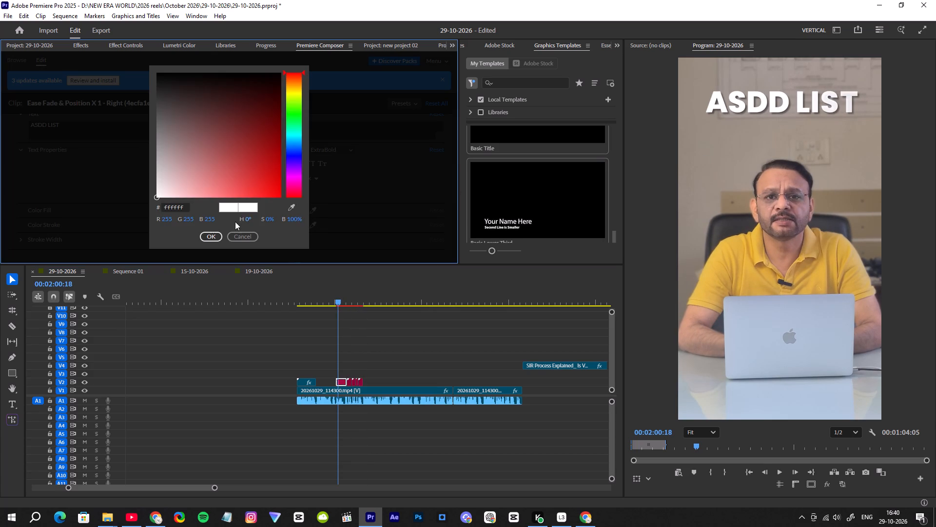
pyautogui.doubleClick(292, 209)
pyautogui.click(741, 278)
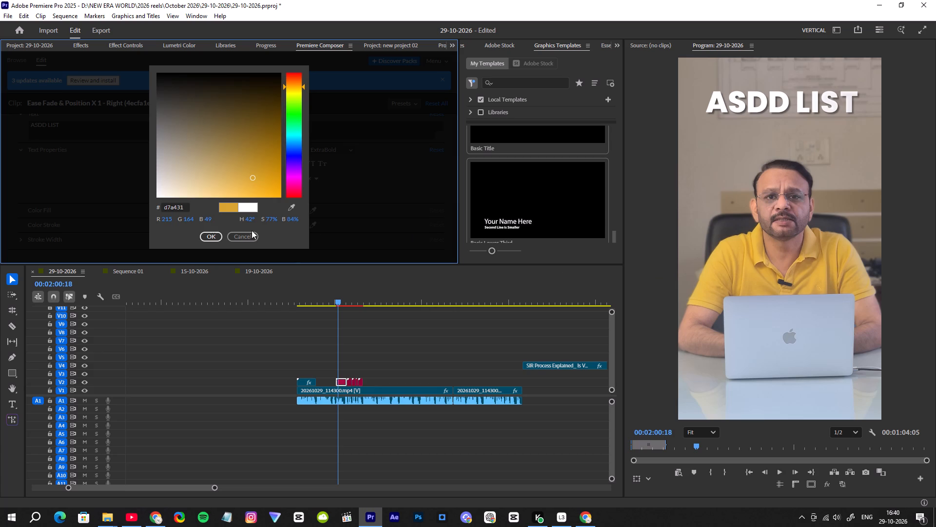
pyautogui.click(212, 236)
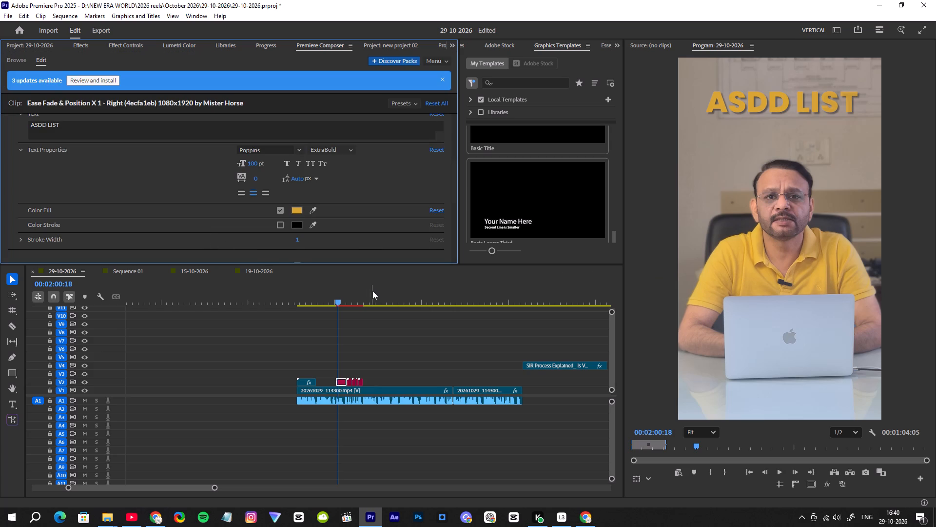
# Set the ASDD LIST title's colour fill to bright yellow f0ed28.
pyautogui.click(300, 212)
pyautogui.moveTo(254, 169); pyautogui.dragTo(230, 189)
pyautogui.moveTo(295, 83); pyautogui.dragTo(296, 91)
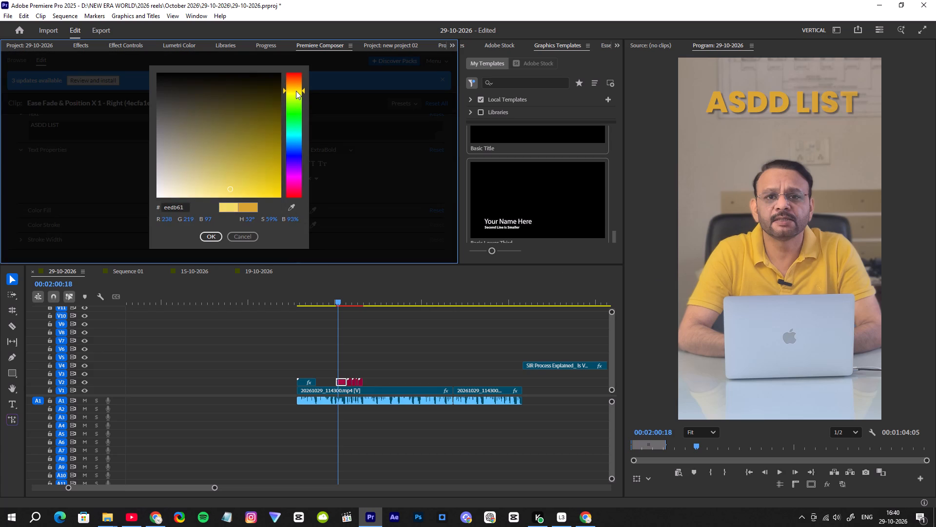
pyautogui.moveTo(296, 91); pyautogui.dragTo(296, 93)
pyautogui.moveTo(247, 167); pyautogui.dragTo(260, 190)
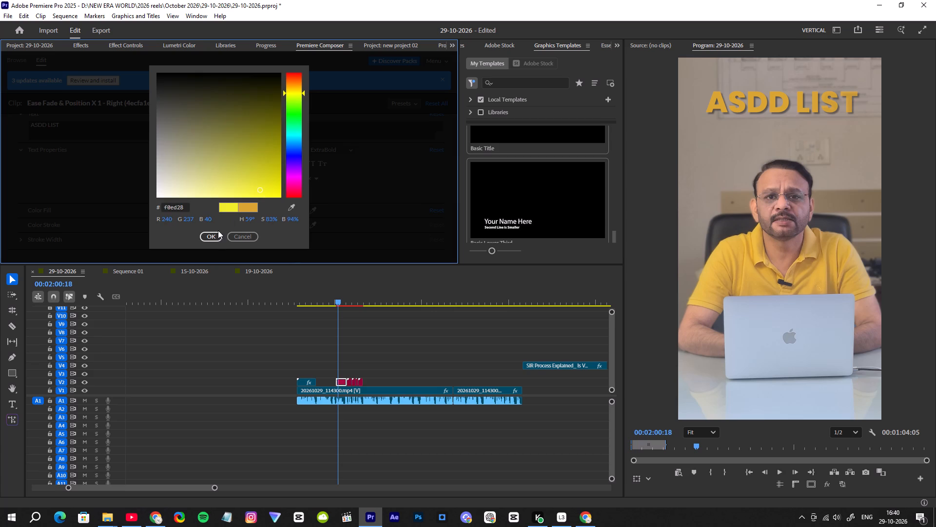
pyautogui.click(215, 236)
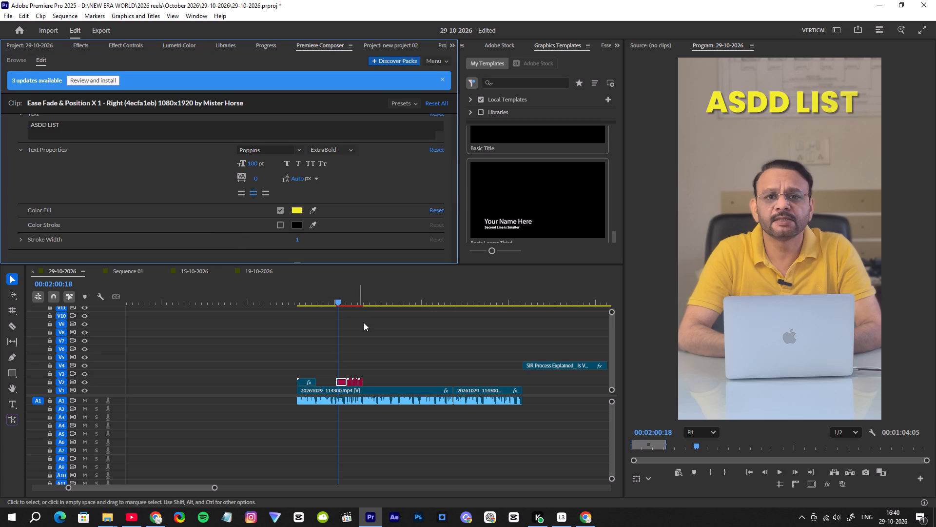
# Review the V2 keyword titles in playback at Full preview resolution, then restore the resolution to 1/2.
pyautogui.click(332, 300)
pyautogui.press('space')
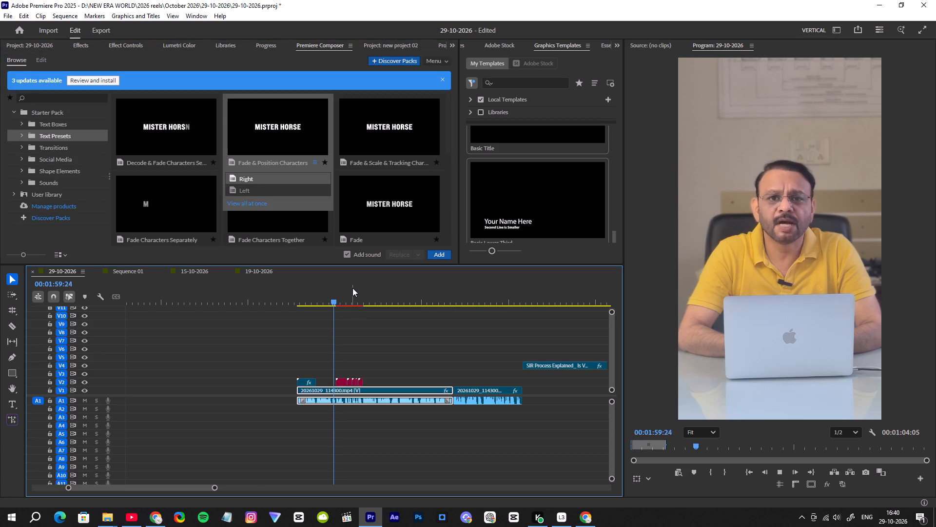
pyautogui.press('space')
pyautogui.click(847, 431)
pyautogui.click(844, 452)
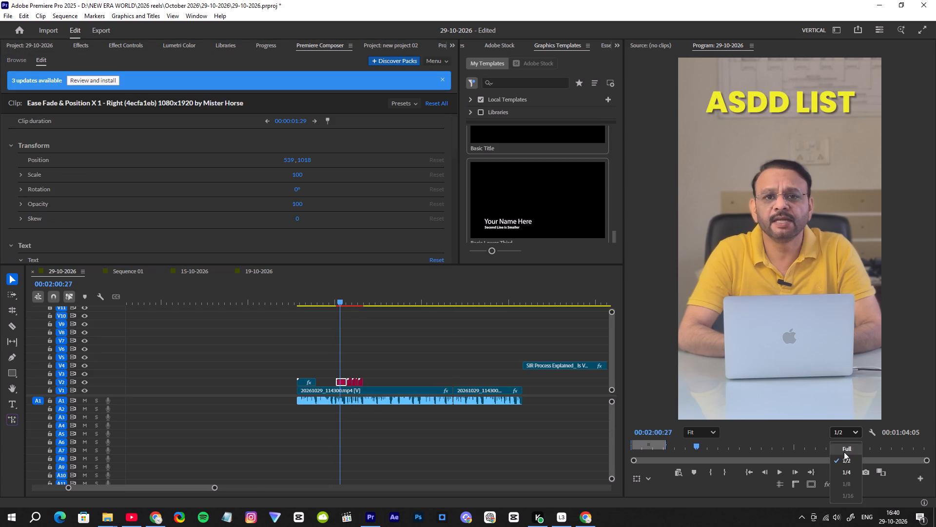
pyautogui.click(338, 299)
pyautogui.press('space')
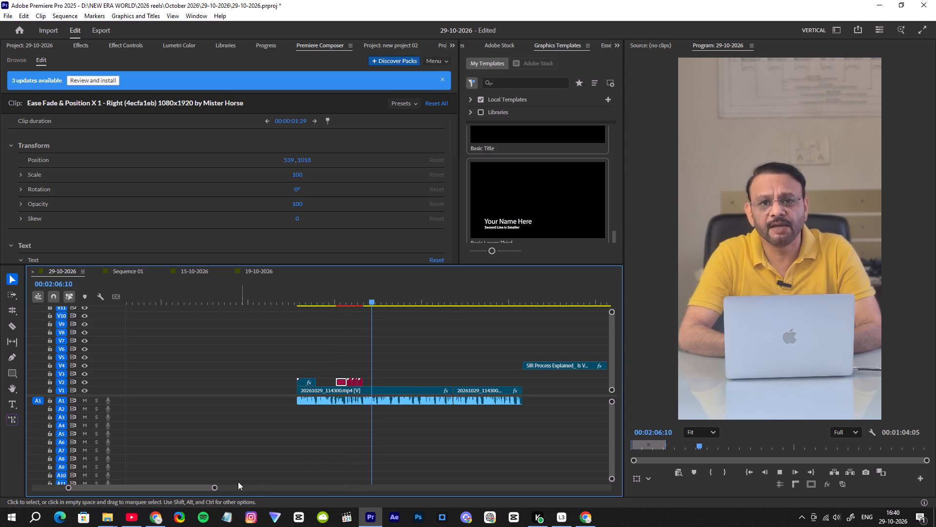
pyautogui.press('space')
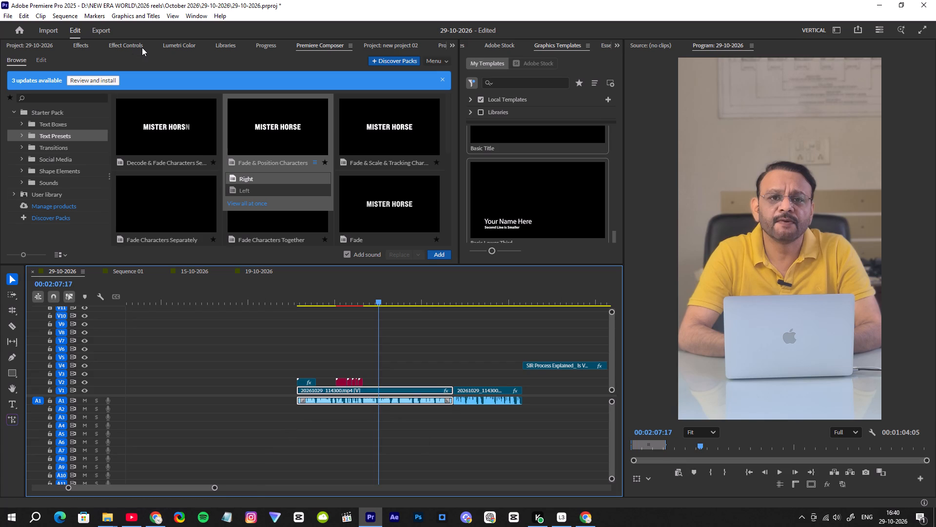
pyautogui.click(844, 430)
pyautogui.click(845, 463)
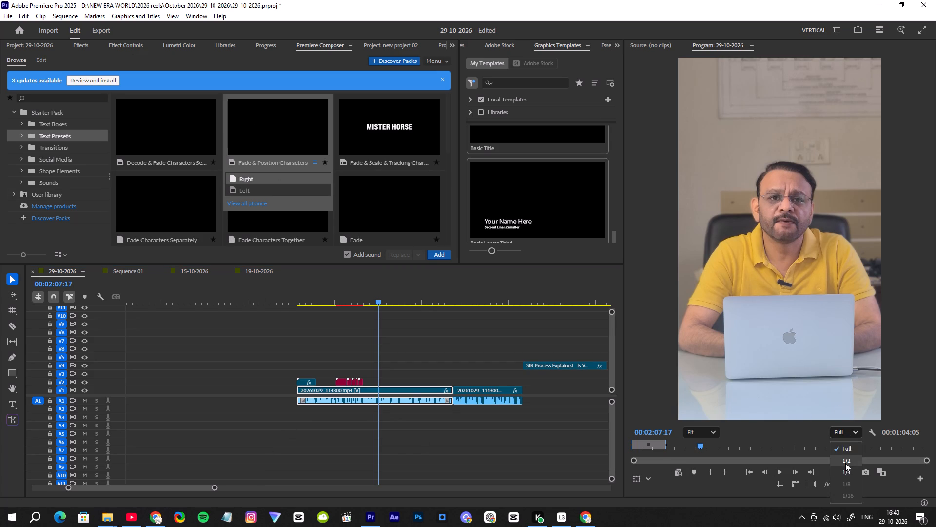
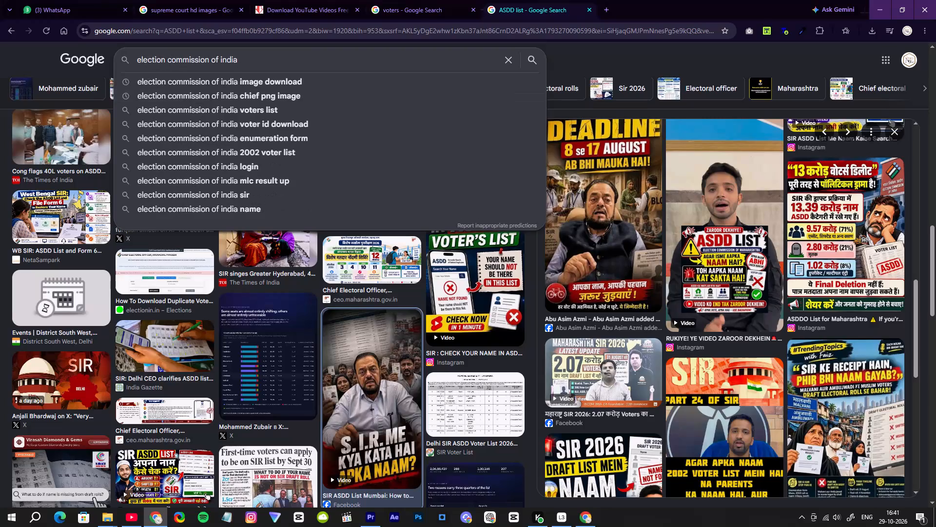
# Search Google Images for "election commission of india say fill the form 6" and look through the image results.
pyautogui.write('ay')
pyautogui.press('space')
pyautogui.write('fill the')
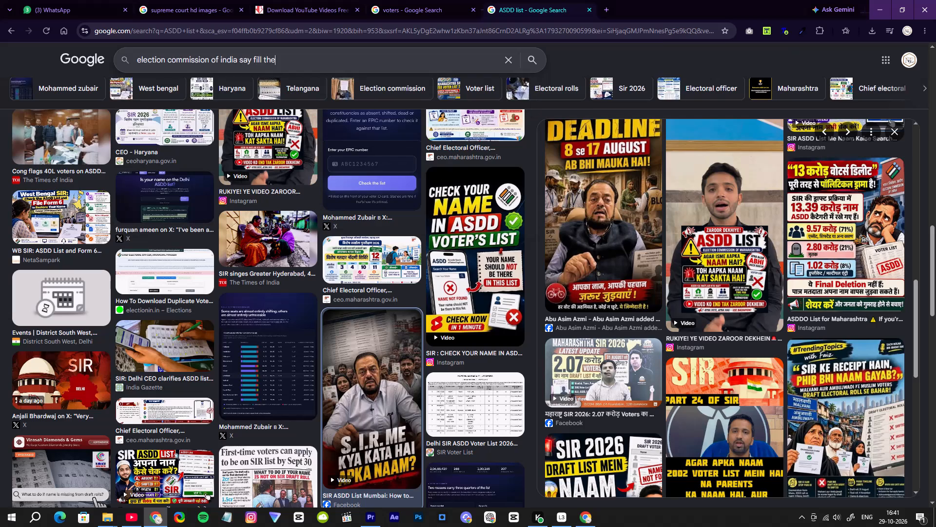
pyautogui.press('space')
pyautogui.write('fo')
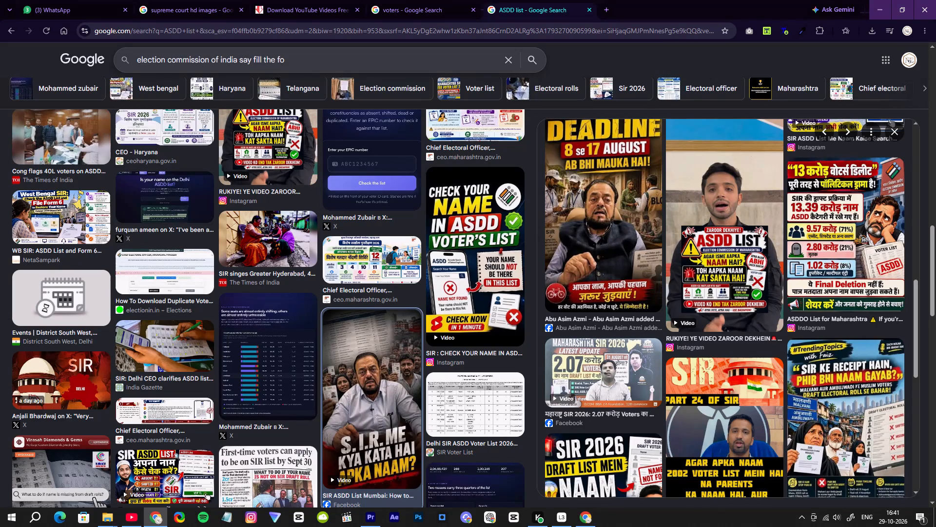
pyautogui.write('rm')
pyautogui.press('space')
pyautogui.press('6')
pyautogui.press('Return')
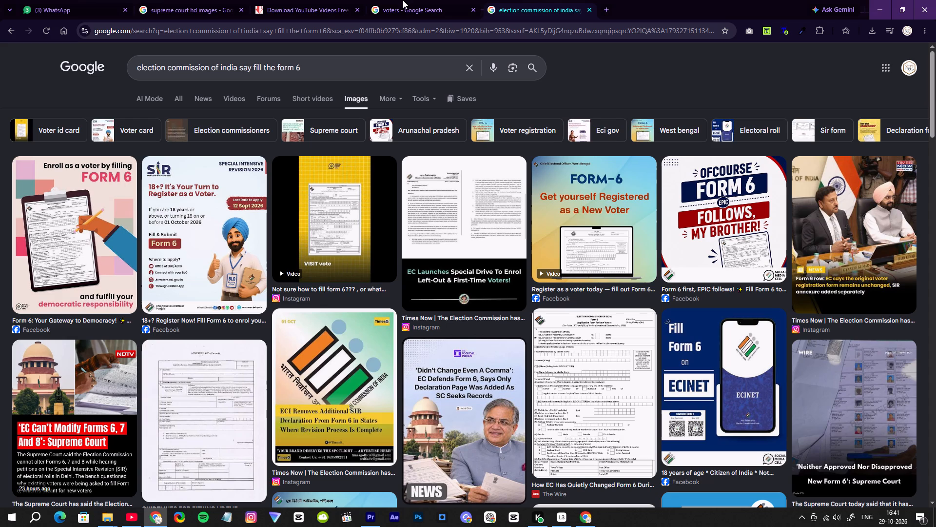
pyautogui.scroll(-4, 567, 371)
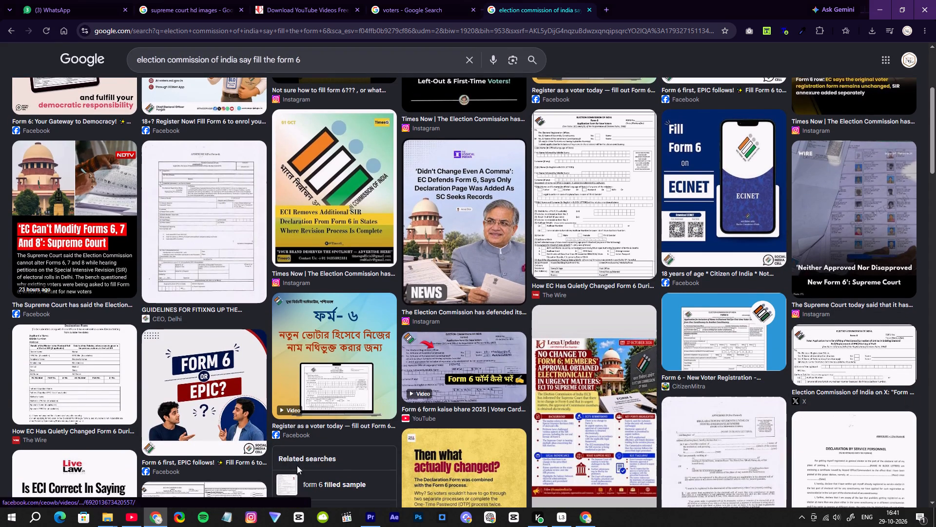
# Switch to YouTube and replace the previous search with one for "election commissioners video".
pyautogui.click(133, 520)
pyautogui.moveTo(398, 22); pyautogui.dragTo(358, 21)
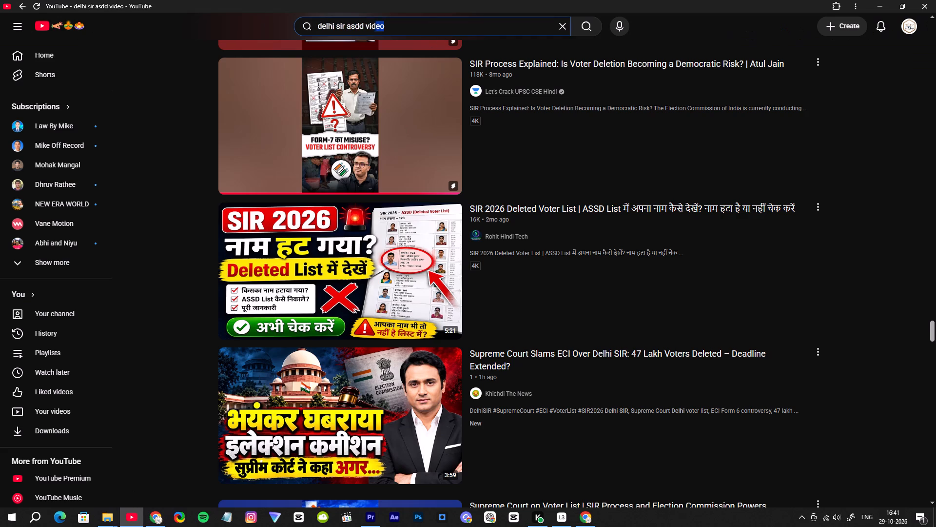
pyautogui.moveTo(358, 21); pyautogui.dragTo(264, 21)
pyautogui.write('ele')
pyautogui.write('ctio')
pyautogui.press('space')
pyautogui.press('BackSpace')
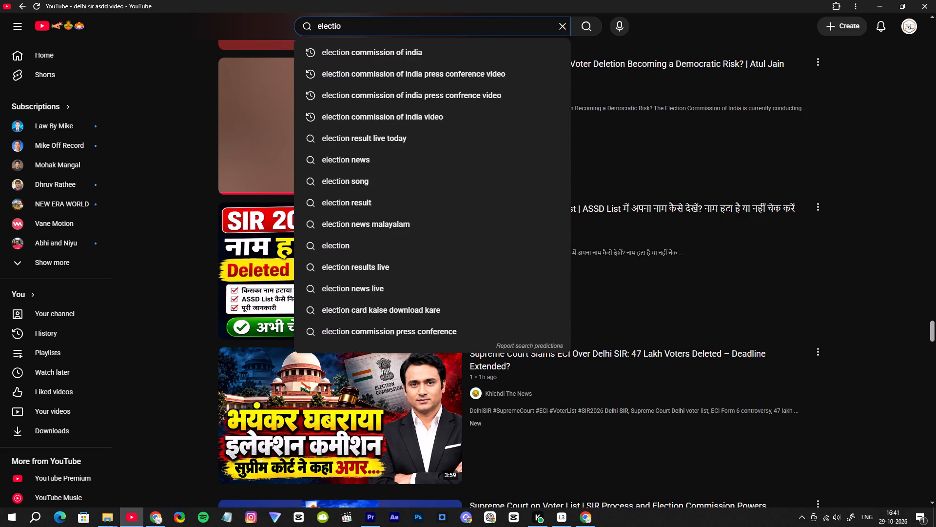
pyautogui.write('m')
pyautogui.press('space')
pyautogui.press('BackSpace')
pyautogui.press('BackSpace')
pyautogui.write('n c')
pyautogui.write('ommisi')
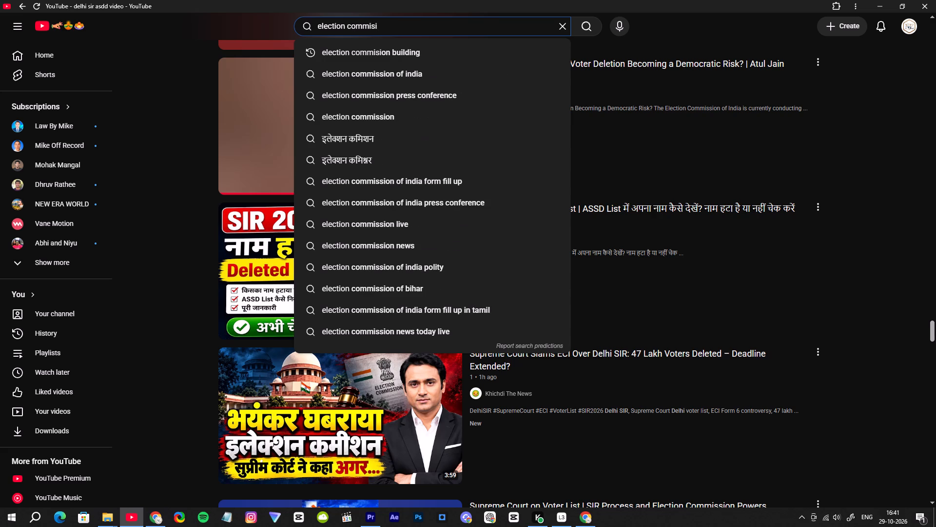
pyautogui.press('BackSpace')
pyautogui.press('BackSpace')
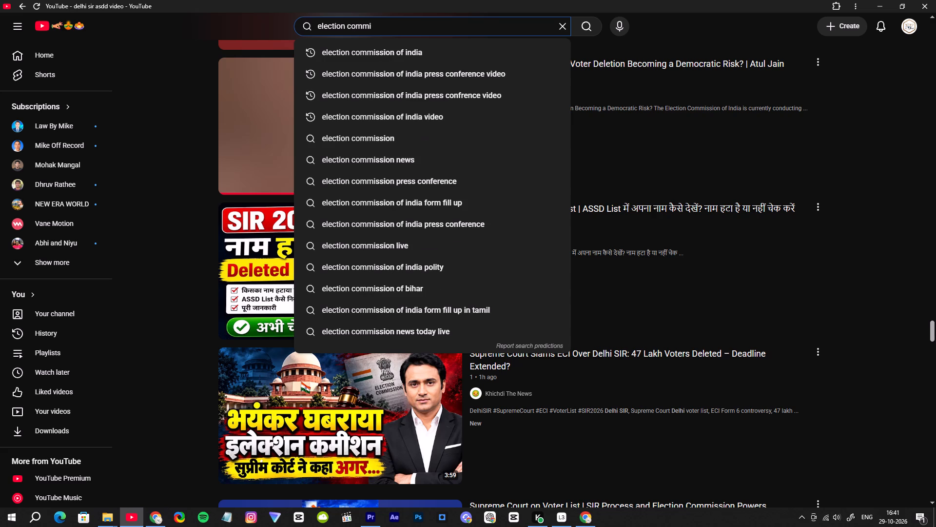
pyautogui.press('s')
pyautogui.press('n')
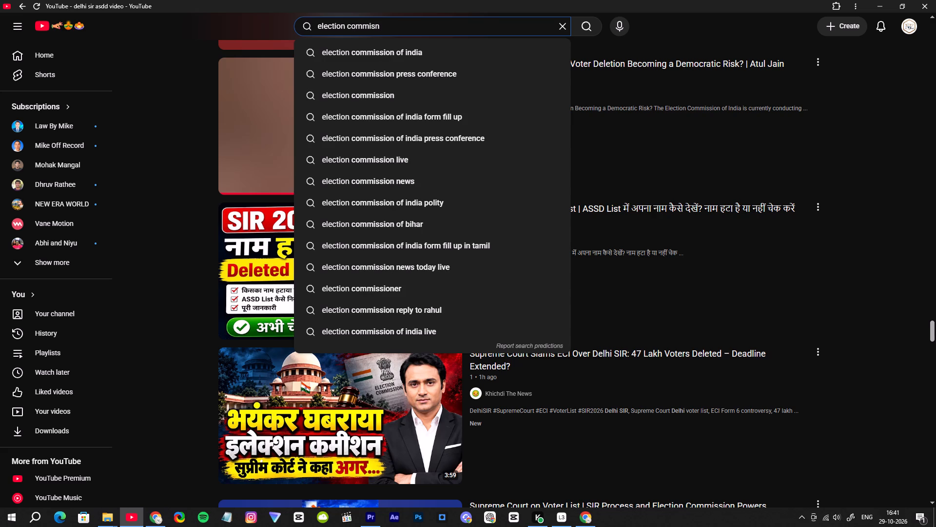
pyautogui.write('oe')
pyautogui.press('BackSpace')
pyautogui.press('r')
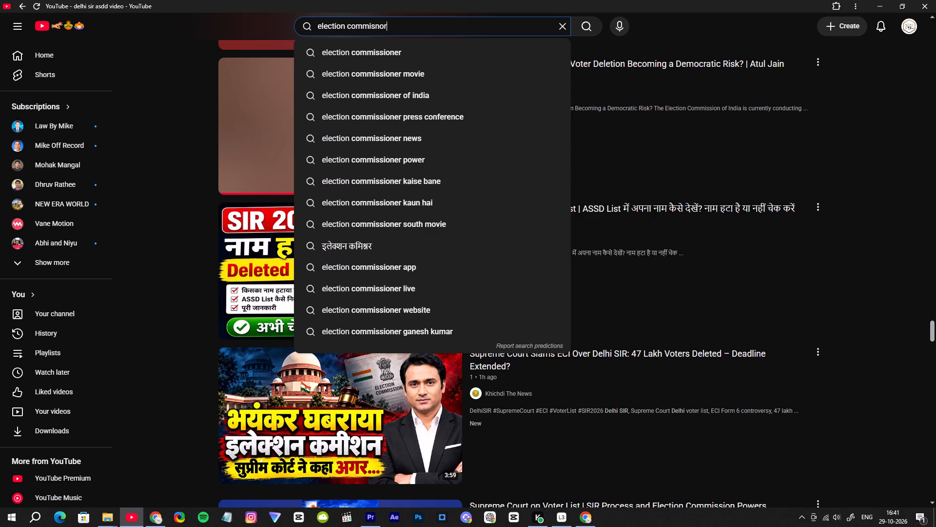
pyautogui.press('Down')
pyautogui.press('space')
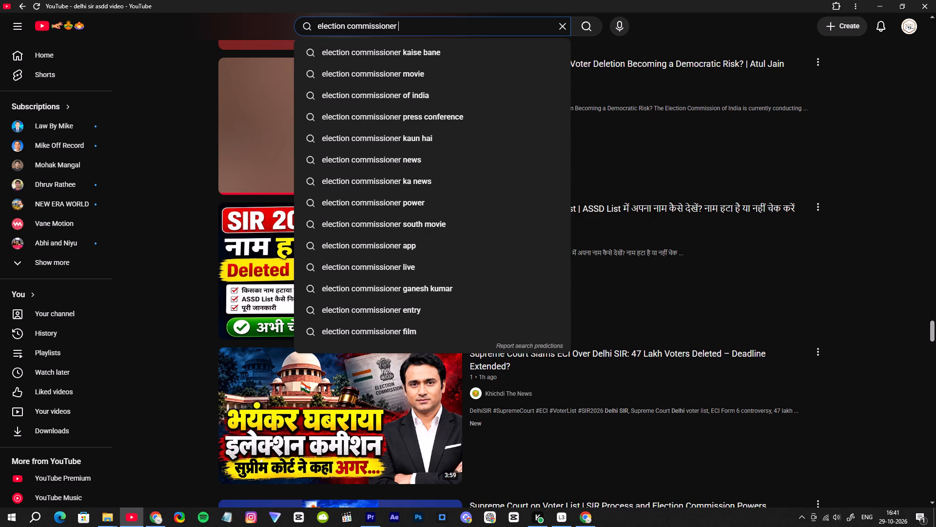
pyautogui.press('BackSpace')
pyautogui.write('s')
pyautogui.press('space')
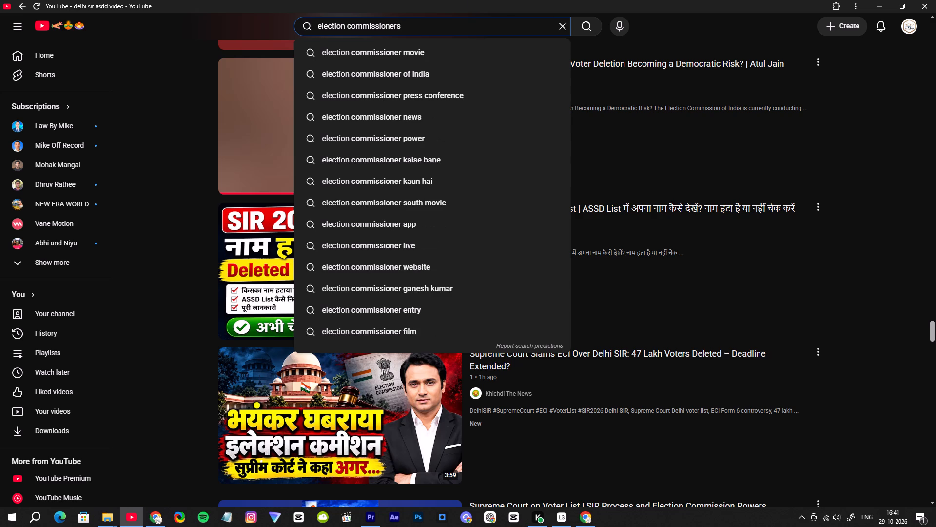
pyautogui.write('video')
pyautogui.press('space')
pyautogui.press('Return')
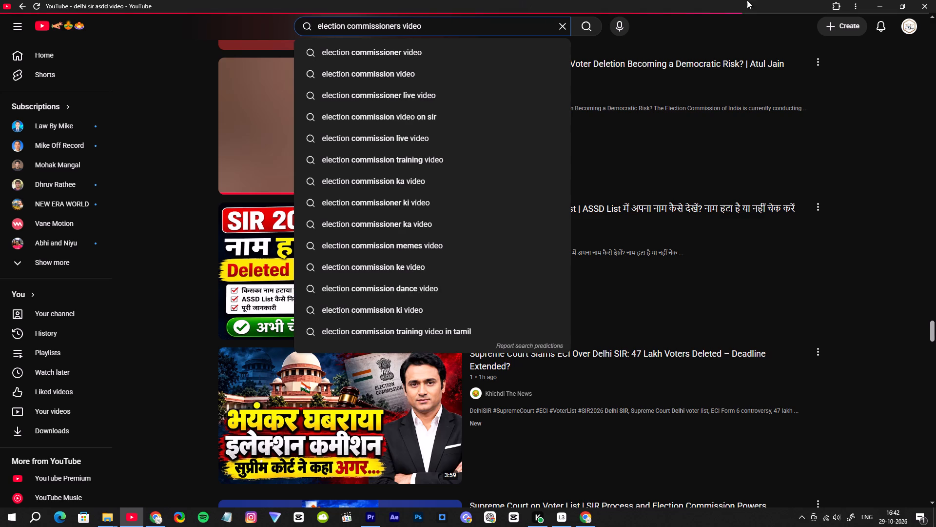
# Examine the YouTube videos and Shorts found for election commissioners, looking for footage suited to the reel.
pyautogui.scroll(-5, 537, 179)
pyautogui.scroll(-2, 591, 171)
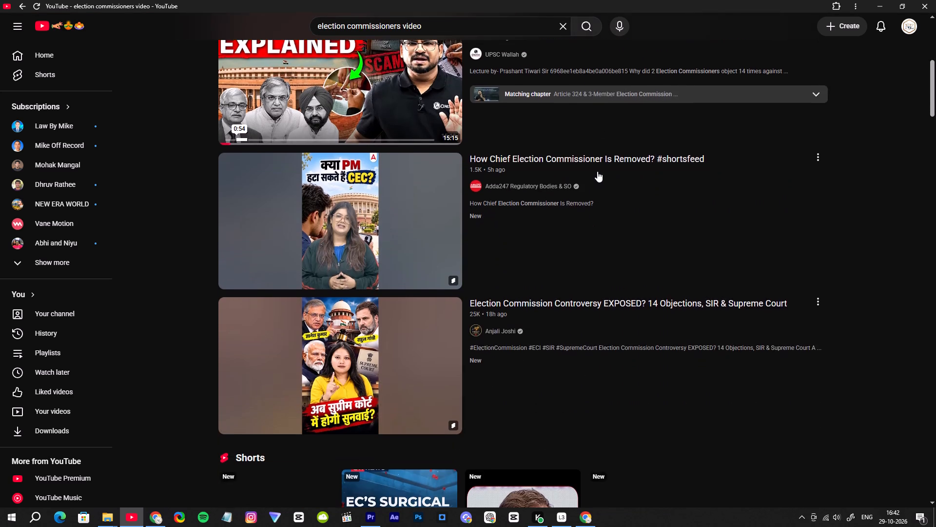
pyautogui.scroll(-9, 601, 169)
pyautogui.scroll(1, 285, 153)
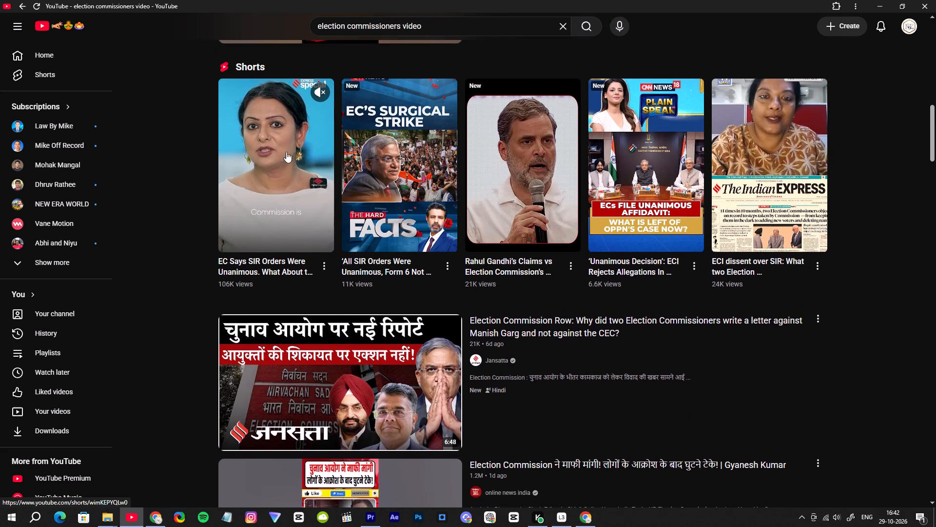
pyautogui.click(320, 92)
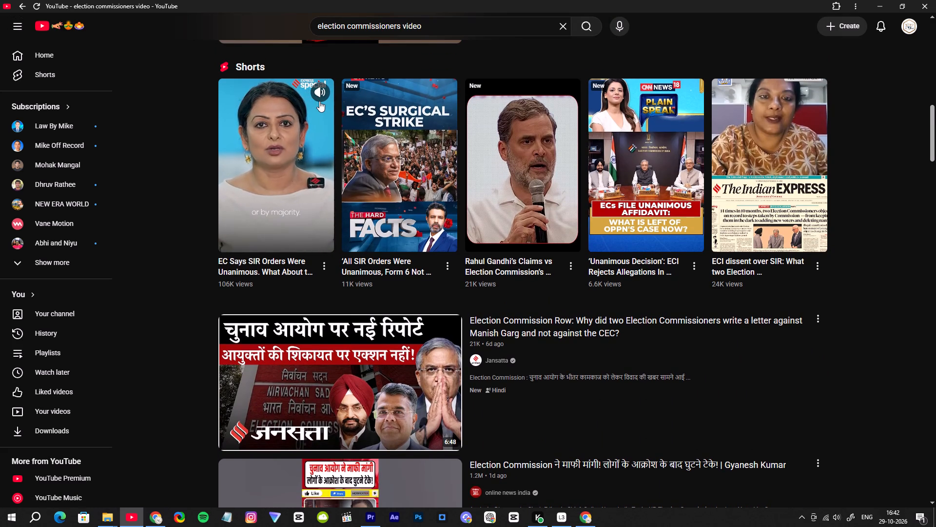
pyautogui.scroll(-6, 520, 157)
pyautogui.scroll(-3, 563, 163)
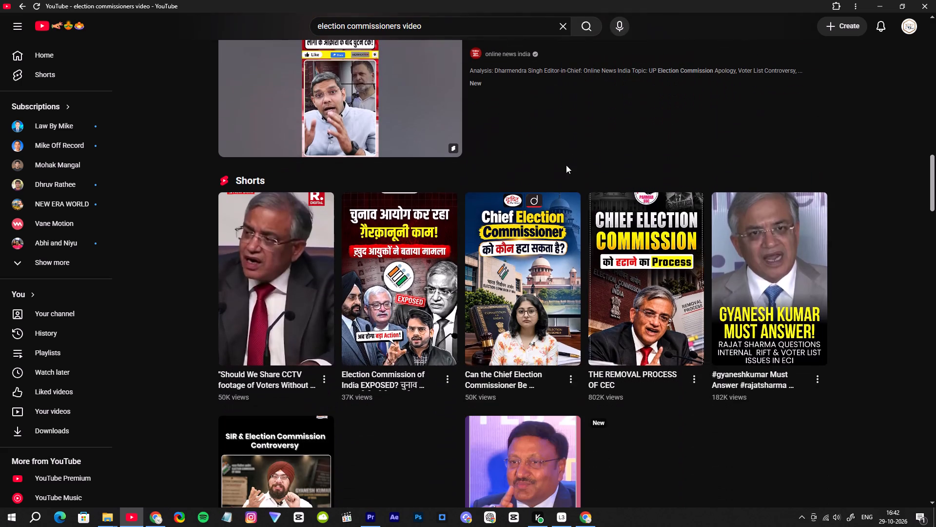
pyautogui.scroll(-5, 685, 227)
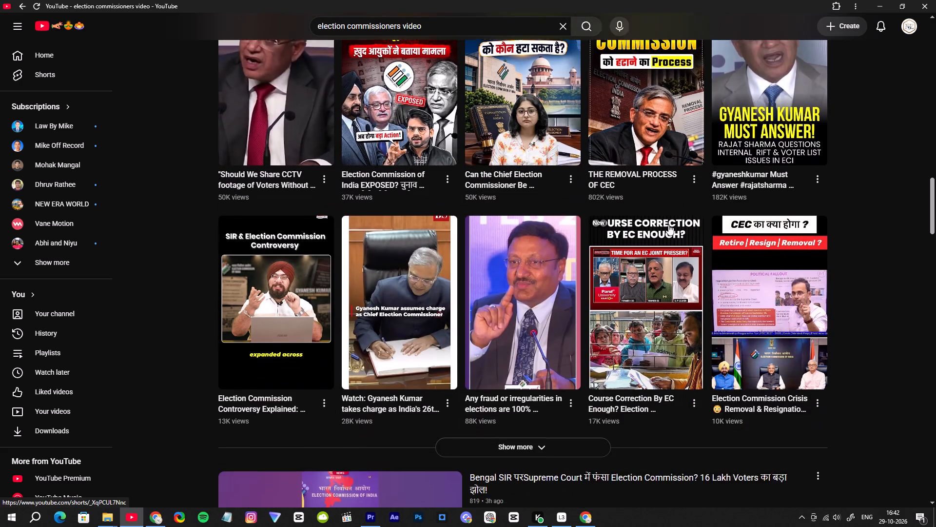
pyautogui.scroll(-12, 663, 223)
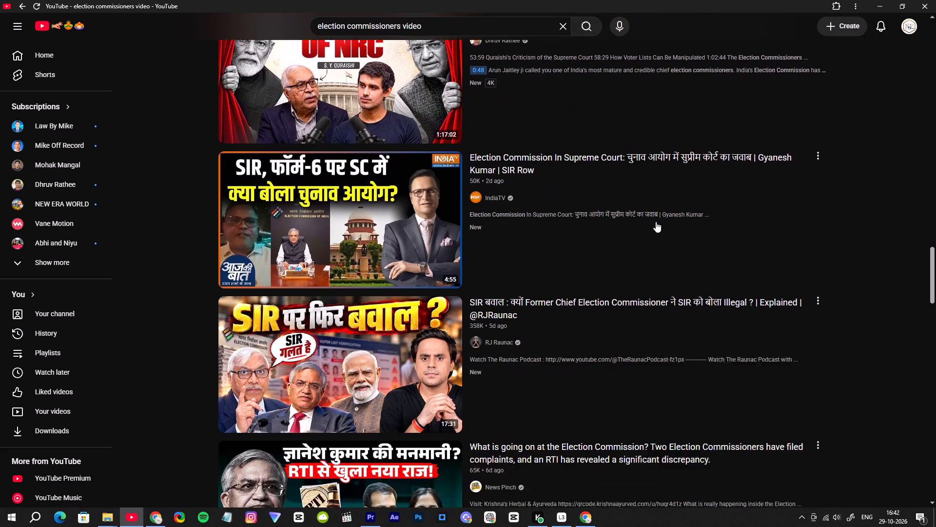
pyautogui.scroll(-9, 655, 221)
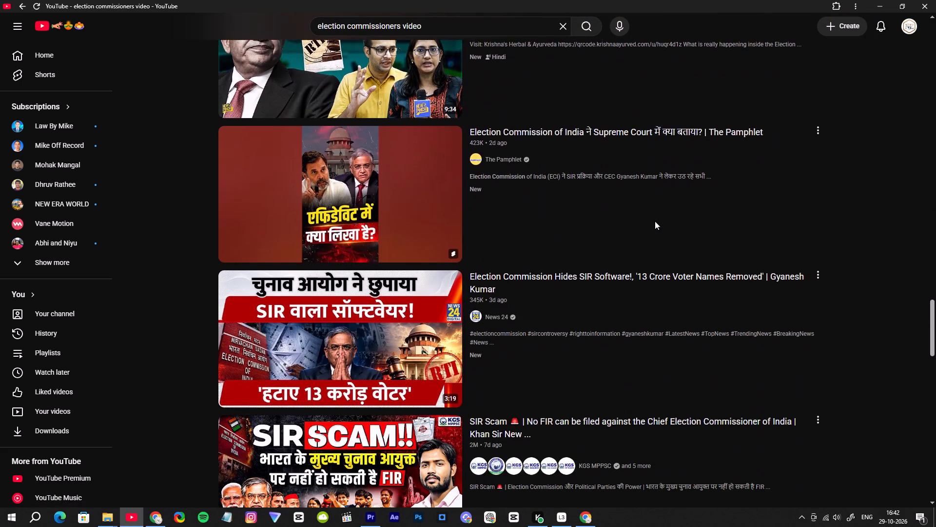
pyautogui.scroll(-12, 655, 221)
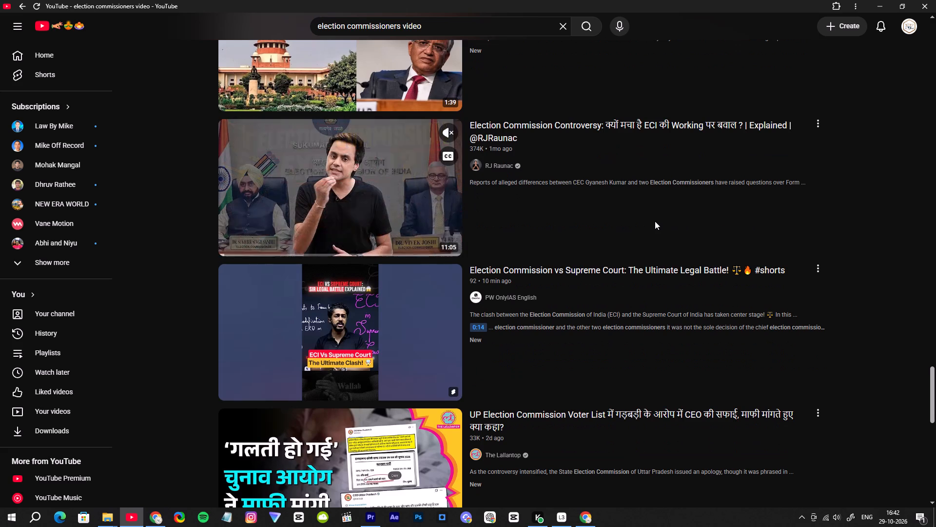
pyautogui.scroll(-11, 652, 218)
pyautogui.moveTo(935, 438); pyautogui.dragTo(935, 453)
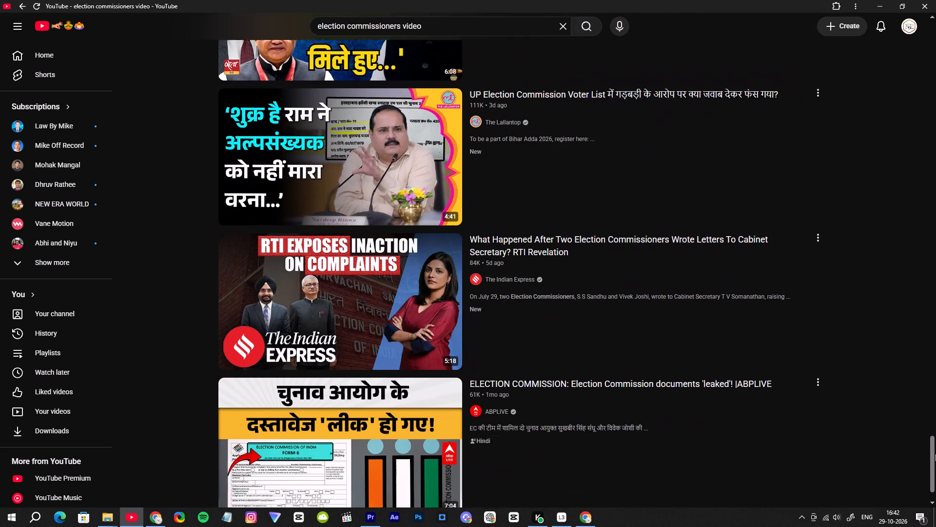
pyautogui.moveTo(935, 453); pyautogui.dragTo(934, 494)
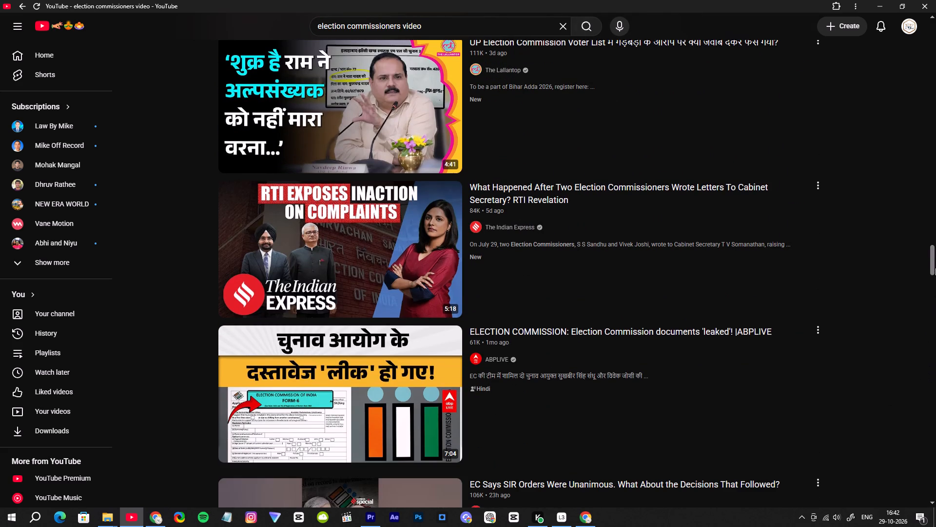
pyautogui.moveTo(935, 265); pyautogui.dragTo(935, 297)
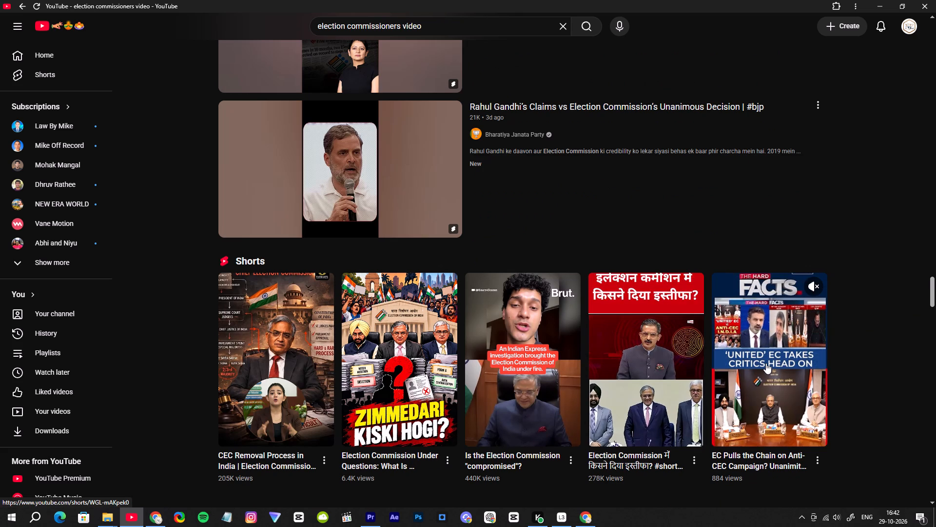
pyautogui.scroll(-5, 766, 362)
pyautogui.scroll(-3, 389, 405)
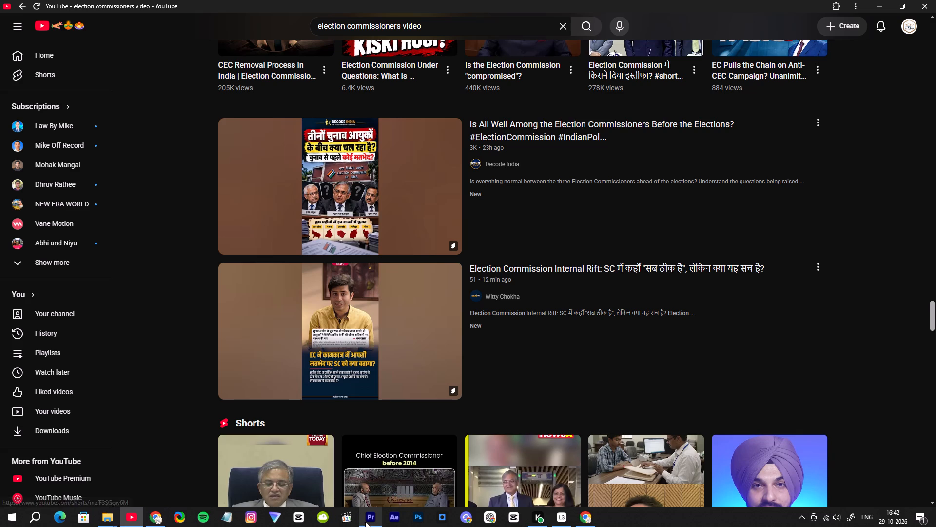
# Switch to the other Chrome window and search Google Images for "election commissioners standing image" from the old-paper results tab.
pyautogui.click(588, 515)
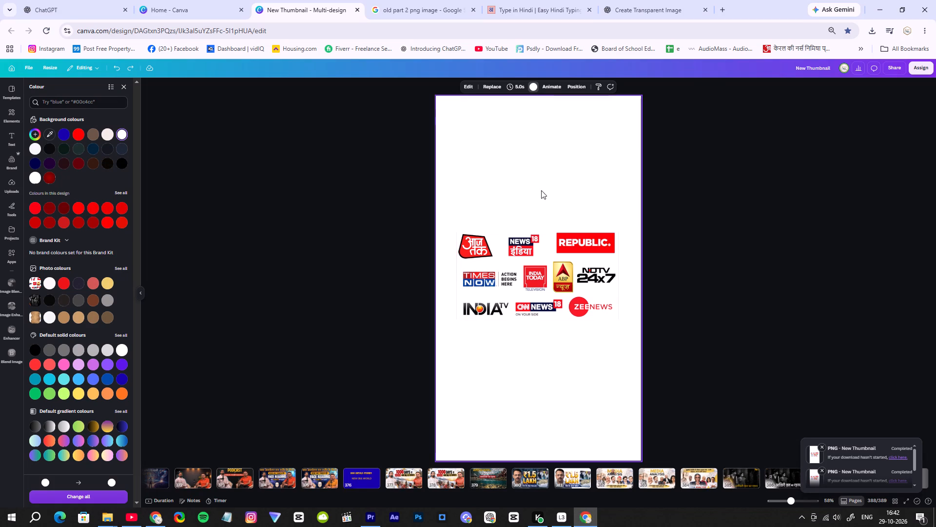
pyautogui.click(422, 2)
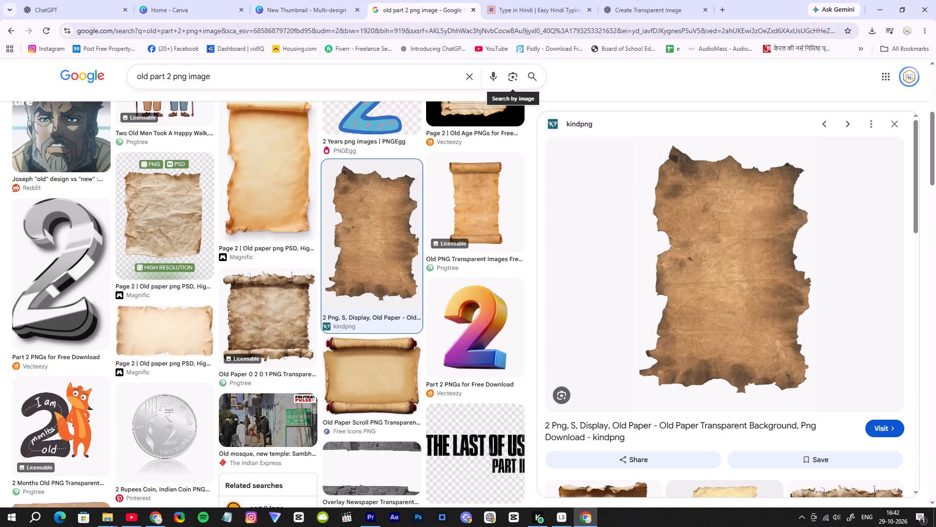
pyautogui.click(477, 74)
pyautogui.write('ele')
pyautogui.write('ction commissioners')
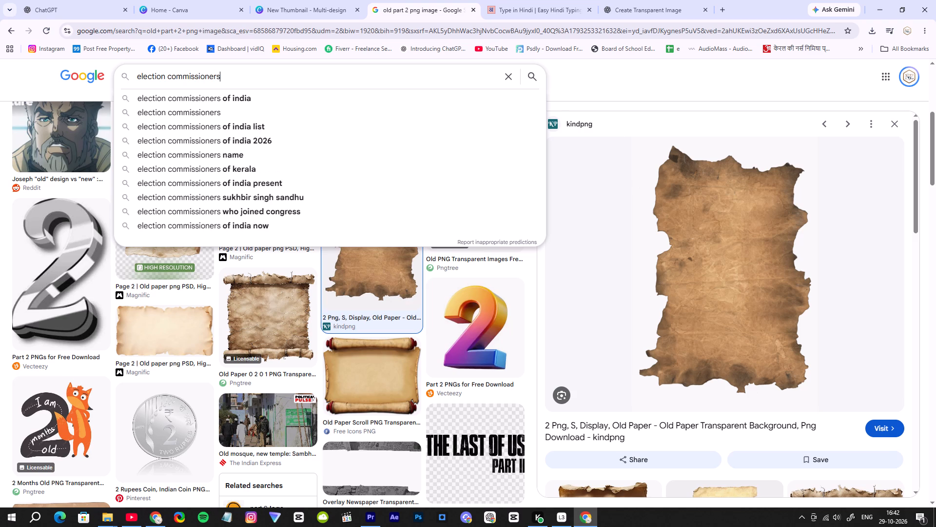
pyautogui.press('space')
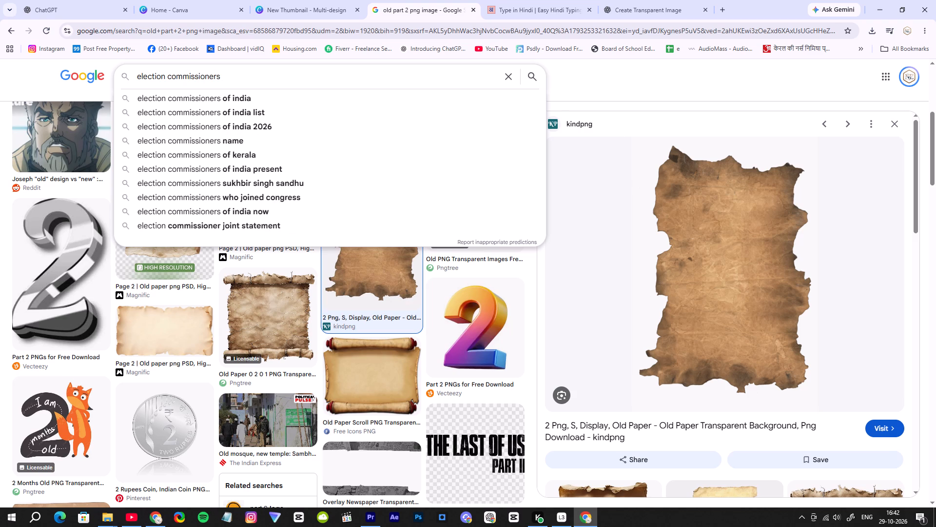
pyautogui.write('are')
pyautogui.press('space')
pyautogui.press('BackSpace')
pyautogui.press('BackSpace')
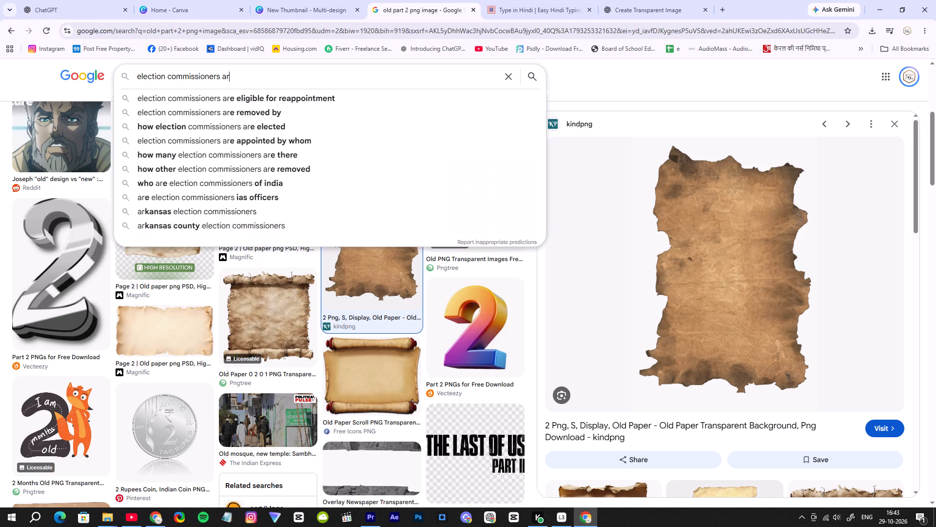
pyautogui.press('BackSpace')
pyautogui.press('BackSpace')
pyautogui.write('standi')
pyautogui.write('ng image')
pyautogui.press('space')
pyautogui.press('Return')
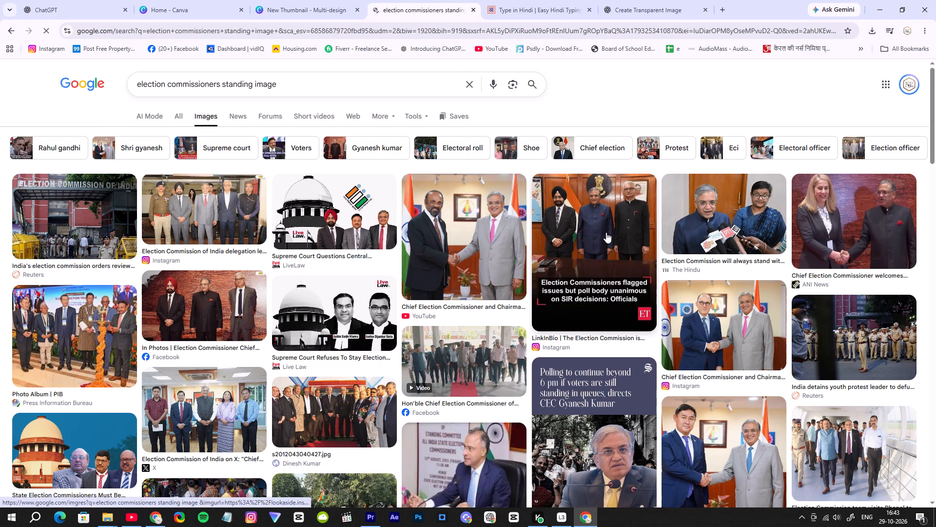
pyautogui.scroll(-2, 601, 236)
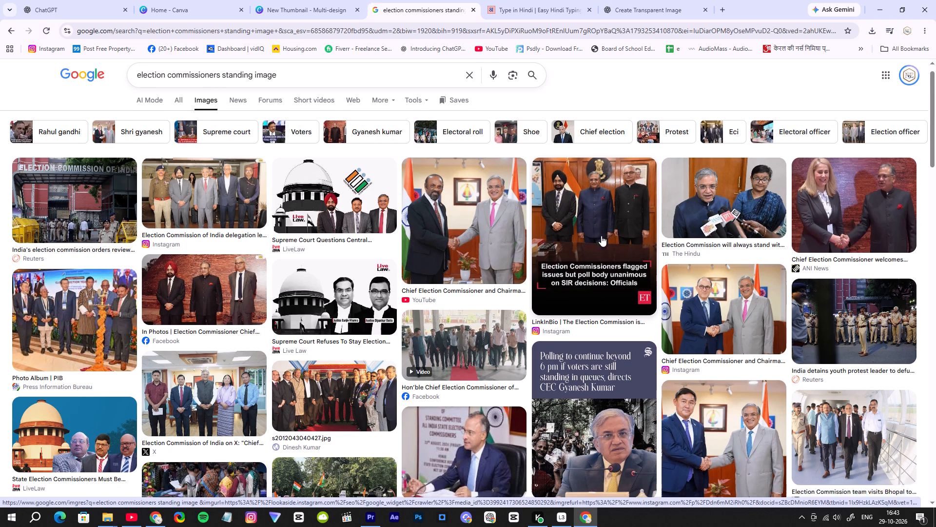
# Examine the Google image results and the related images of the three standing election commissioners for a picture suited to the reel.
pyautogui.scroll(-5, 601, 236)
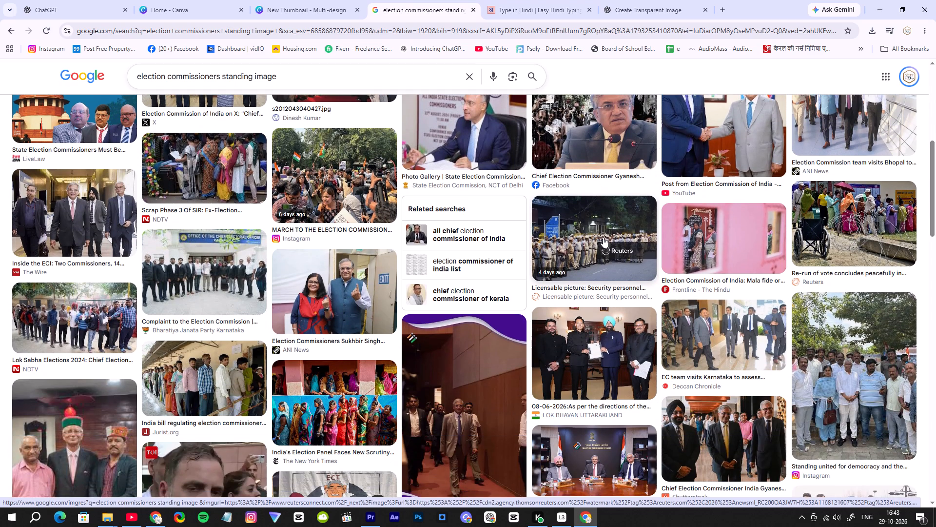
pyautogui.scroll(8, 604, 234)
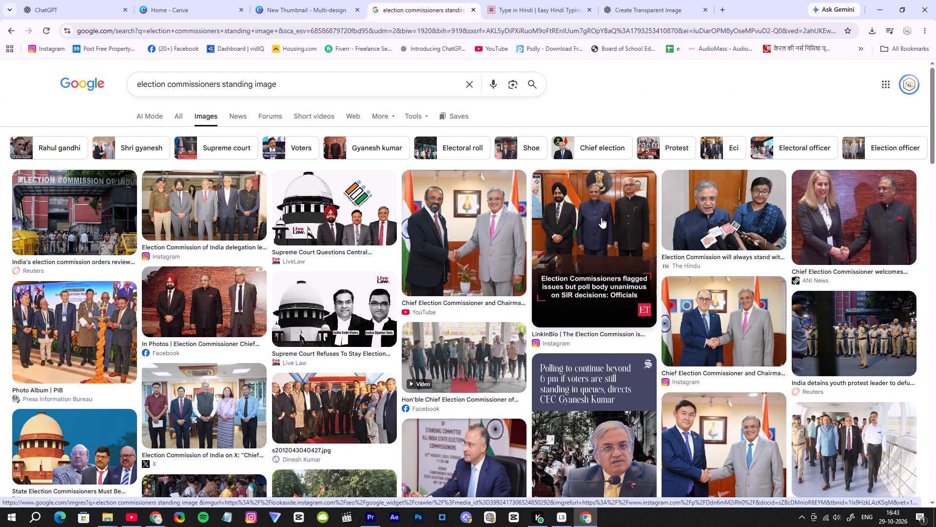
pyautogui.click(604, 224)
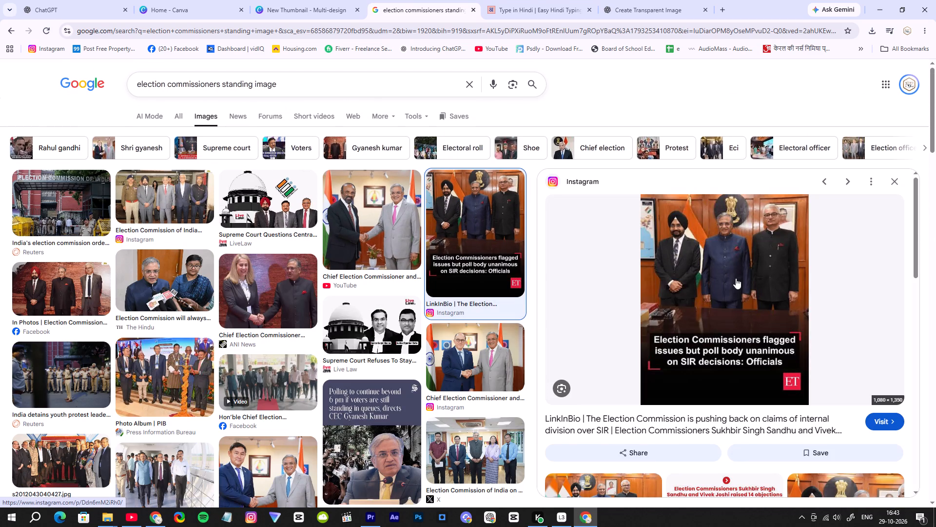
pyautogui.scroll(-6, 772, 285)
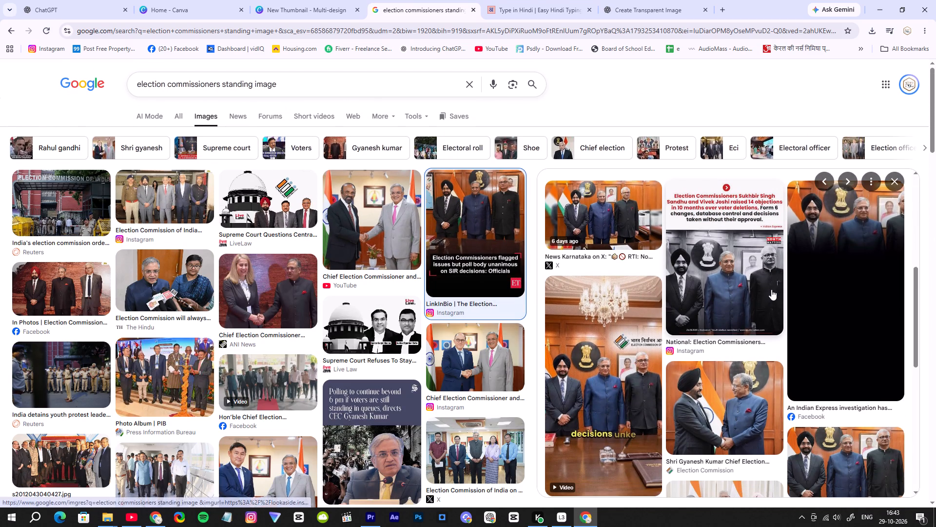
pyautogui.scroll(-1, 771, 289)
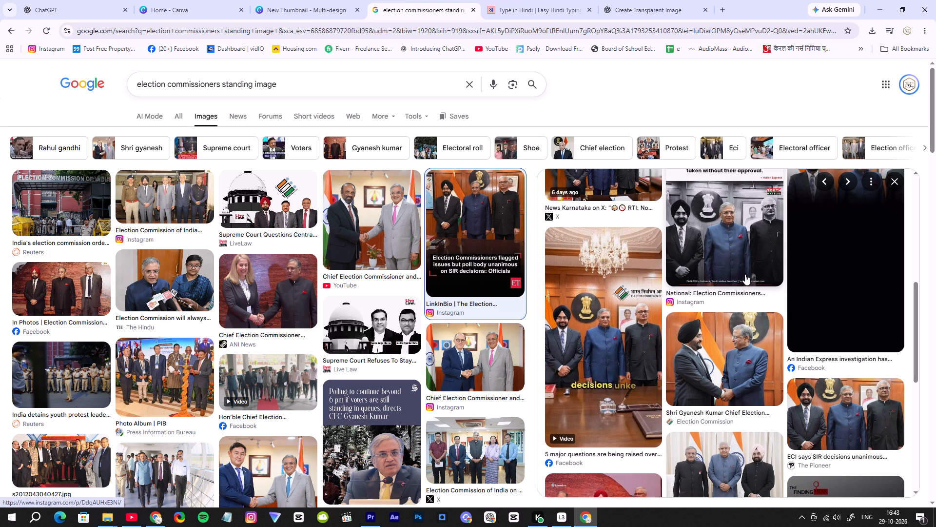
pyautogui.scroll(-2, 607, 332)
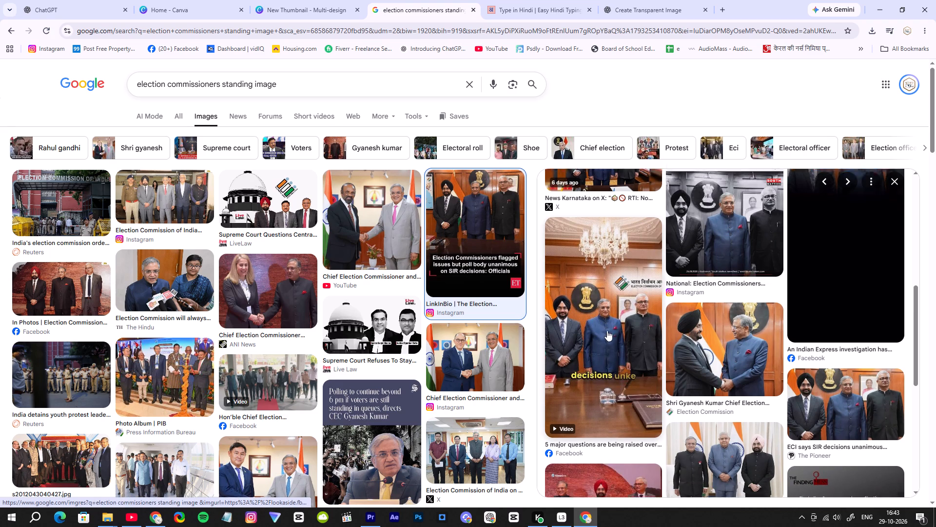
# Examine The Pioneer's picture of the three standing commissioners, then return to the full image results and look them over for a suitable picture.
pyautogui.click(855, 324)
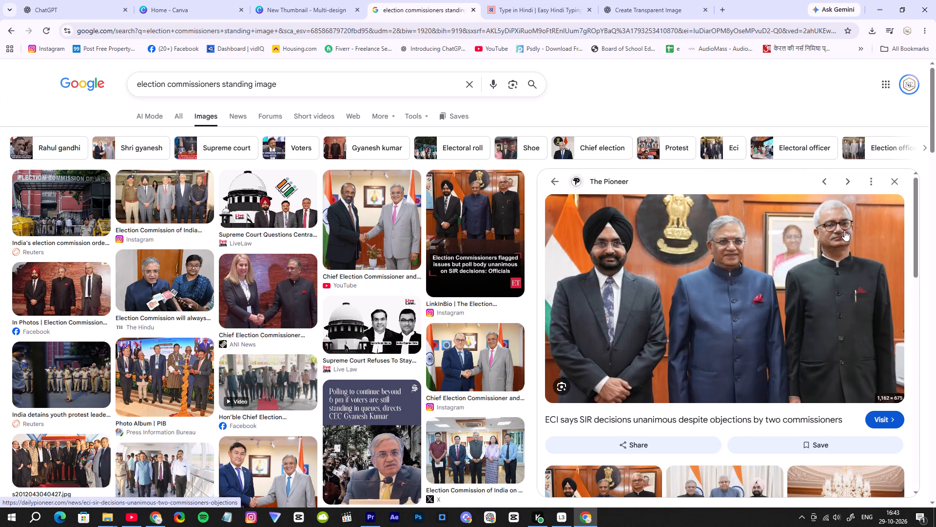
pyautogui.click(896, 181)
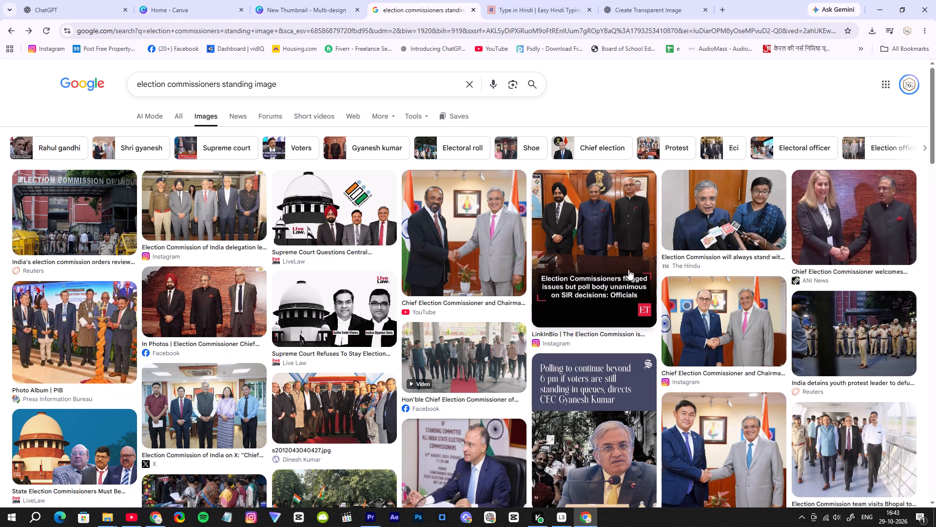
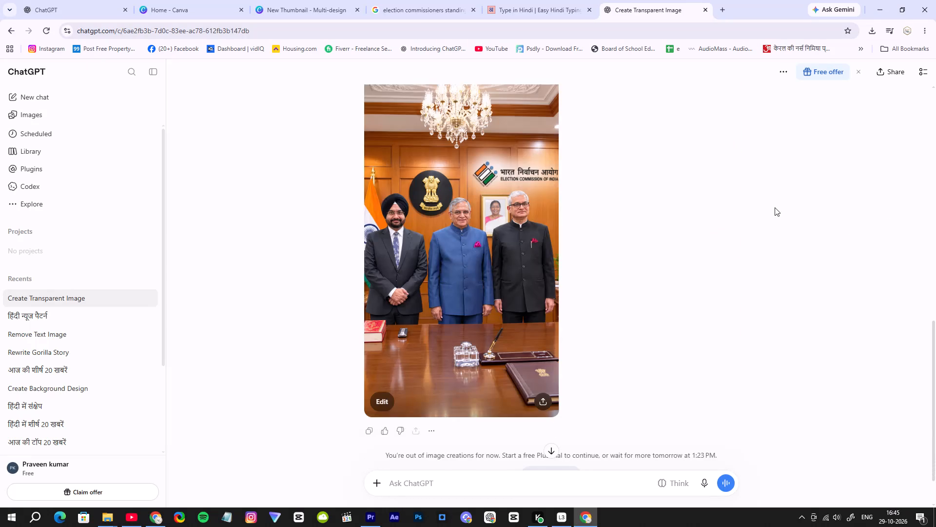
pyautogui.rightClick(409, 224)
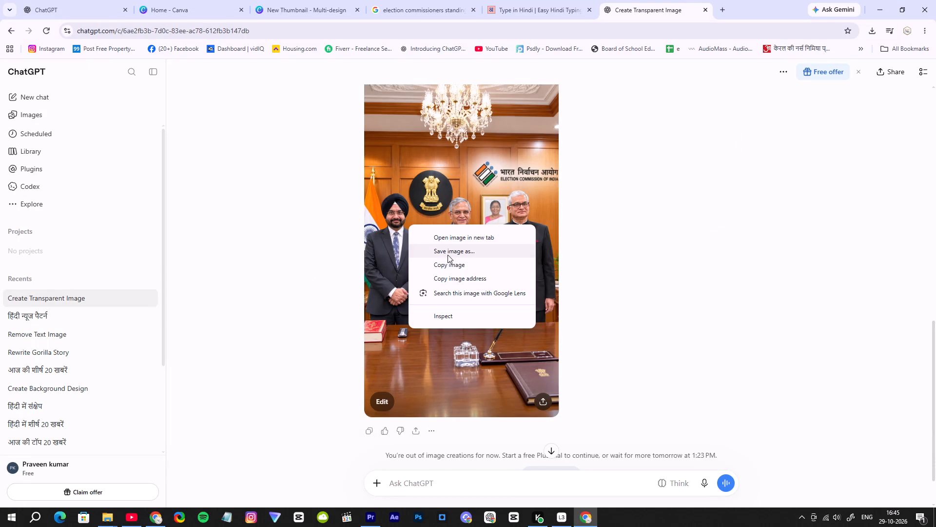
pyautogui.click(448, 255)
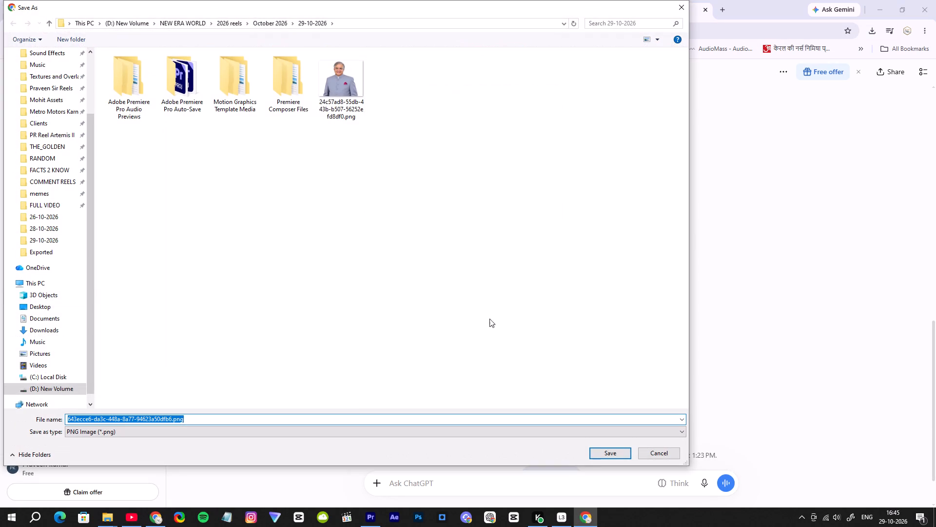
pyautogui.click(613, 453)
# Place the saved commissioners picture on V2 at 00:02:07:17 in the Premiere Pro sequence and extend its duration above the talking-head clip.
pyautogui.moveTo(783, 61); pyautogui.dragTo(403, 483)
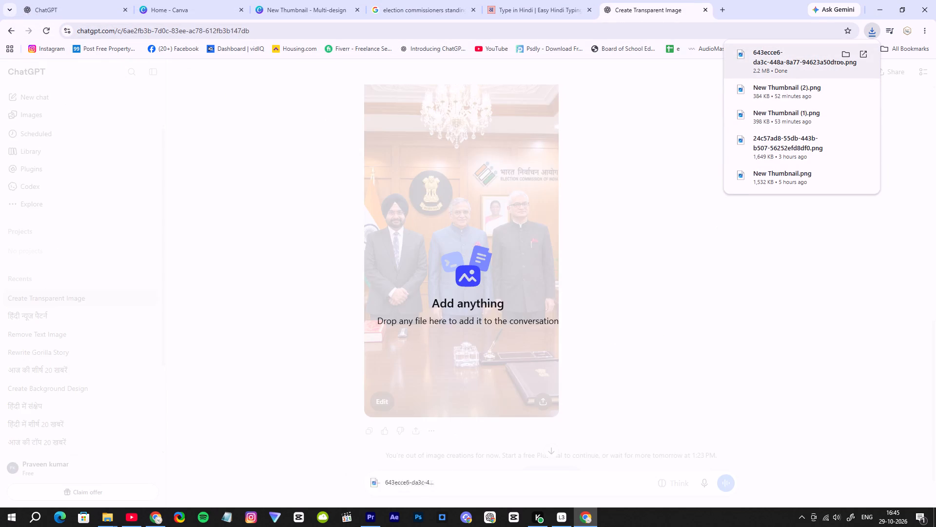
pyautogui.moveTo(403, 483); pyautogui.dragTo(381, 381)
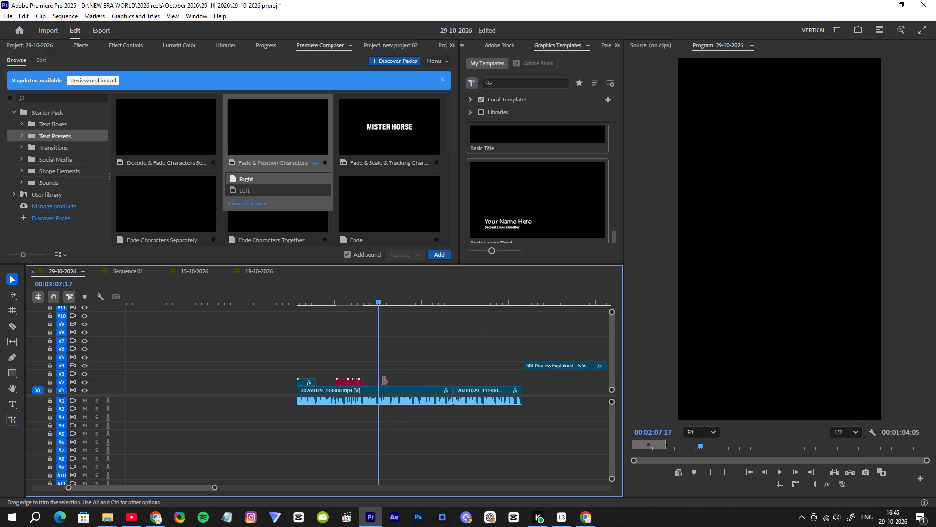
pyautogui.moveTo(383, 382); pyautogui.dragTo(420, 385)
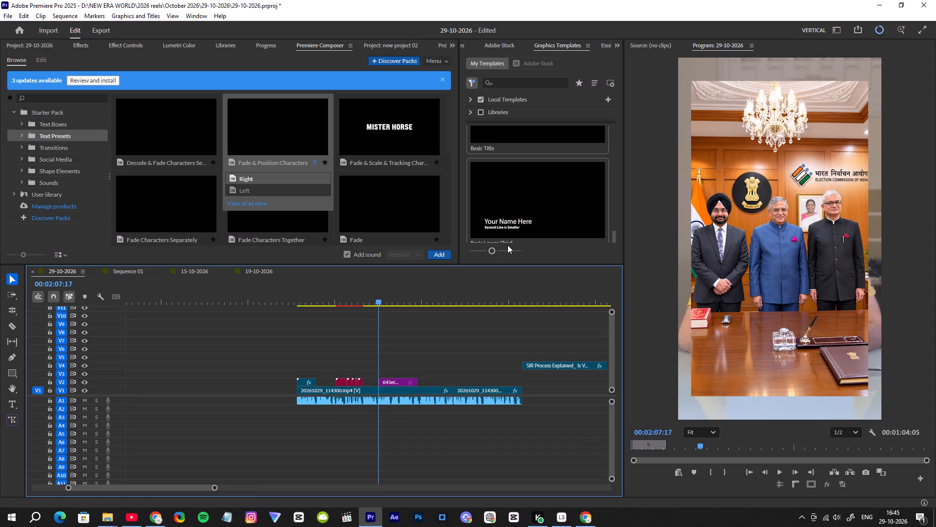
# Import "29-10-2026 reel 1.mp4" from the 29-10-2026 folder onto V1 at 00:10:22:24, past the existing clips.
pyautogui.moveTo(214, 489); pyautogui.dragTo(542, 464)
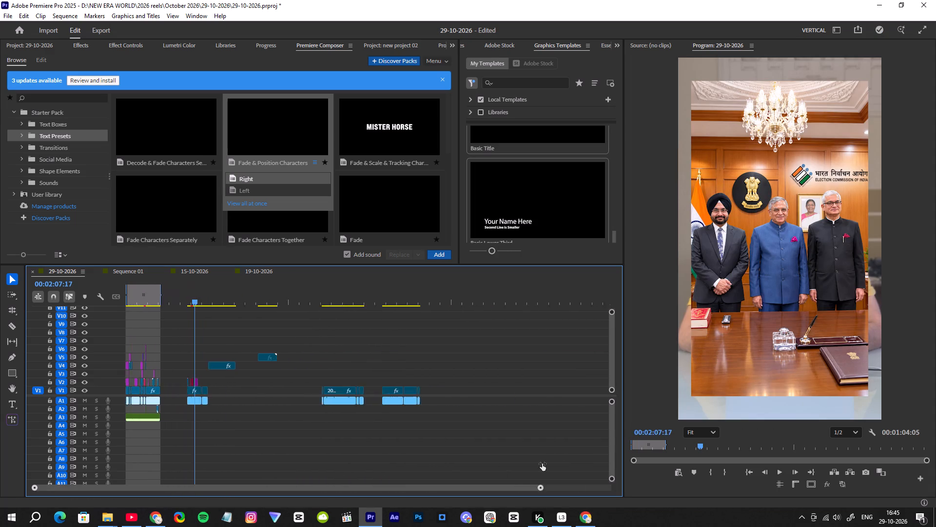
pyautogui.moveTo(542, 464); pyautogui.dragTo(669, 445)
pyautogui.click(392, 296)
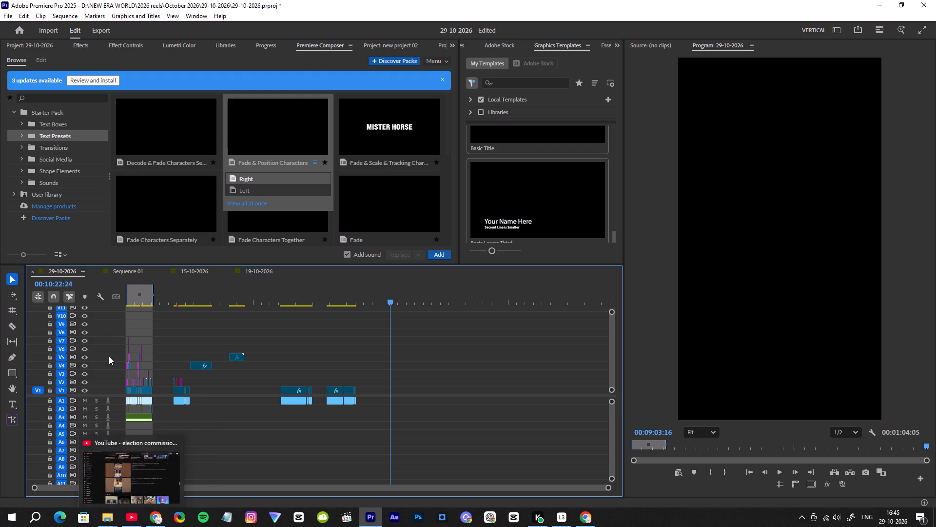
pyautogui.click(115, 519)
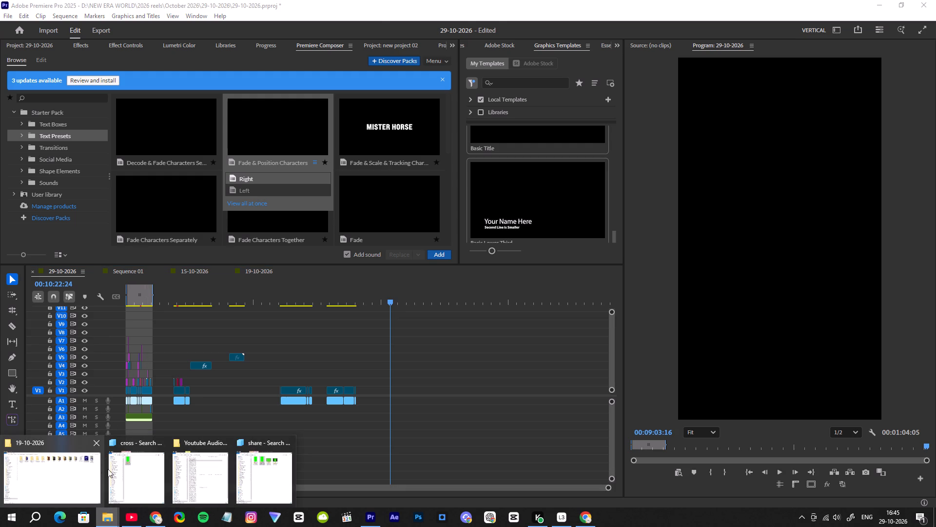
pyautogui.click(127, 469)
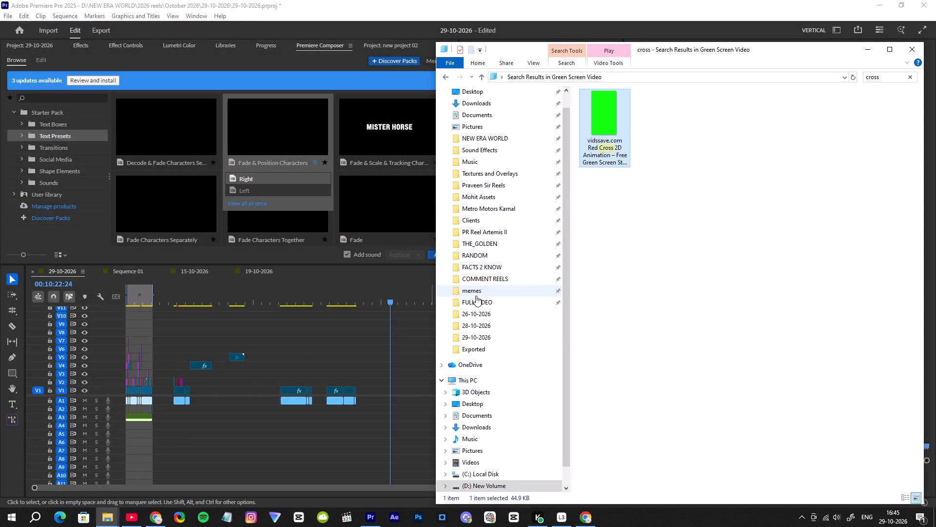
pyautogui.click(492, 427)
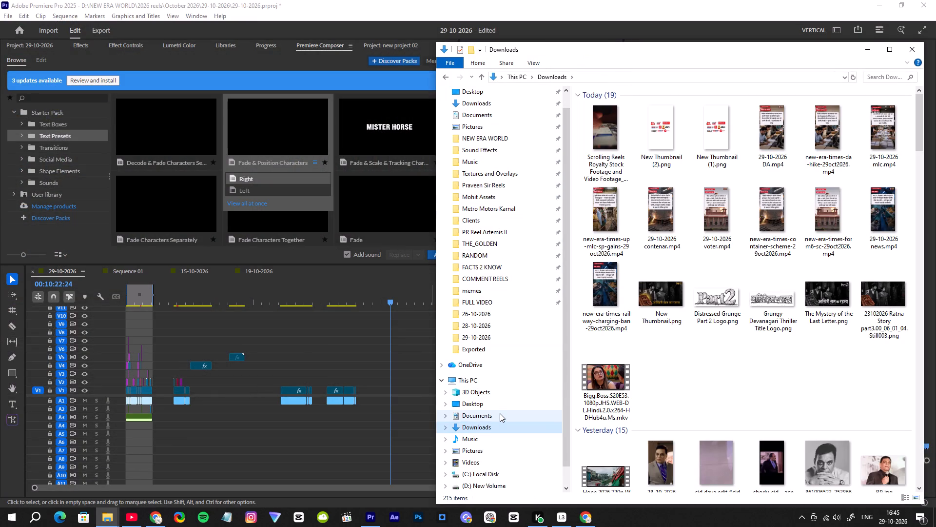
pyautogui.click(491, 336)
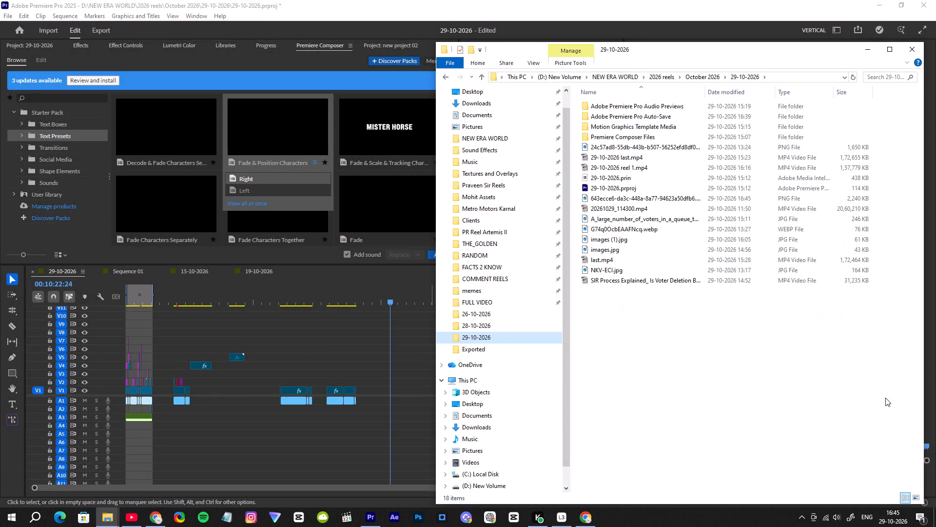
pyautogui.click(919, 498)
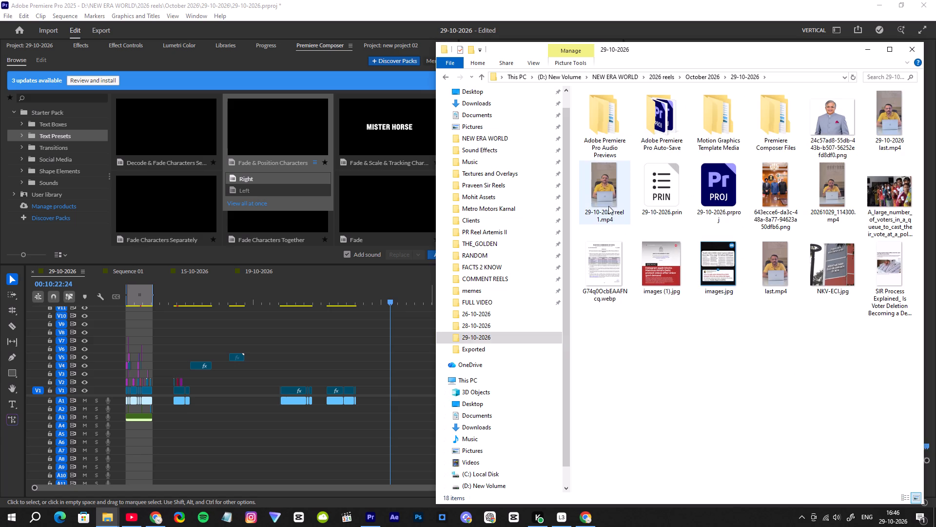
pyautogui.moveTo(608, 199); pyautogui.dragTo(395, 390)
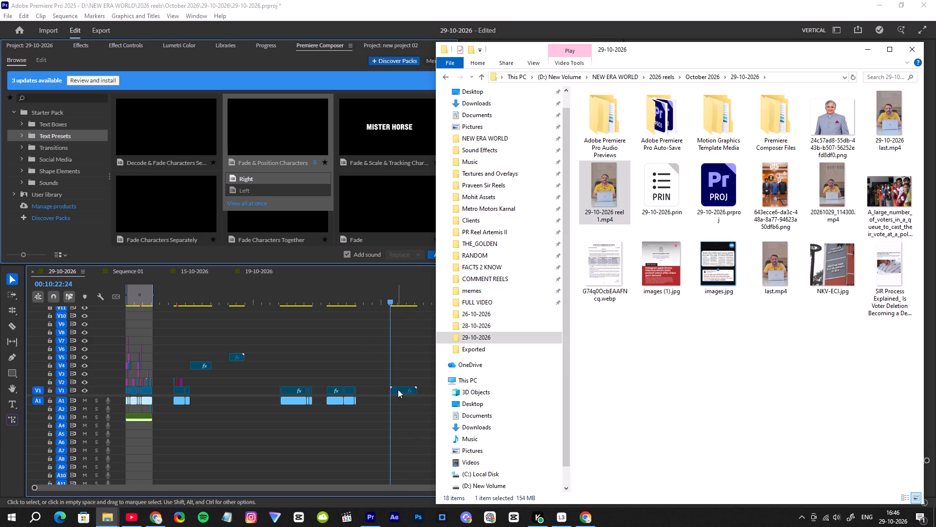
pyautogui.click(862, 52)
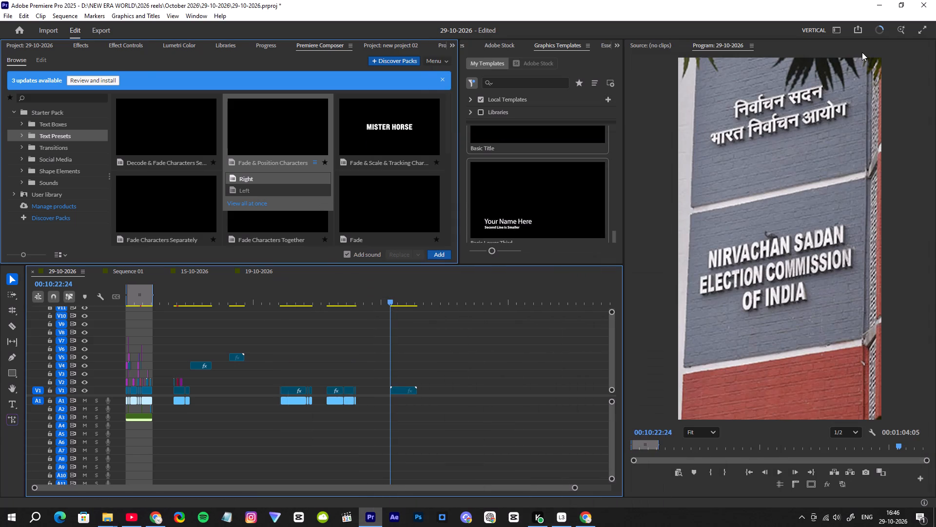
# Delete the newly placed reel clip and insert "29-10-2026 reel 1.mp4" from the project bin at 00:10:22:24 with its audio.
pyautogui.click(31, 45)
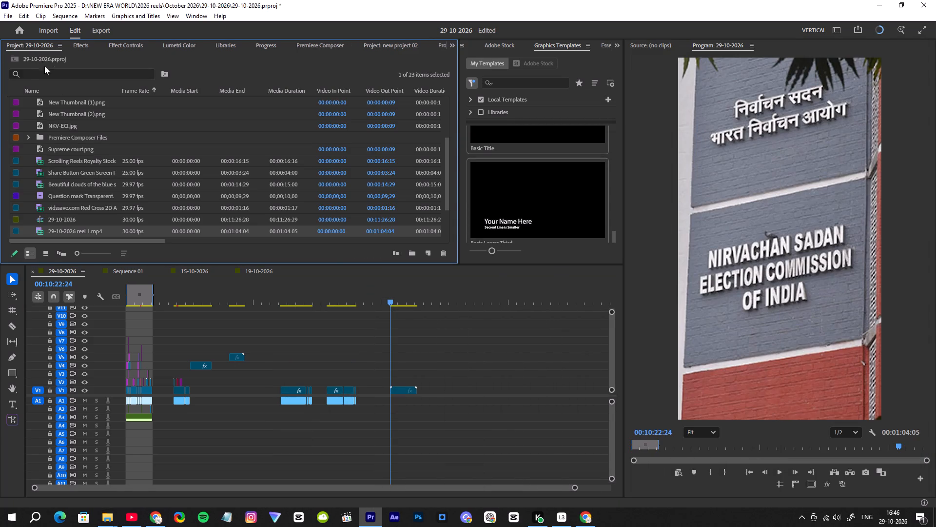
pyautogui.moveTo(613, 431); pyautogui.dragTo(613, 418)
pyautogui.moveTo(430, 371); pyautogui.dragTo(391, 403)
pyautogui.press('Delete')
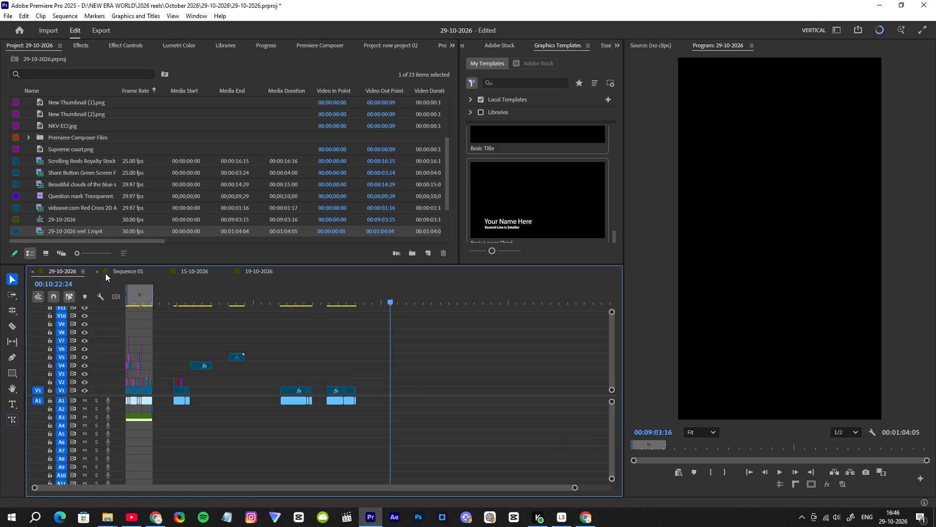
pyautogui.moveTo(59, 231); pyautogui.dragTo(390, 390)
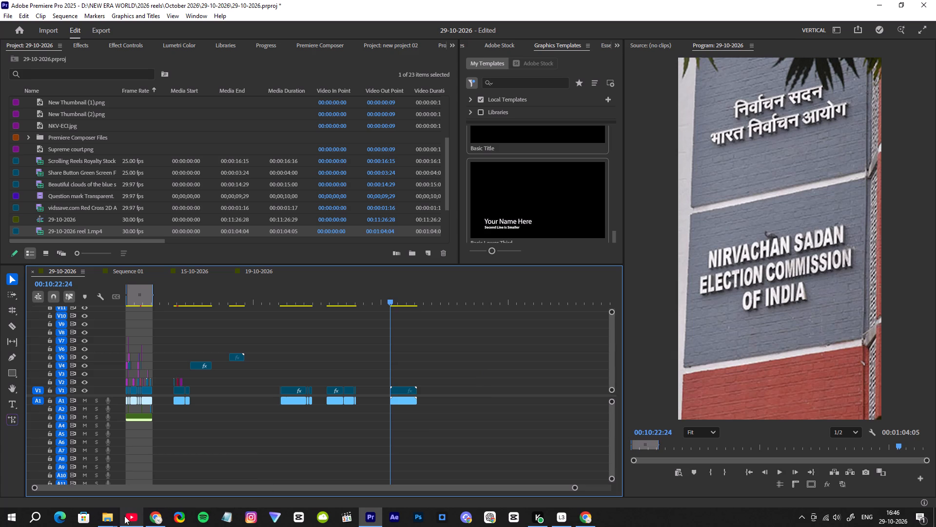
# Import "new era world reel frame.mp4" from the NEW ERA WORLD channel reel frames folder onto V2, directly above the reel clip.
pyautogui.click(110, 519)
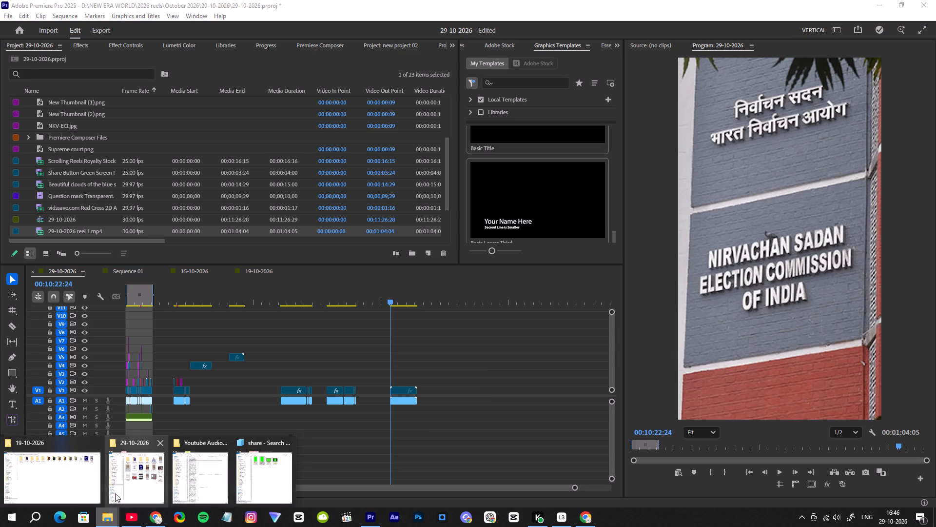
pyautogui.click(71, 483)
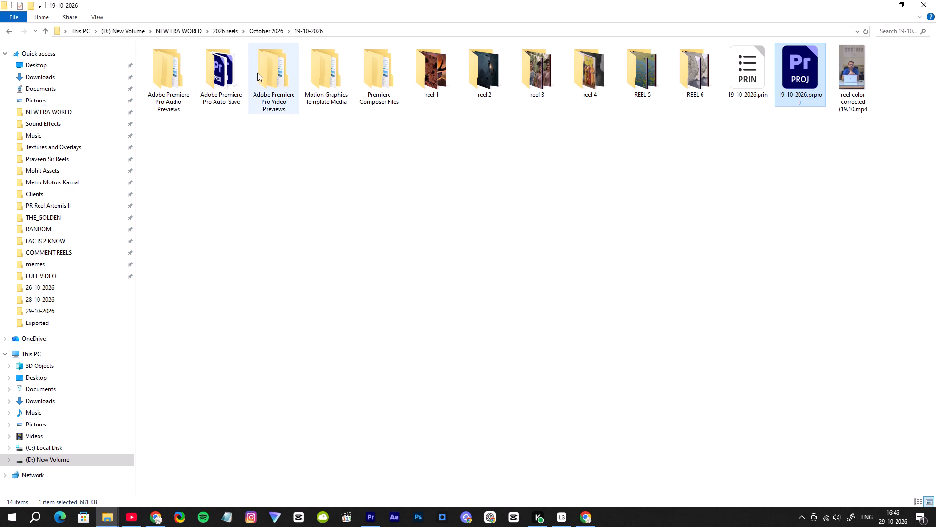
pyautogui.click(256, 32)
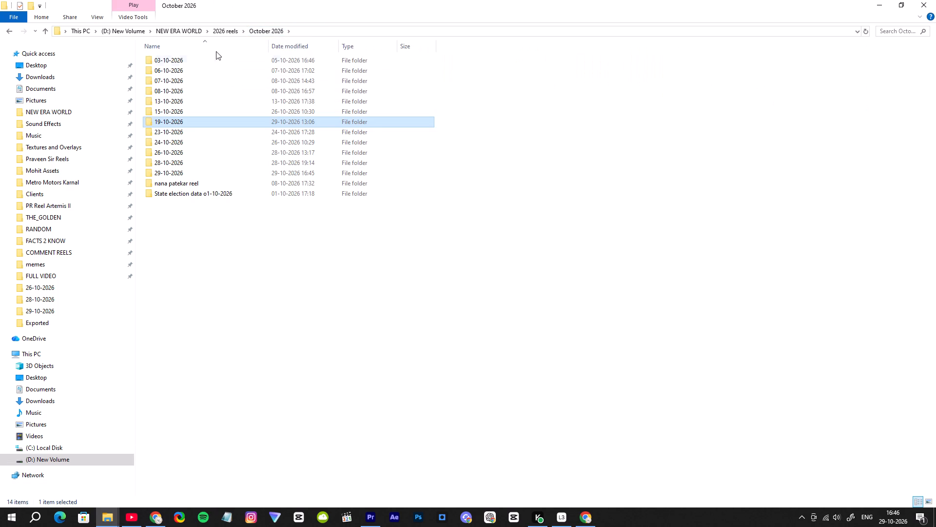
pyautogui.click(193, 30)
pyautogui.doubleClick(217, 76)
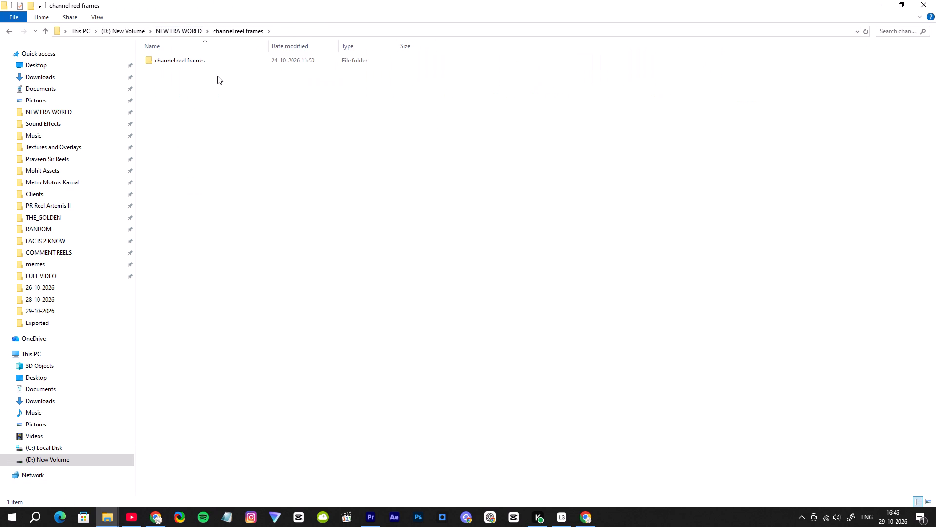
pyautogui.doubleClick(224, 60)
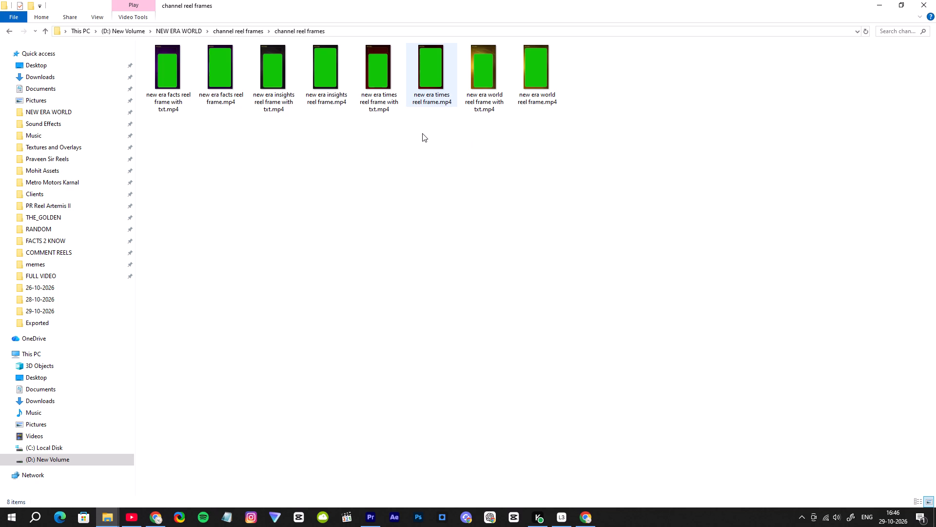
pyautogui.moveTo(541, 70); pyautogui.dragTo(396, 526)
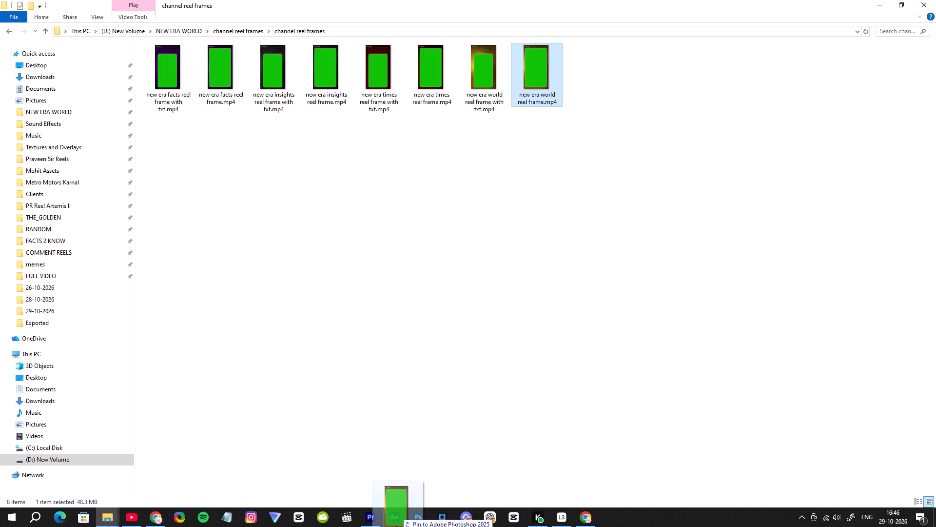
pyautogui.moveTo(396, 526); pyautogui.dragTo(393, 397)
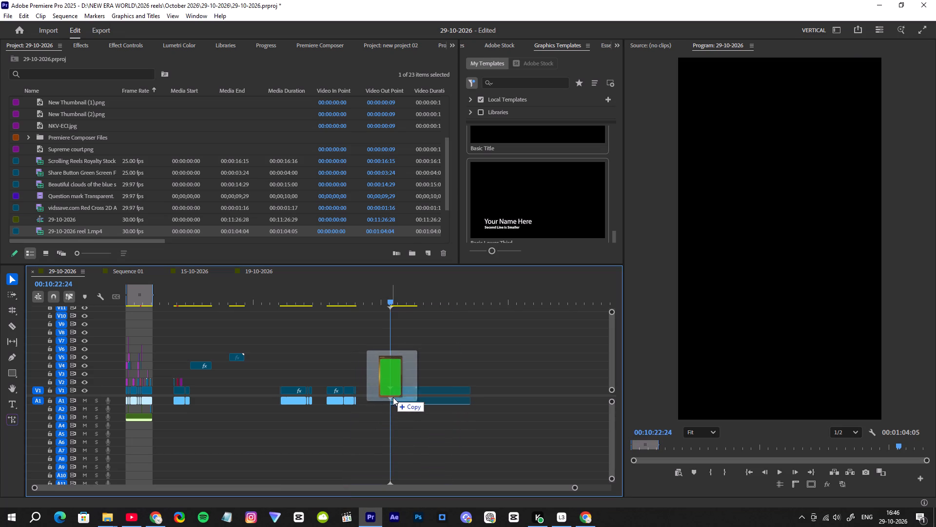
pyautogui.moveTo(393, 397); pyautogui.dragTo(397, 413)
pyautogui.moveTo(419, 371); pyautogui.dragTo(413, 374)
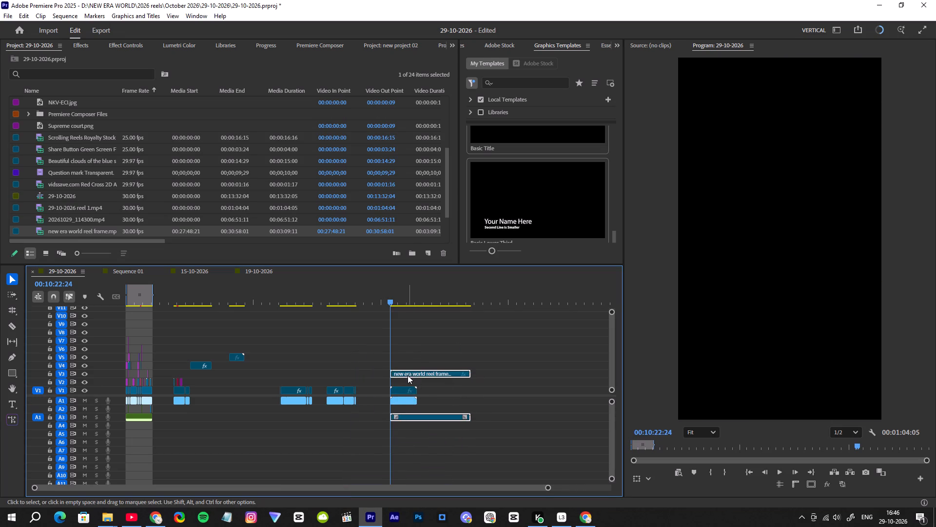
pyautogui.moveTo(406, 374); pyautogui.dragTo(404, 383)
# Trim the frame clip to end with the reel clip, at a duration of 00:01:04:05, and delete its separate audio.
pyautogui.moveTo(470, 384); pyautogui.dragTo(418, 403)
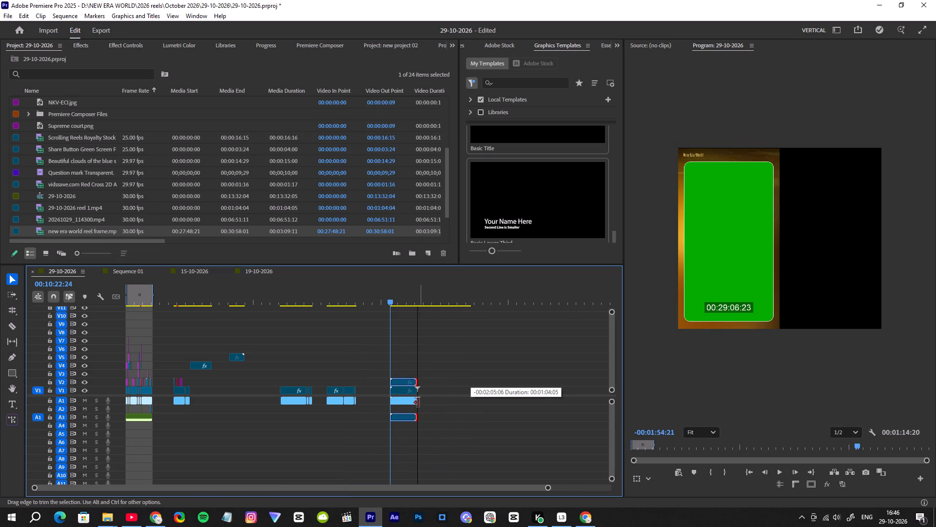
pyautogui.moveTo(418, 403); pyautogui.dragTo(417, 403)
pyautogui.click(439, 413)
pyautogui.keyDown('alt'); pyautogui.moveTo(439, 414); pyautogui.dragTo(405, 420); pyautogui.keyUp('alt')
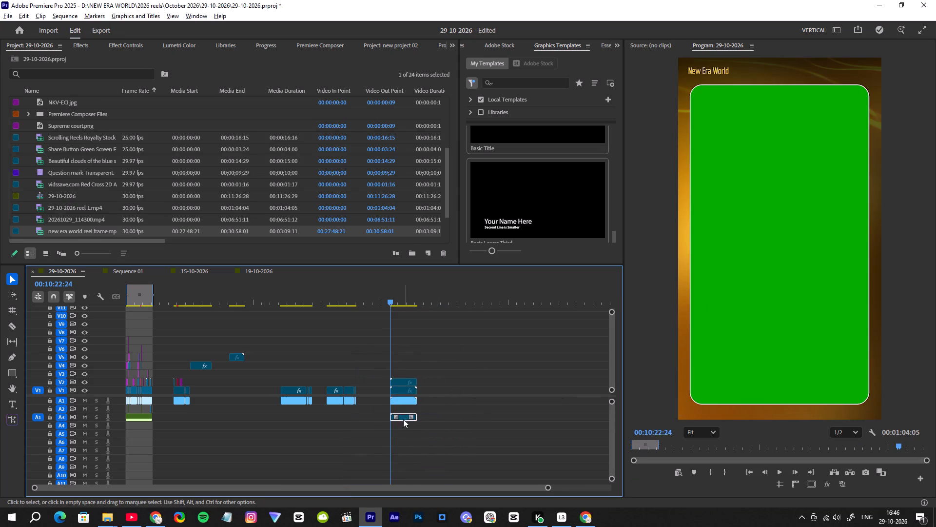
pyautogui.press('Delete')
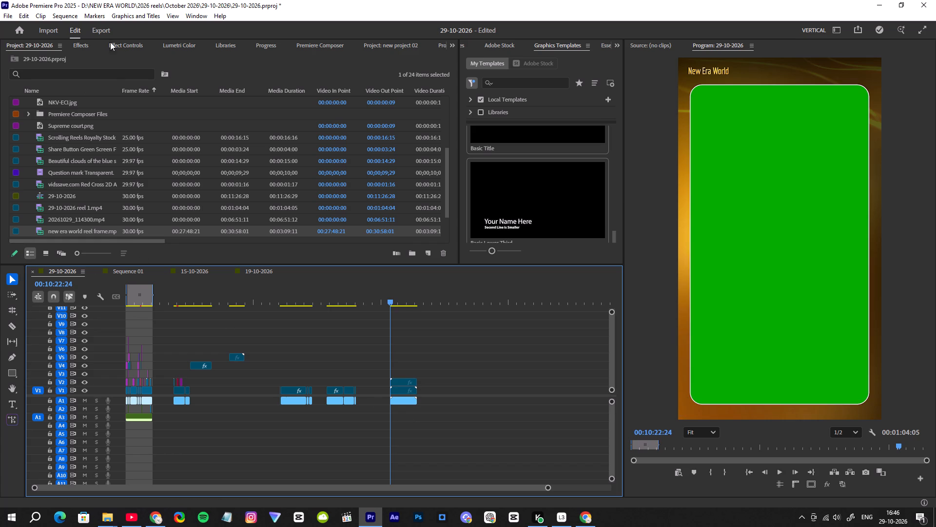
# Search the effects for "ultra" and apply Ultra Key to the green-screen frame clip on V2.
pyautogui.click(115, 43)
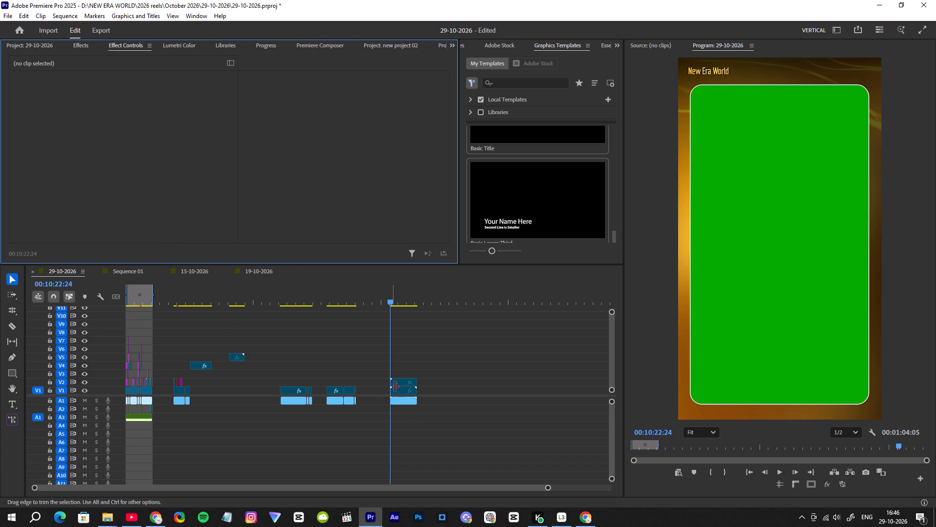
pyautogui.click(399, 388)
pyautogui.click(87, 42)
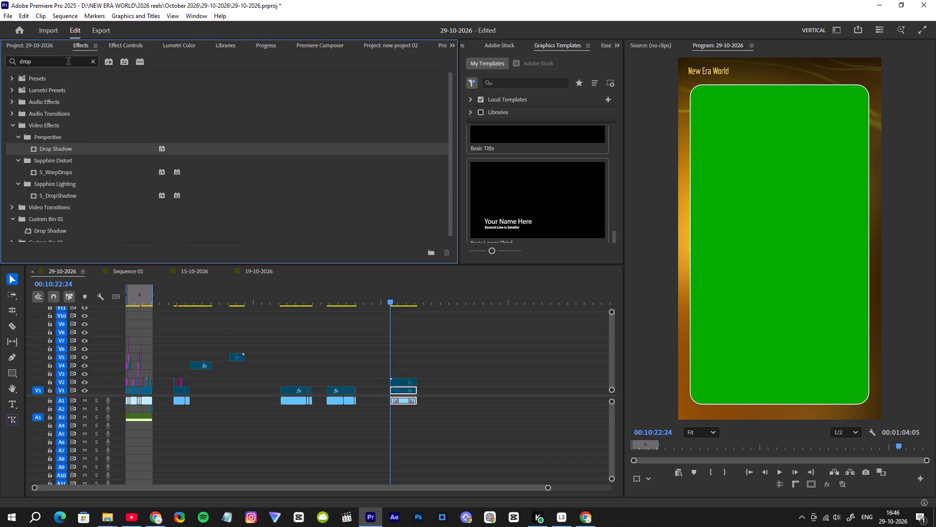
pyautogui.click(94, 63)
pyautogui.click(81, 62)
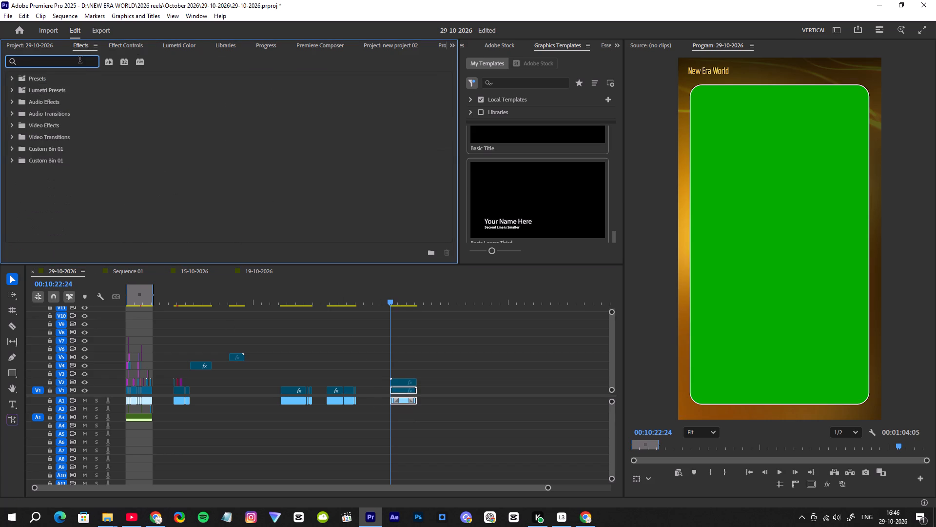
pyautogui.write('ultra')
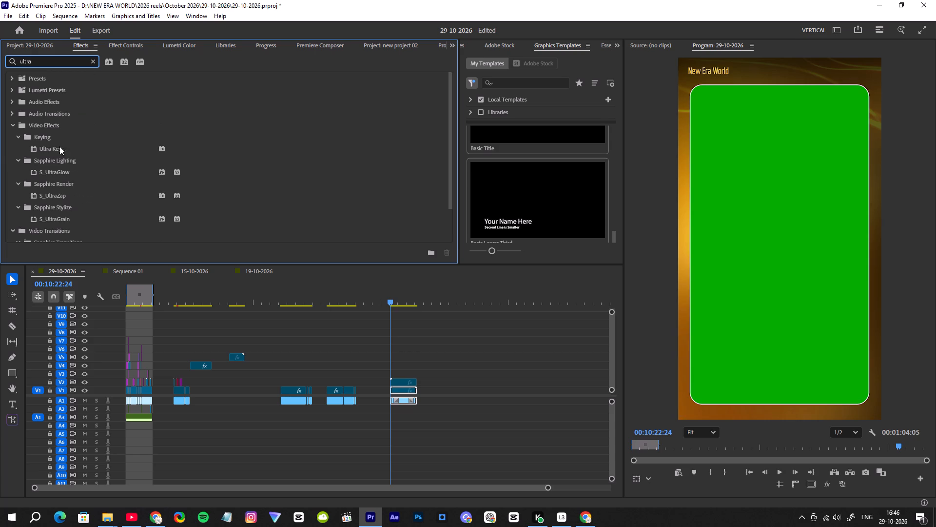
pyautogui.moveTo(50, 148); pyautogui.dragTo(401, 381)
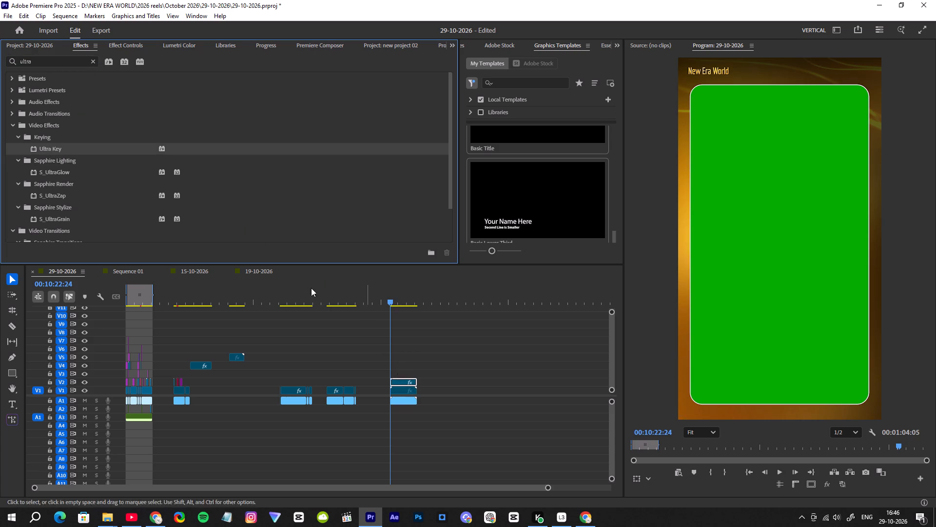
# Set the Ultra Key colour of the New Era World frame clip by sampling its green area.
pyautogui.click(121, 41)
pyautogui.scroll(-11, 69, 199)
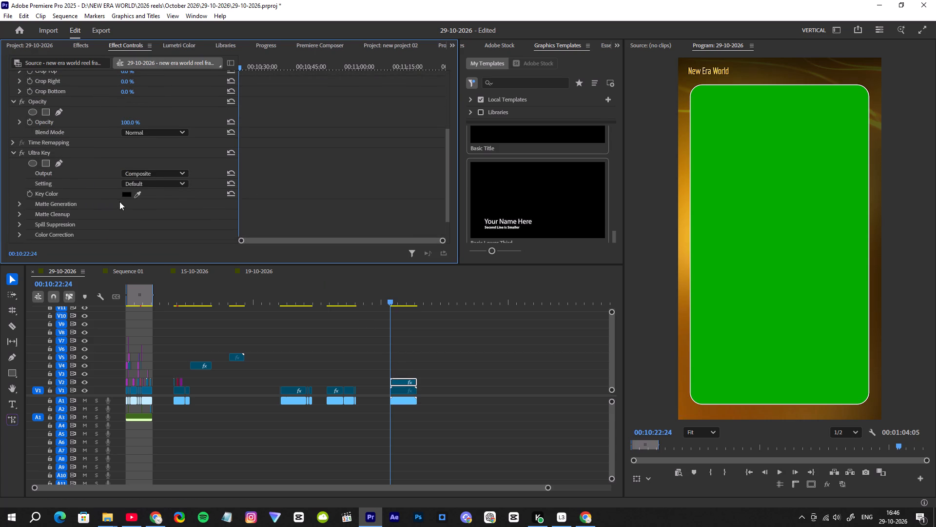
pyautogui.click(140, 195)
pyautogui.click(754, 196)
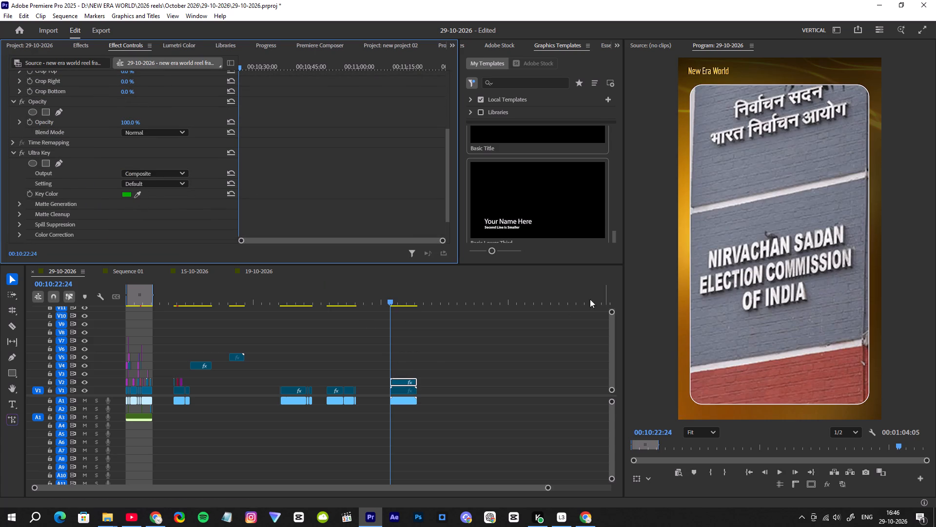
# Scale the V1 reel clip to 90, set its vertical position to 982, and play it back inside the frame.
pyautogui.click(401, 390)
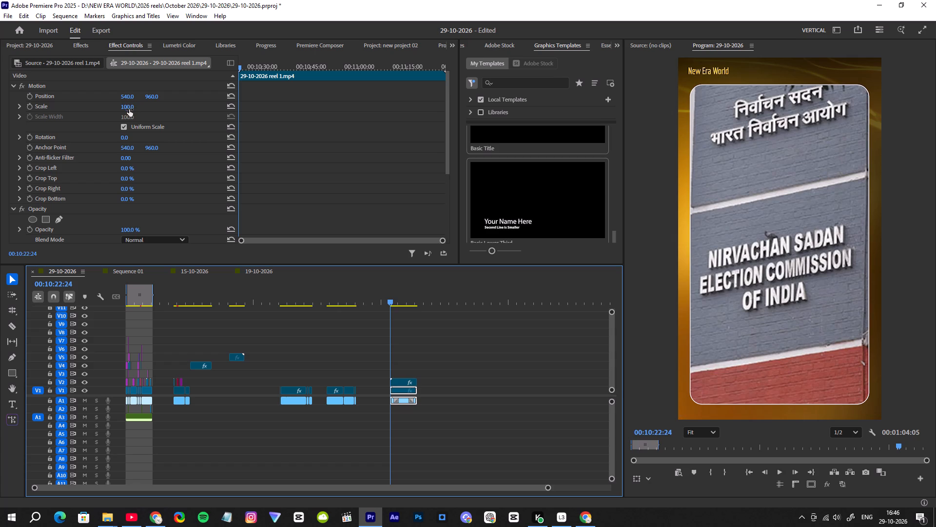
pyautogui.moveTo(129, 109); pyautogui.dragTo(132, 120)
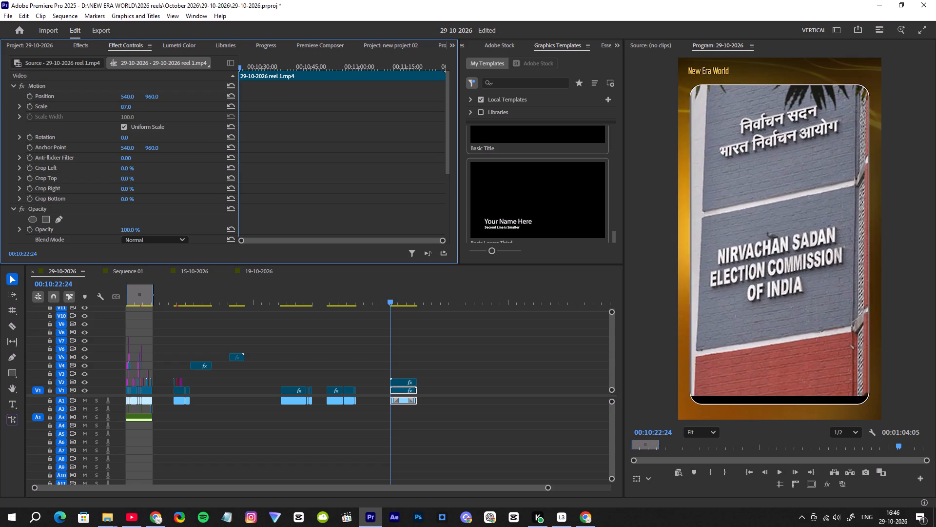
pyautogui.moveTo(132, 120); pyautogui.dragTo(133, 121)
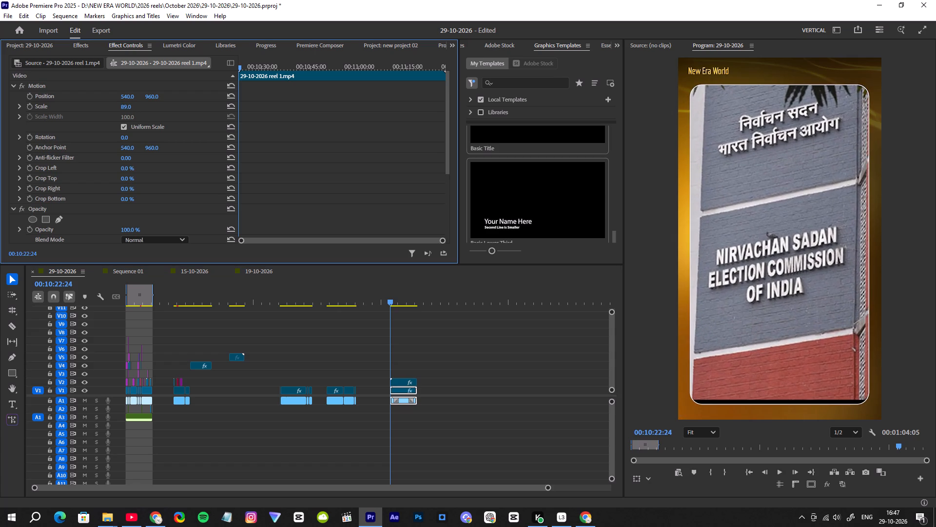
pyautogui.moveTo(133, 121); pyautogui.dragTo(134, 121)
pyautogui.moveTo(146, 97); pyautogui.dragTo(149, 97)
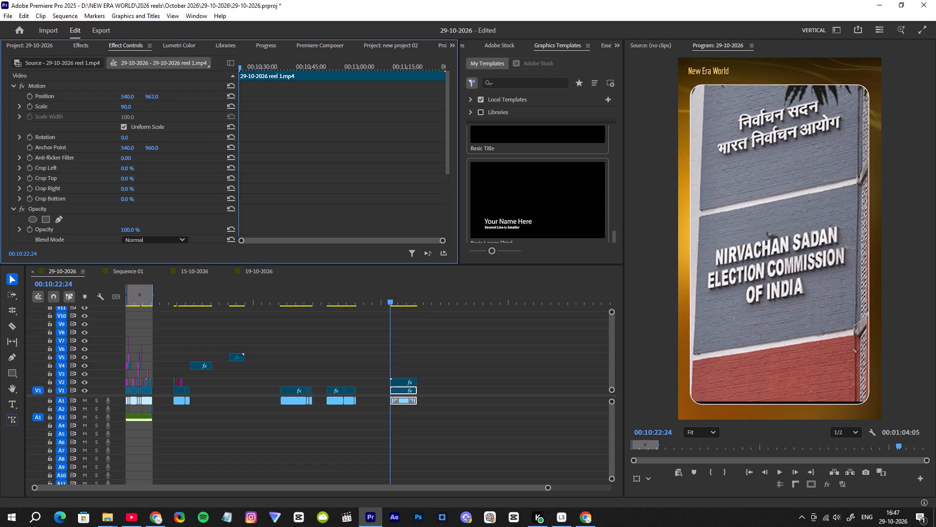
pyautogui.moveTo(149, 97); pyautogui.dragTo(158, 98)
pyautogui.press('space')
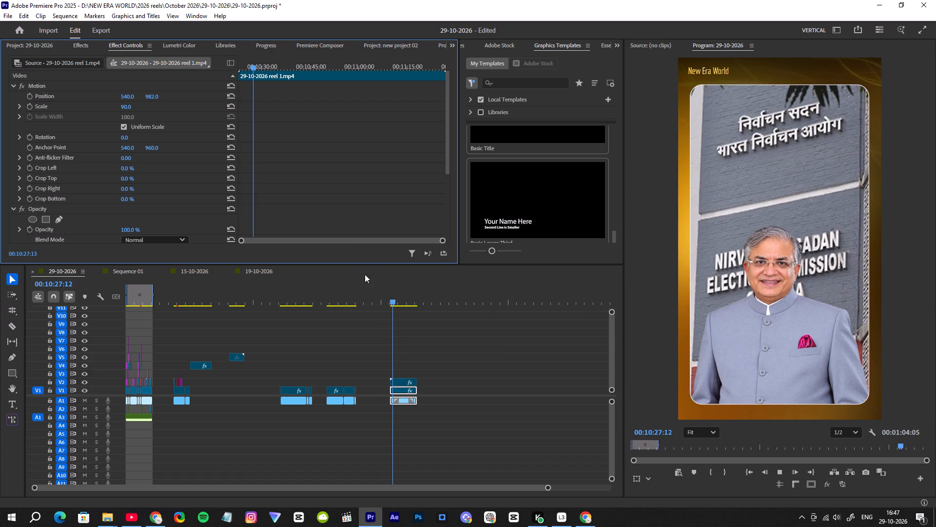
pyautogui.press('space')
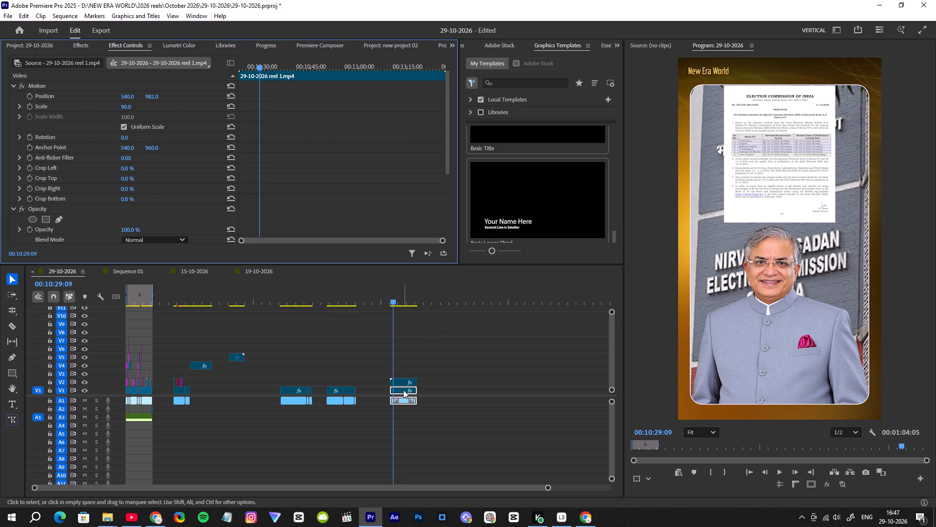
# Search the effects for "rounded" and apply FI: Rounded Crop FX to the reel clip on V1.
pyautogui.click(73, 45)
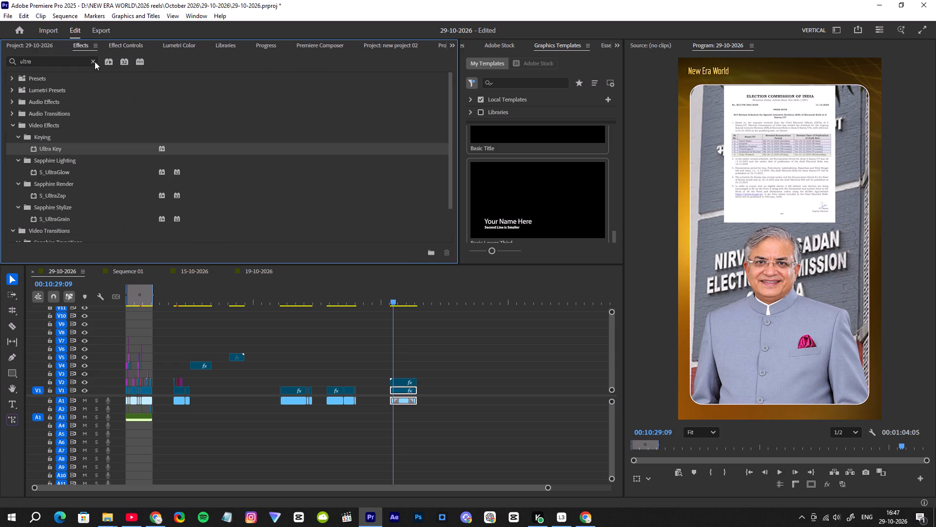
pyautogui.click(94, 61)
pyautogui.click(81, 61)
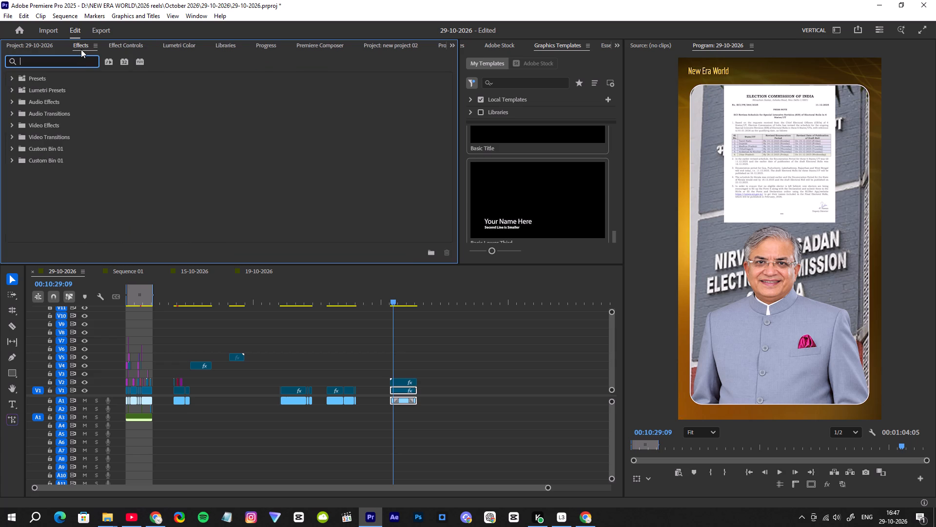
pyautogui.write('rounded')
pyautogui.moveTo(46, 151); pyautogui.dragTo(47, 151)
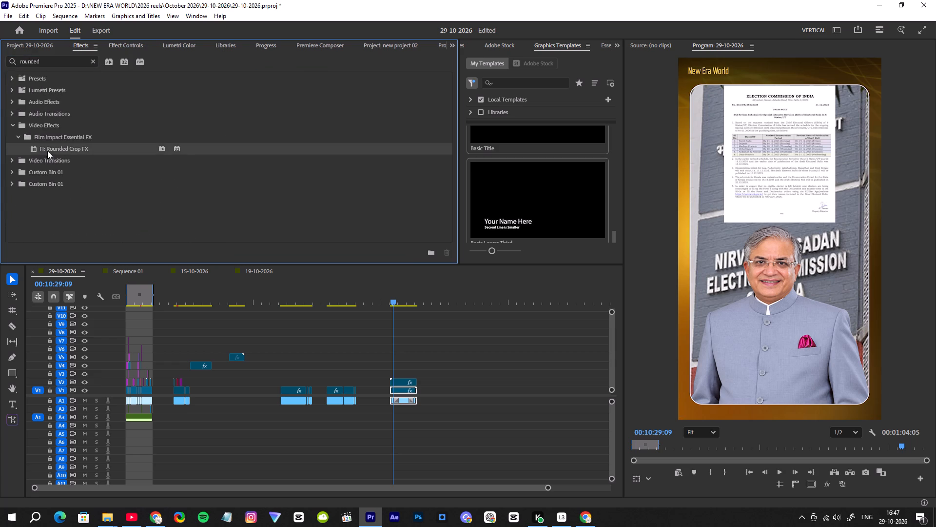
pyautogui.moveTo(47, 151); pyautogui.dragTo(401, 392)
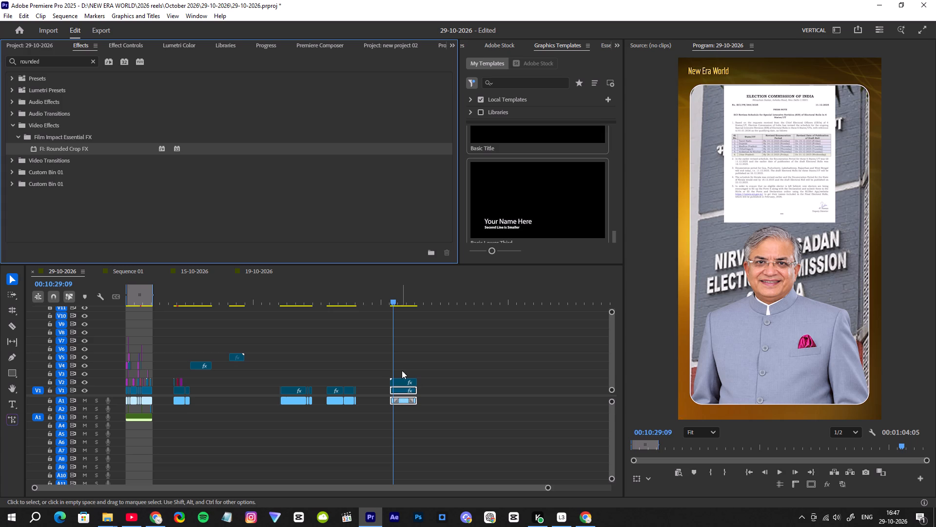
# Set the reel clip's scale to 89 and play the framed reel from its start.
pyautogui.click(117, 46)
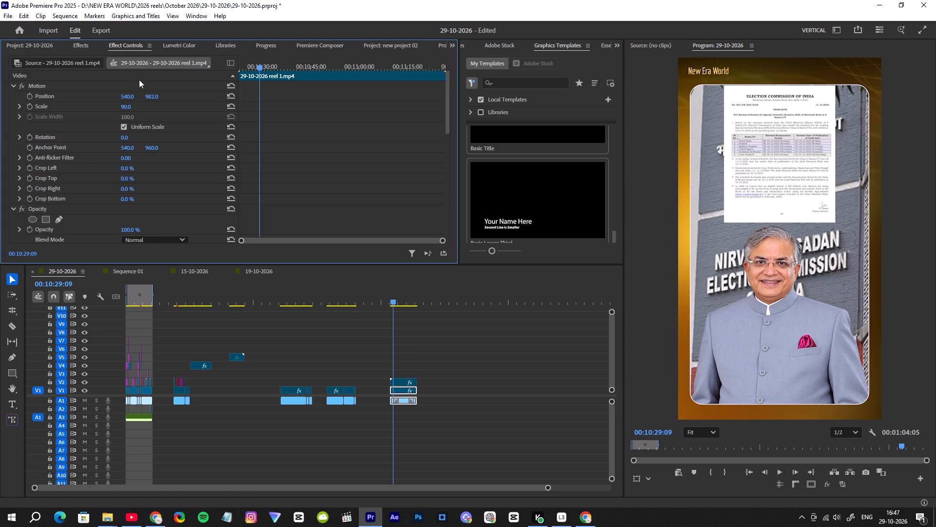
pyautogui.click(127, 107)
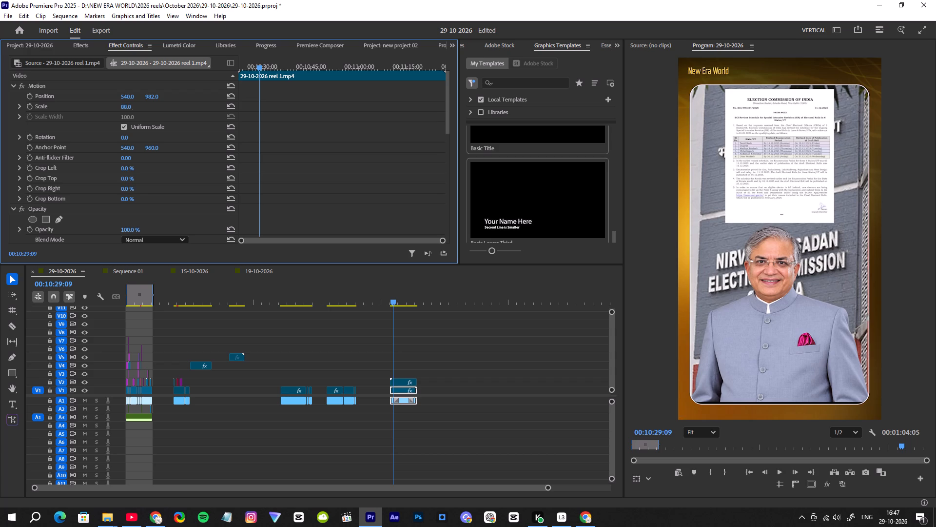
pyautogui.click(128, 108)
pyautogui.press('Up')
pyautogui.click(388, 299)
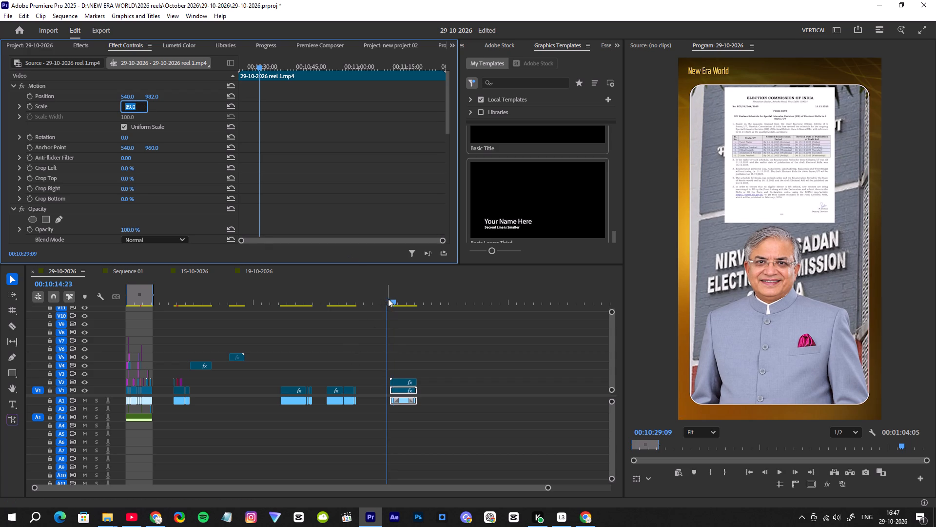
pyautogui.press('space')
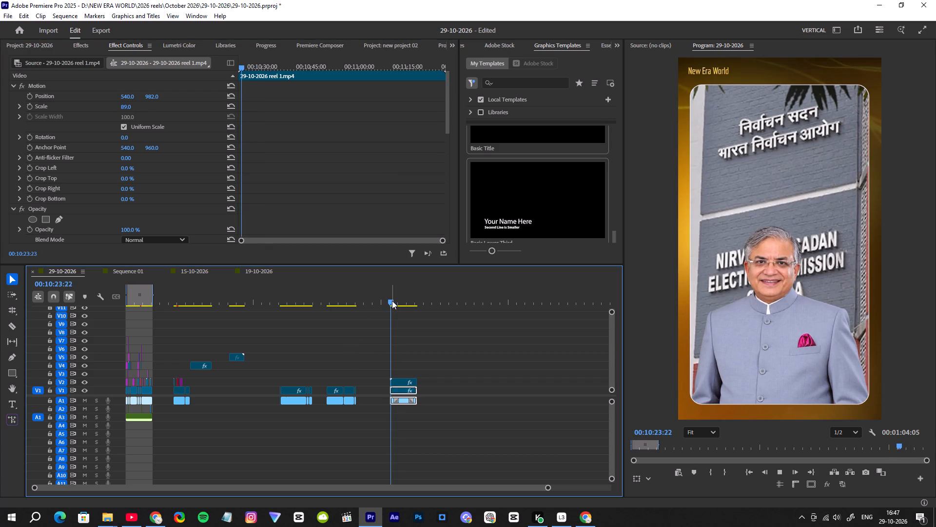
pyautogui.moveTo(546, 487); pyautogui.dragTo(542, 487)
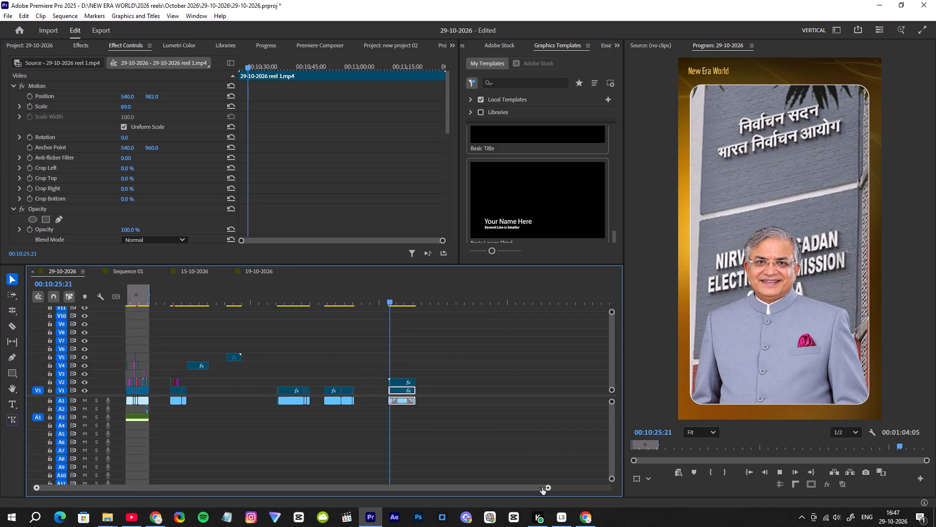
pyautogui.moveTo(542, 487); pyautogui.dragTo(560, 482)
pyautogui.press('space')
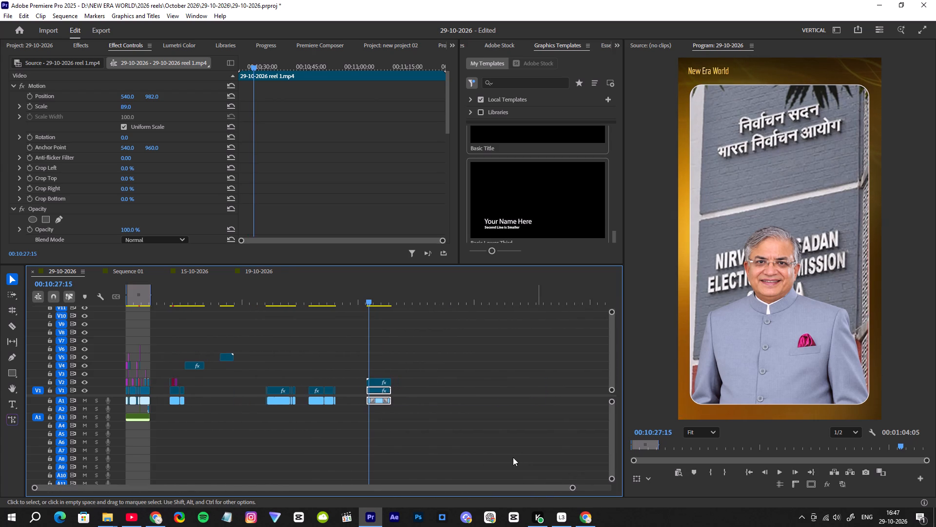
# Duplicate the framed reel with its audio further along the timeline and delete the V2 frame clip from the copy.
pyautogui.moveTo(413, 367); pyautogui.dragTo(376, 407)
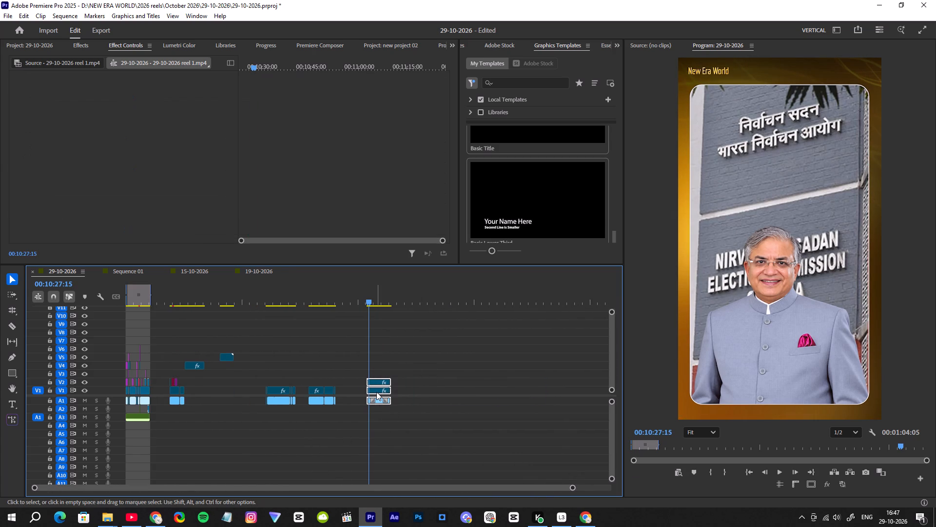
pyautogui.keyDown('alt'); pyautogui.moveTo(376, 392); pyautogui.dragTo(417, 392); pyautogui.keyUp('alt')
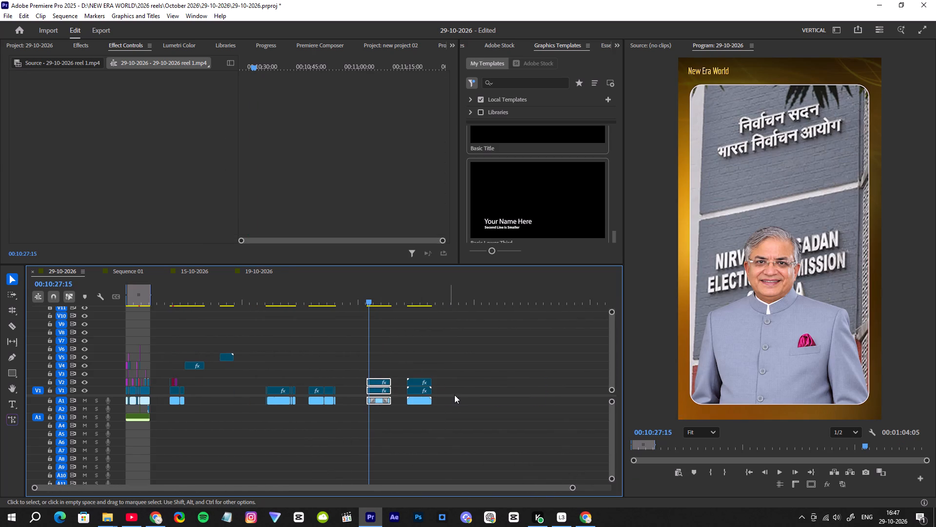
pyautogui.click(458, 397)
pyautogui.moveTo(444, 366); pyautogui.dragTo(423, 381)
pyautogui.press('Delete')
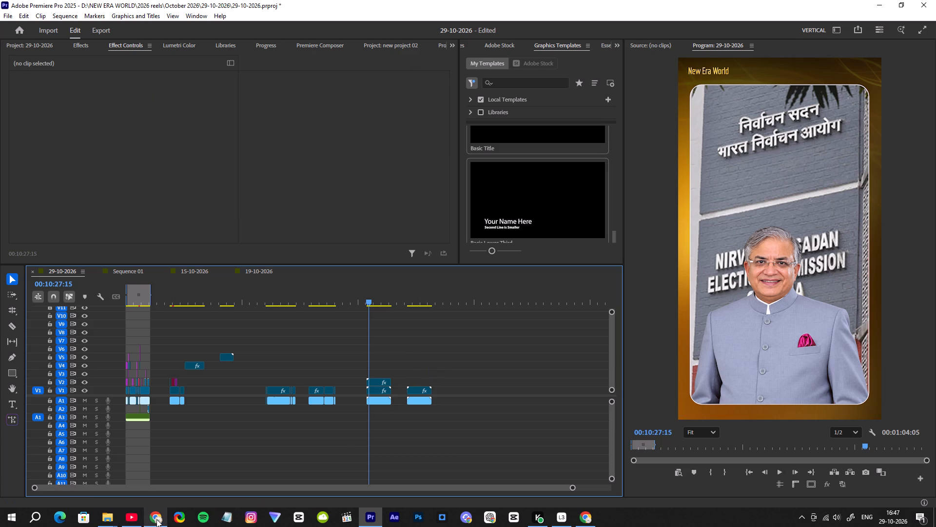
# Import "new era times reel frame.mp4" from the channel reel frames folder onto V2, directly above the duplicated reel clip.
pyautogui.click(108, 520)
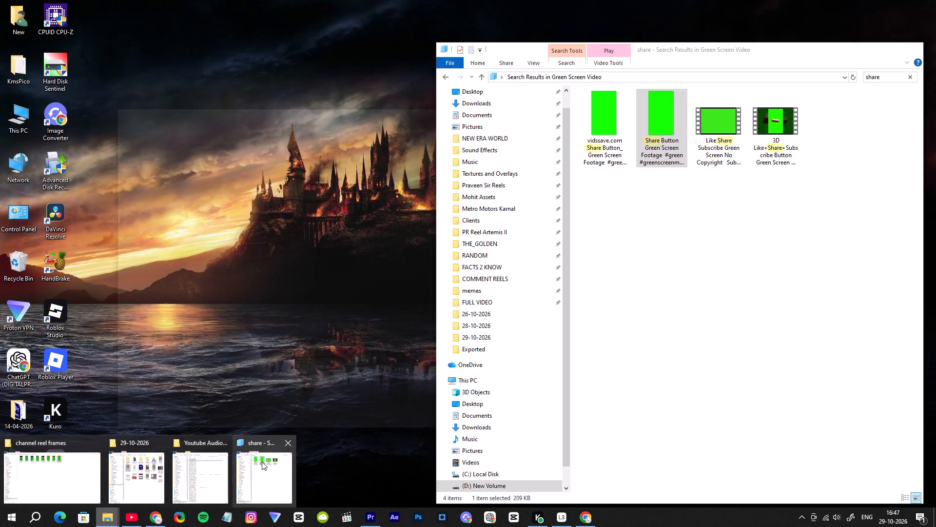
pyautogui.click(80, 484)
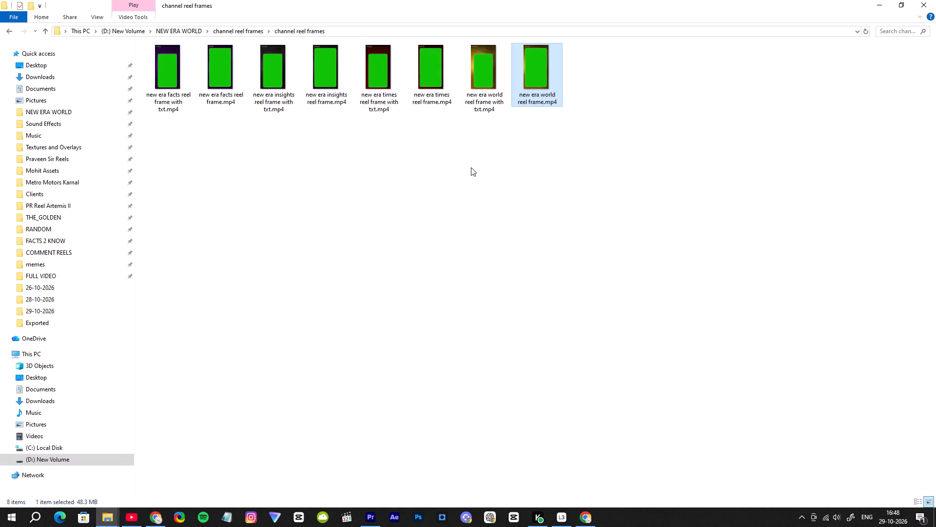
pyautogui.moveTo(445, 118); pyautogui.dragTo(438, 81)
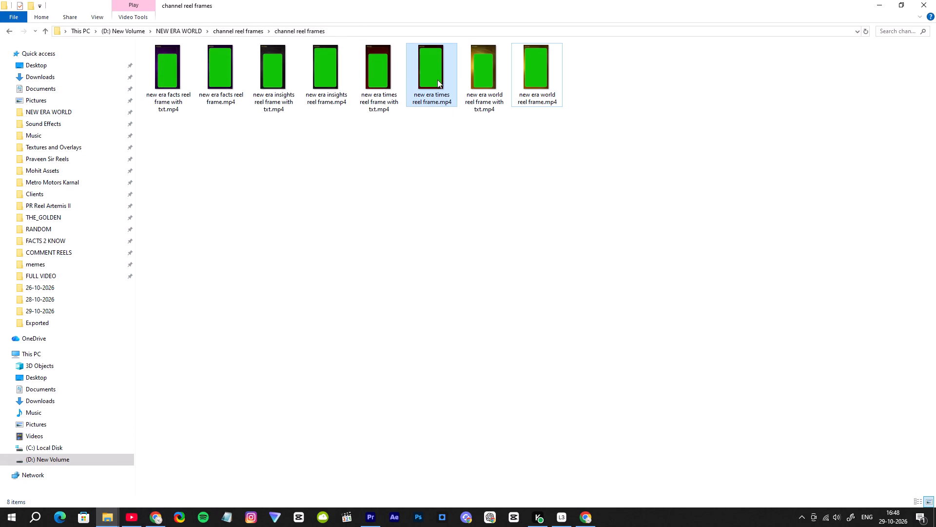
pyautogui.moveTo(431, 75); pyautogui.dragTo(379, 503)
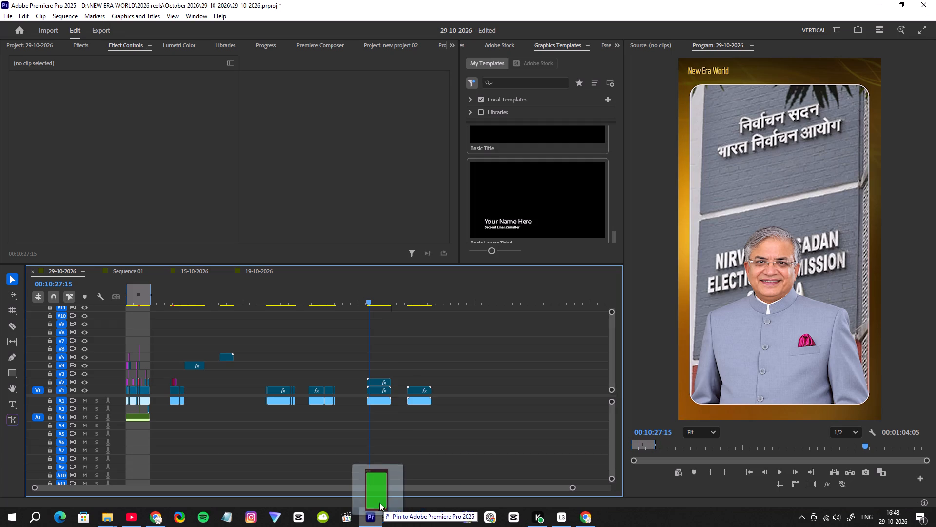
pyautogui.moveTo(379, 503); pyautogui.dragTo(409, 384)
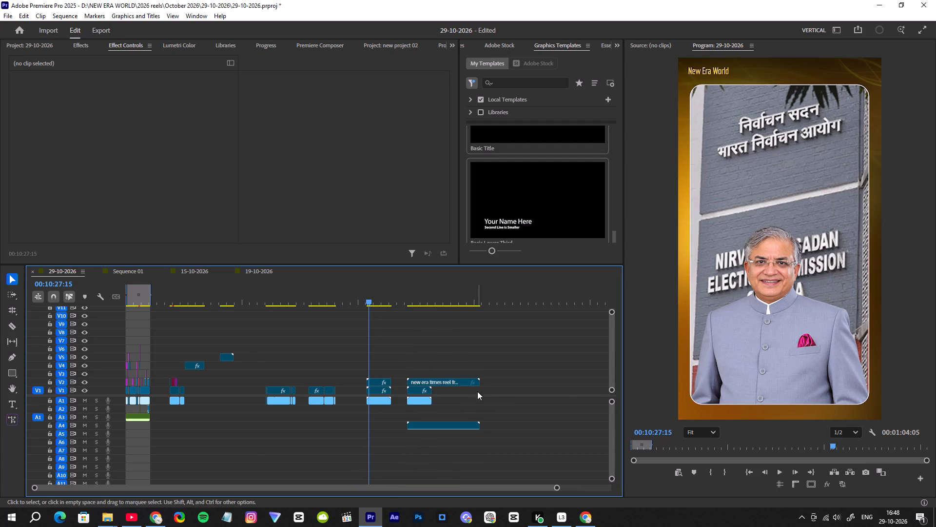
# Trim the New Era Times frame clip to end with the duplicated reel clip and delete its separate audio.
pyautogui.moveTo(477, 384); pyautogui.dragTo(430, 410)
pyautogui.click(452, 411)
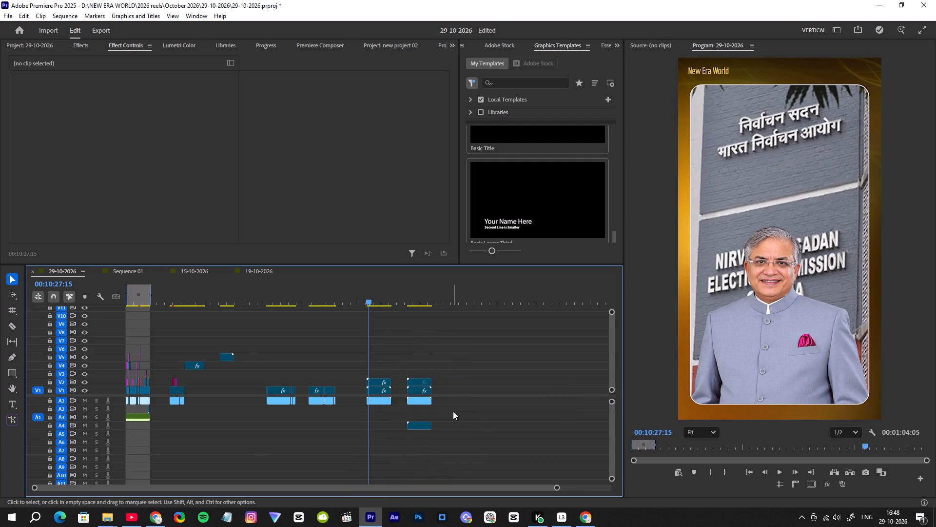
pyautogui.keyDown('alt'); pyautogui.moveTo(455, 410); pyautogui.dragTo(419, 428); pyautogui.keyUp('alt')
pyautogui.press('Delete')
# Search the effects for "ultra" and apply Ultra Key to the New Era Times frame clip on V2.
pyautogui.click(415, 293)
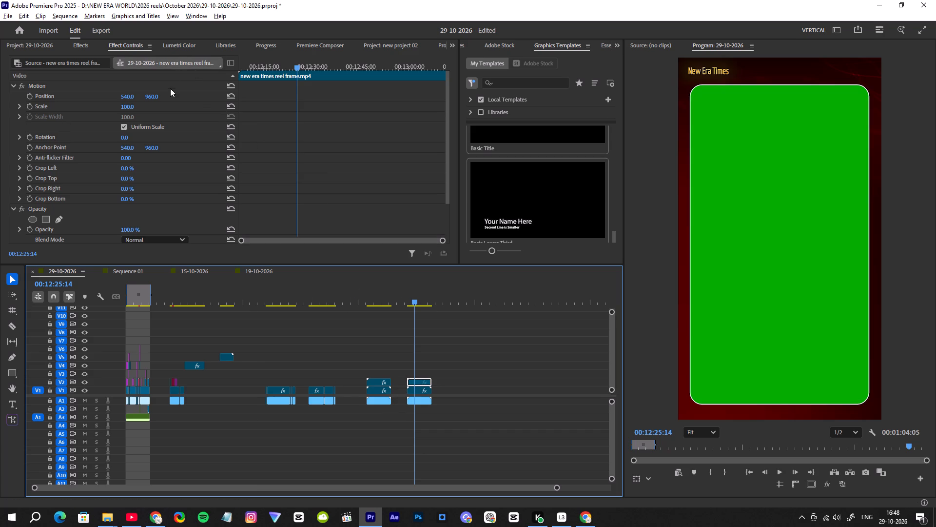
pyautogui.scroll(-2, 219, 152)
pyautogui.scroll(1, 218, 155)
pyautogui.scroll(-3, 218, 155)
pyautogui.scroll(2, 187, 151)
pyautogui.click(82, 47)
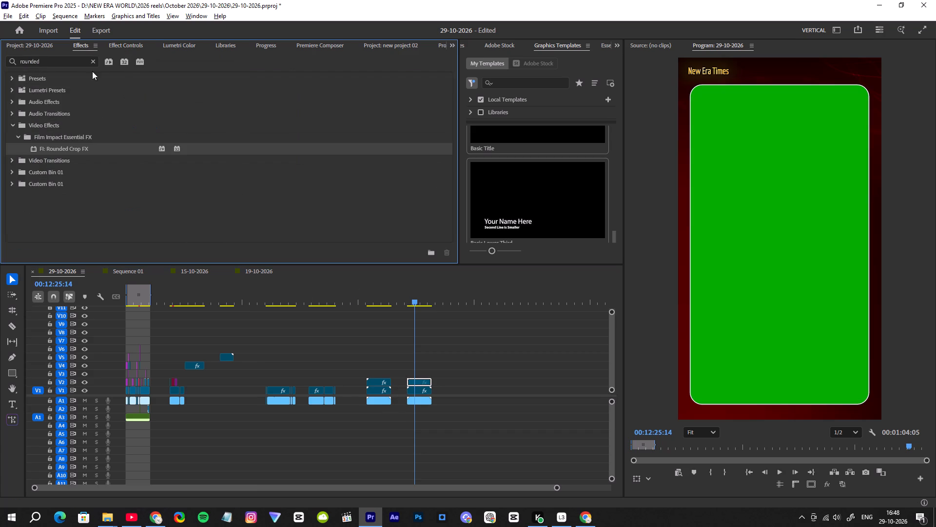
pyautogui.click(93, 61)
pyautogui.click(71, 63)
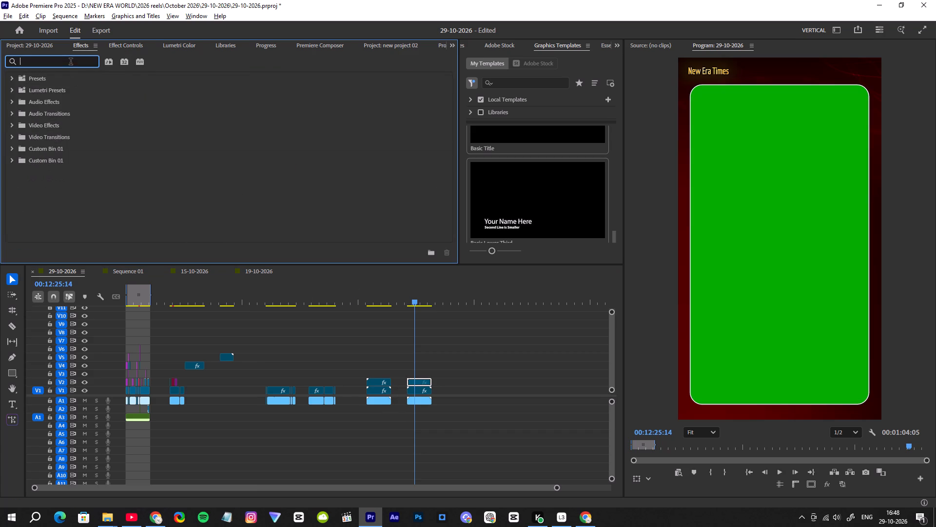
pyautogui.write('ultra')
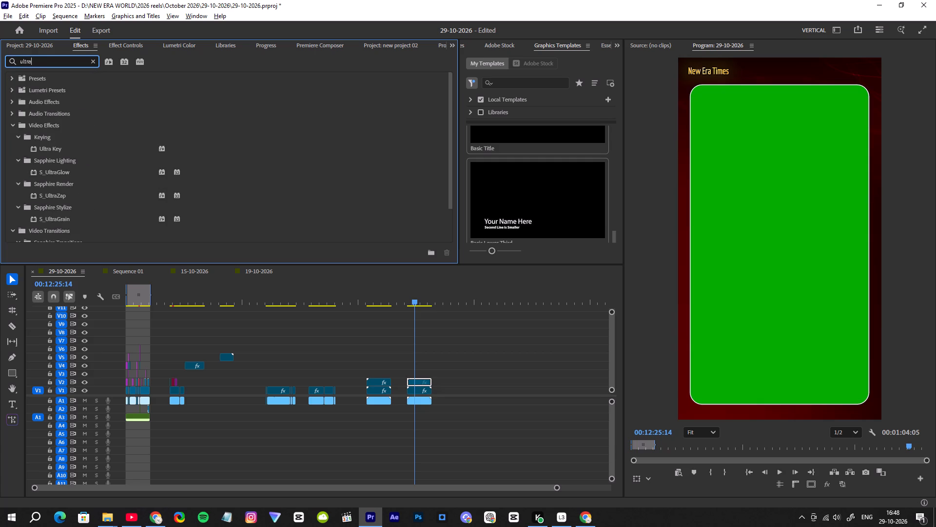
pyautogui.moveTo(55, 149); pyautogui.dragTo(417, 382)
# Set the Ultra Key colour of the New Era Times frame clip by sampling its green area.
pyautogui.click(138, 41)
pyautogui.scroll(-6, 96, 170)
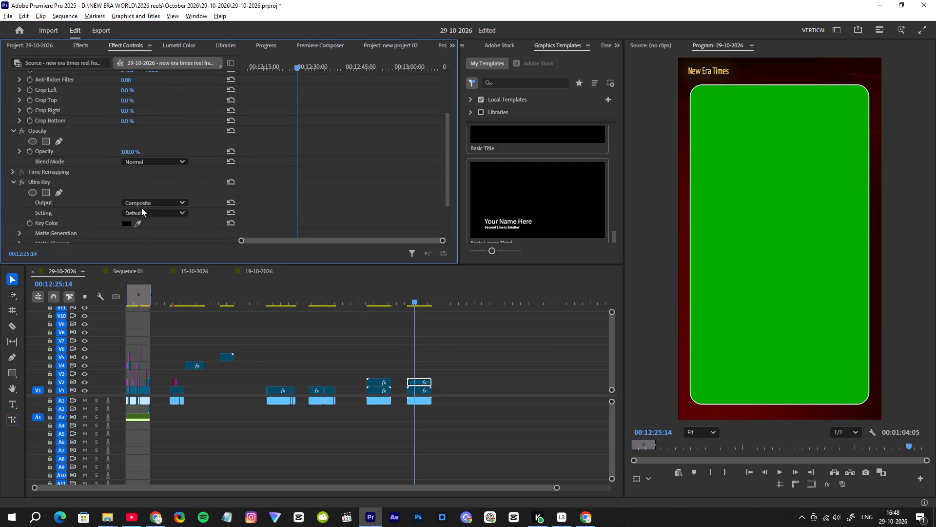
pyautogui.click(136, 223)
pyautogui.click(766, 239)
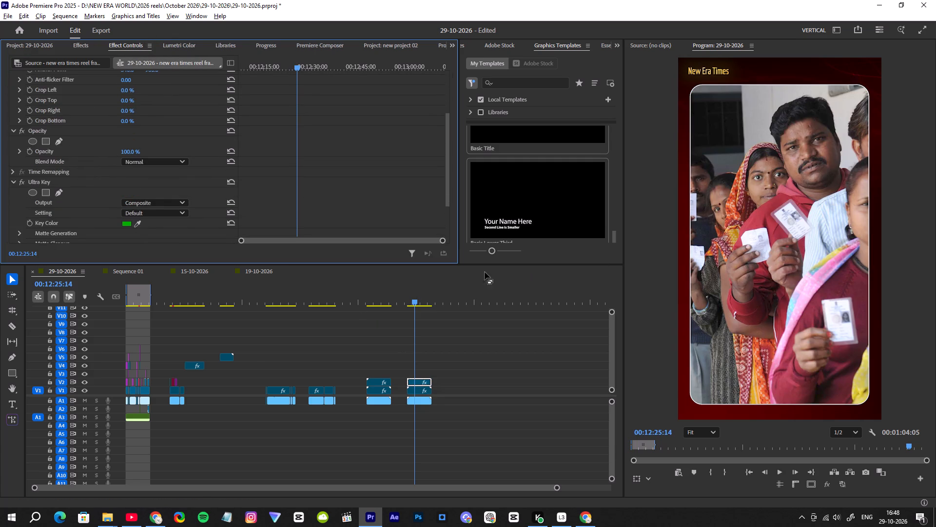
# Check the keyed New Era Times composite by scrubbing through it and playing a short section.
pyautogui.moveTo(412, 300); pyautogui.dragTo(405, 307)
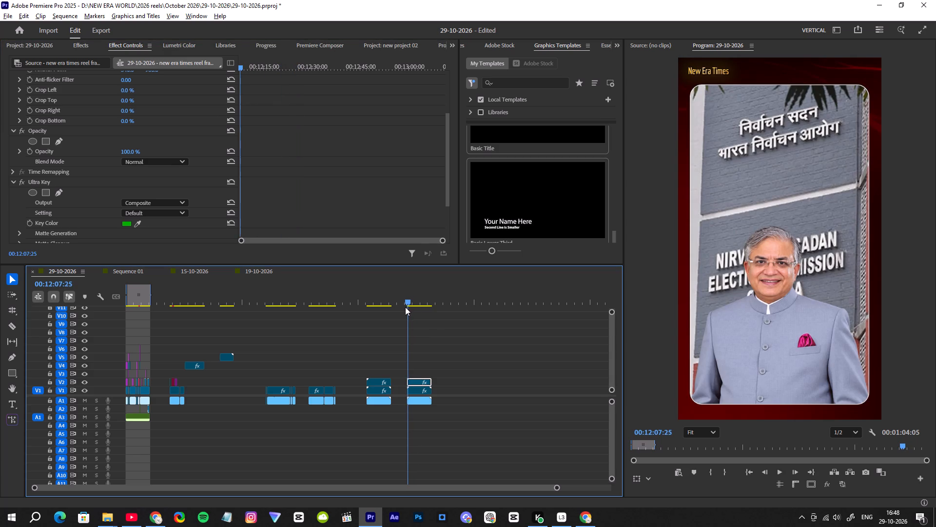
pyautogui.moveTo(405, 307); pyautogui.dragTo(418, 312)
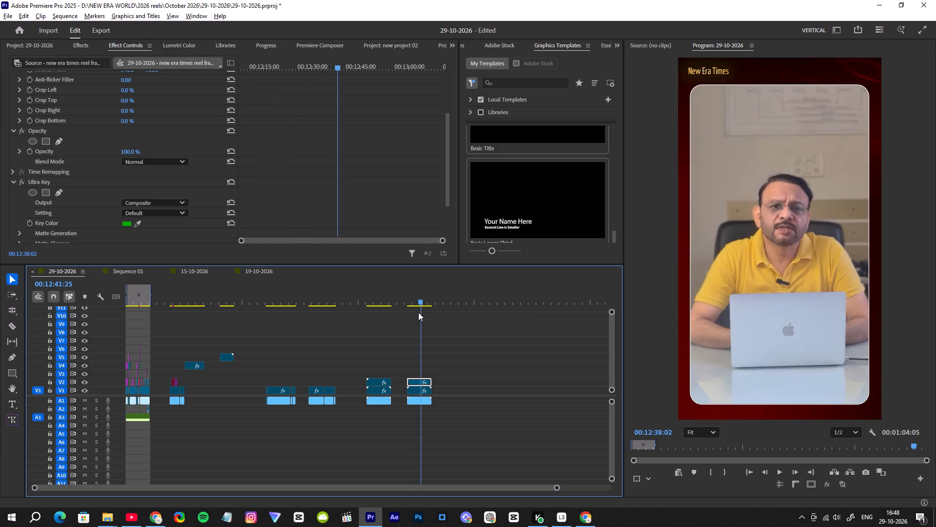
pyautogui.moveTo(418, 312); pyautogui.dragTo(421, 316)
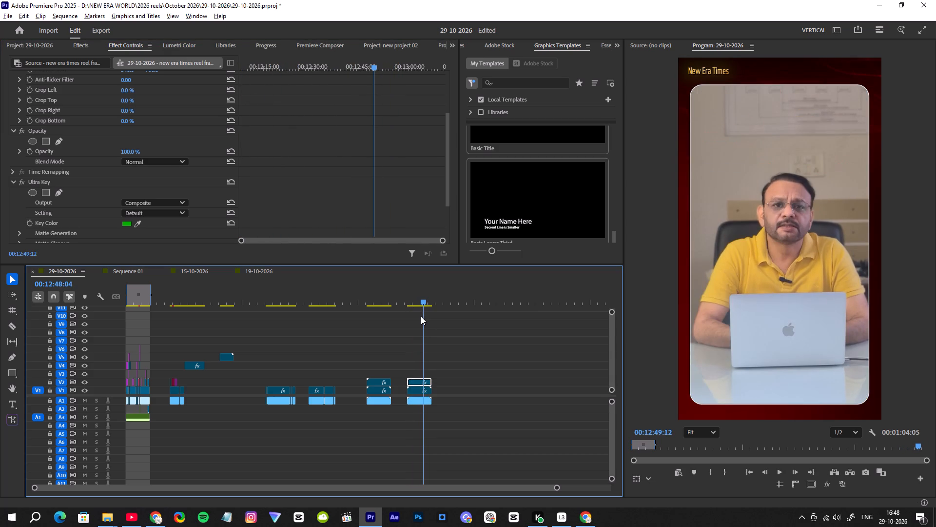
pyautogui.moveTo(421, 316); pyautogui.dragTo(424, 316)
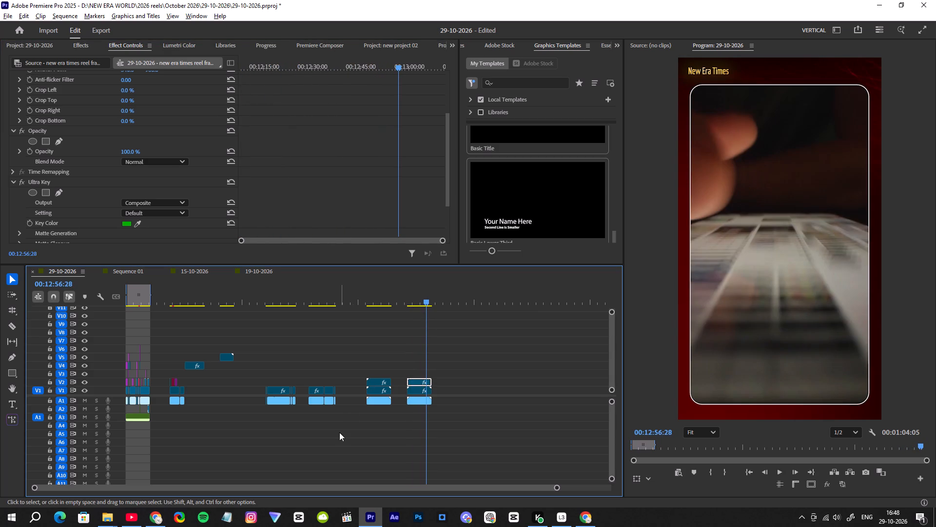
pyautogui.moveTo(555, 486); pyautogui.dragTo(385, 499)
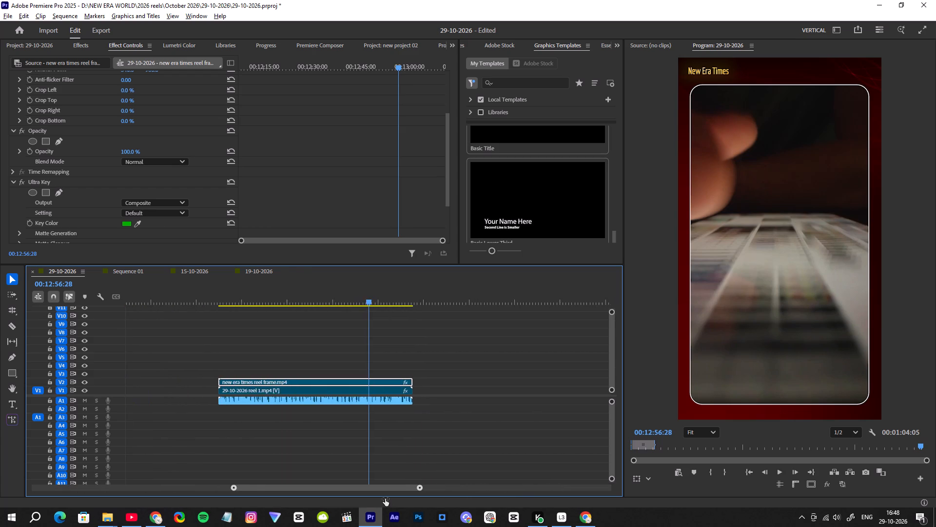
pyautogui.moveTo(385, 499); pyautogui.dragTo(382, 498)
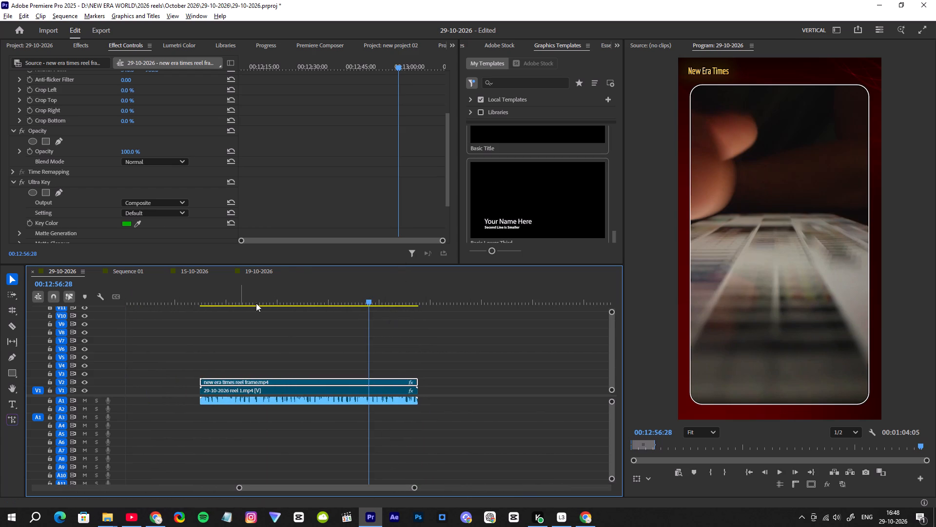
pyautogui.click(275, 295)
pyautogui.press('space')
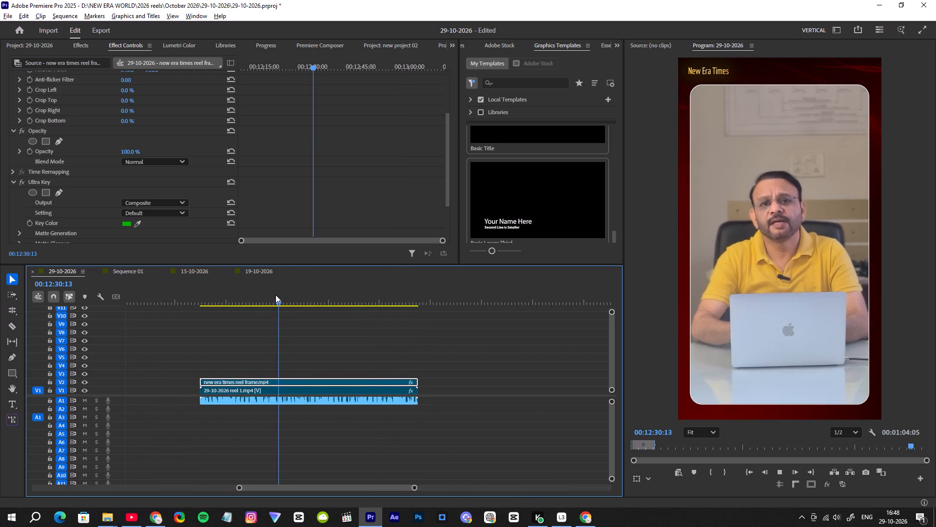
pyautogui.press('space')
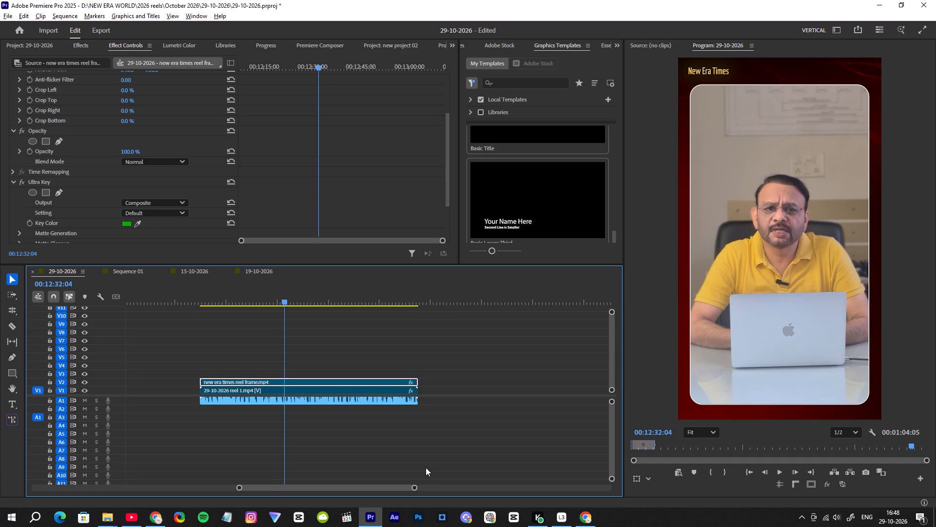
pyautogui.moveTo(414, 487); pyautogui.dragTo(474, 486)
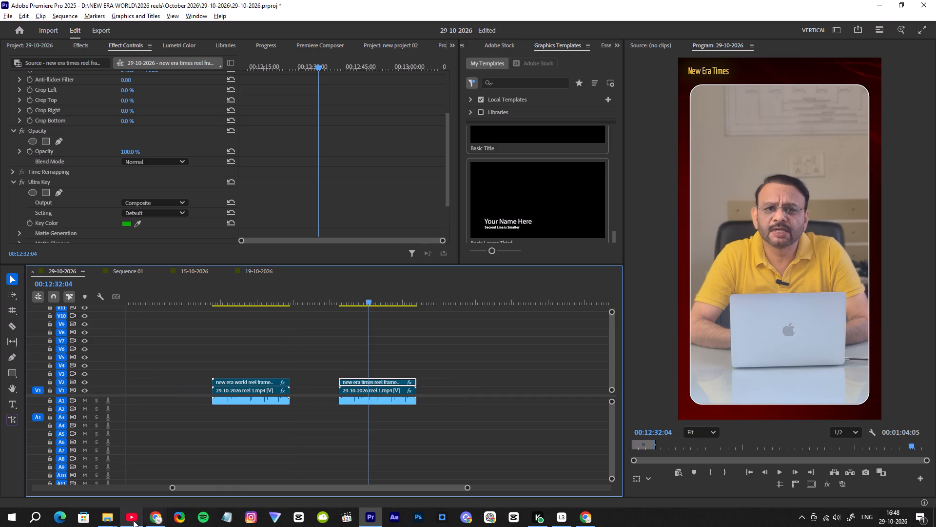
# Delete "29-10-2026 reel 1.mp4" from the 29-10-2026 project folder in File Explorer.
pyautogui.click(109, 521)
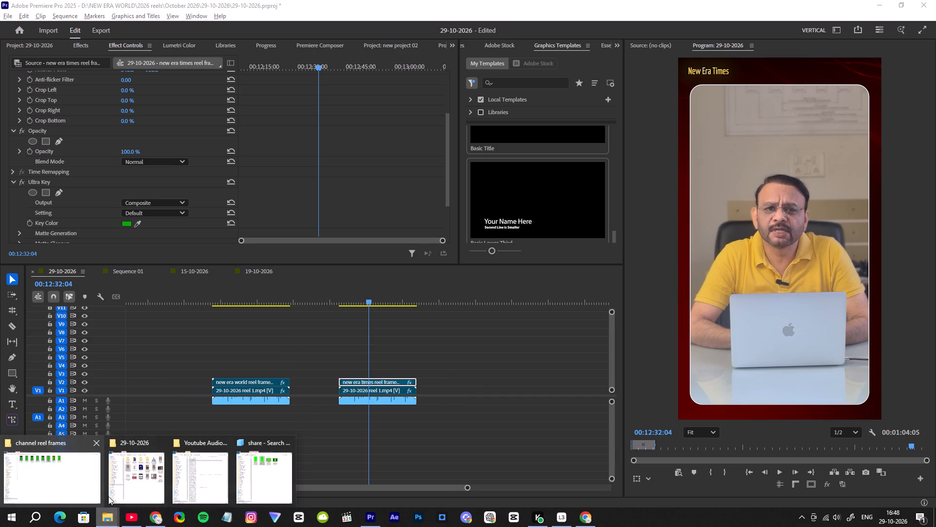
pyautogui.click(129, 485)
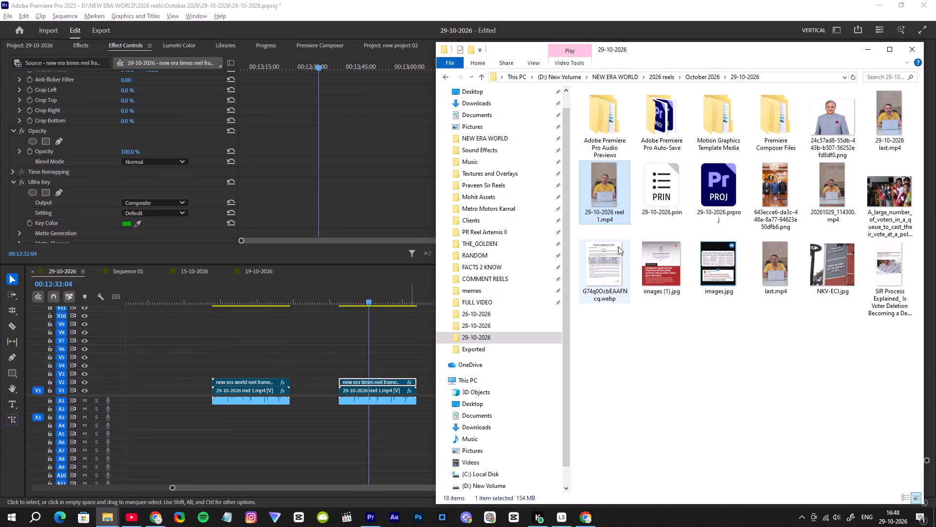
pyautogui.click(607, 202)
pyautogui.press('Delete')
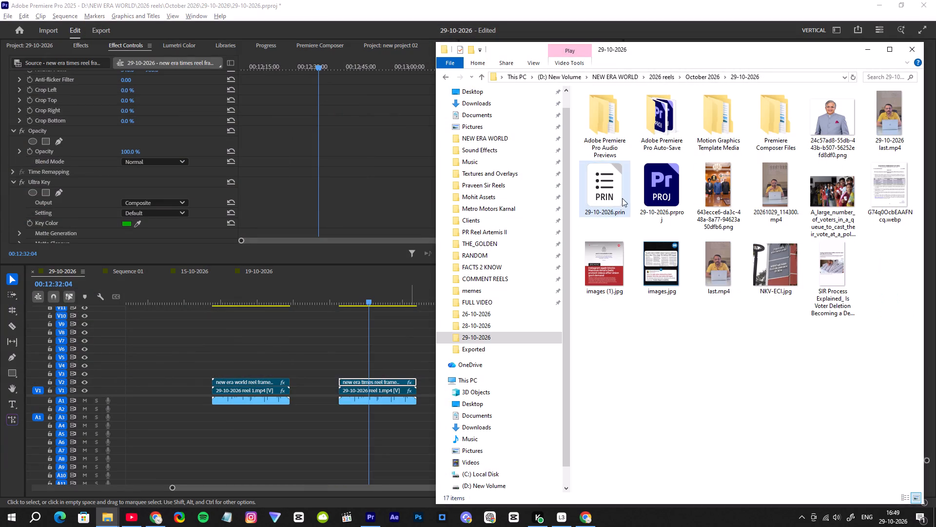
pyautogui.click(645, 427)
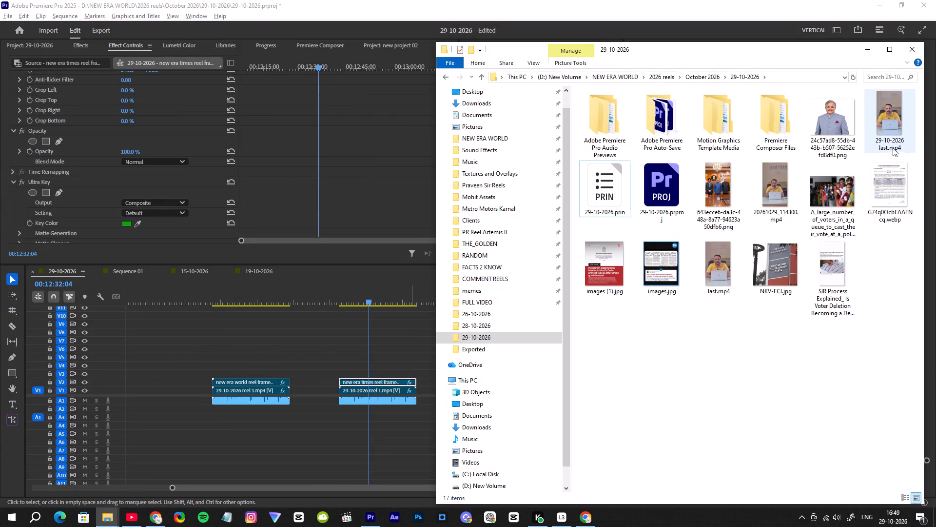
# Delete "29-10-2026 last.mp4" from the 29-10-2026 project folder.
pyautogui.click(892, 107)
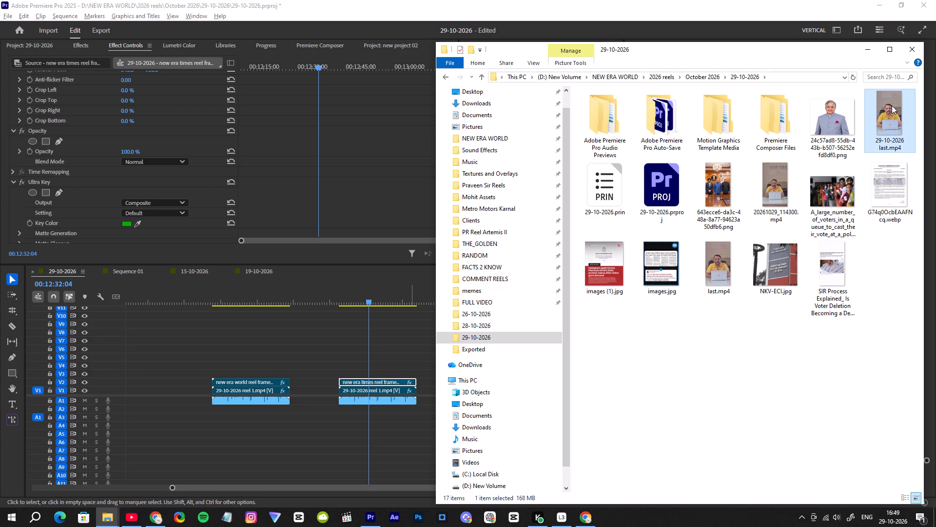
pyautogui.press('Delete')
pyautogui.click(705, 446)
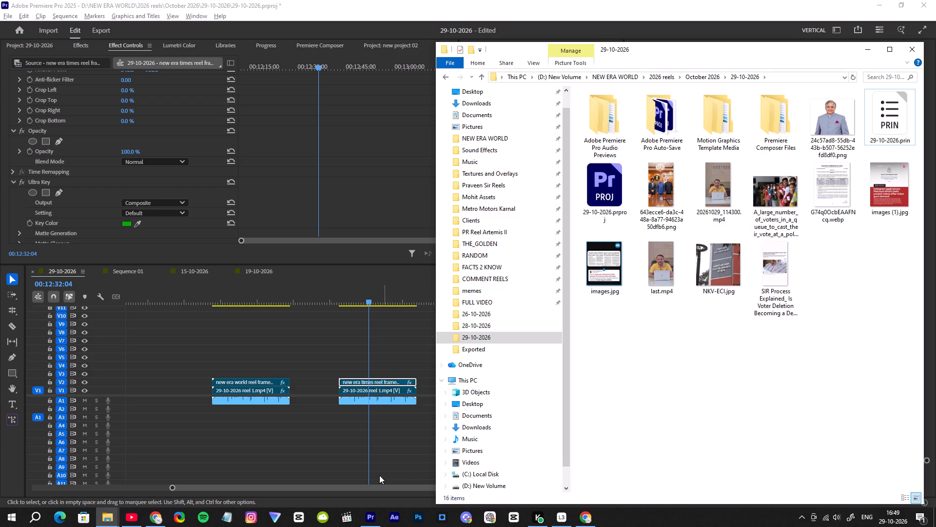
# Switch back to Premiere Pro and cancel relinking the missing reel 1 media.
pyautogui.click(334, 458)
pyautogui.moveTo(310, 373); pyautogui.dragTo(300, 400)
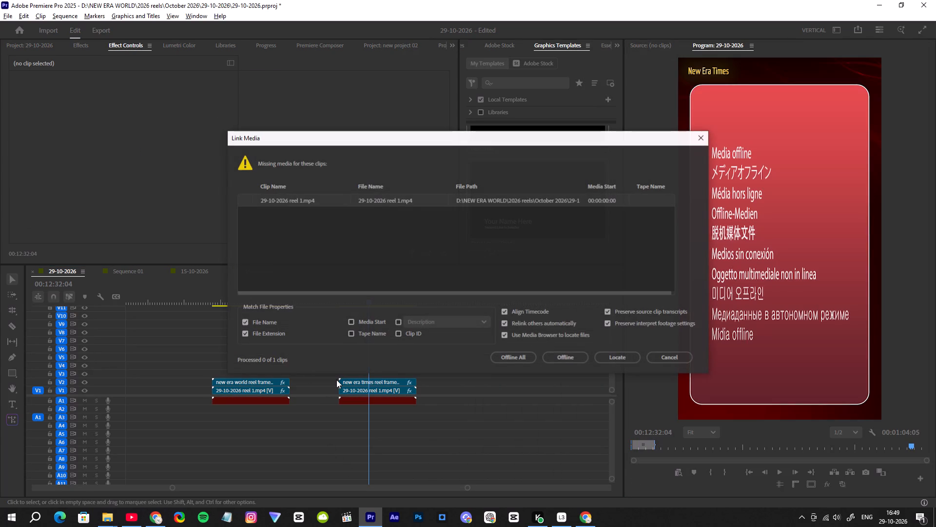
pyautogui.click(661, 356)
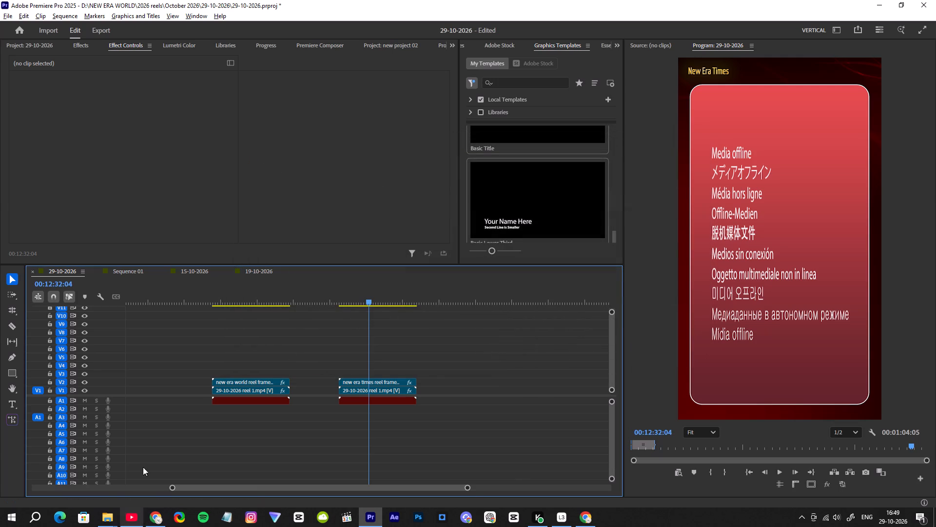
# Switch to the desktop and restore "29-10-2026 reel 1.mp4" from the Recycle Bin.
pyautogui.click(880, 1)
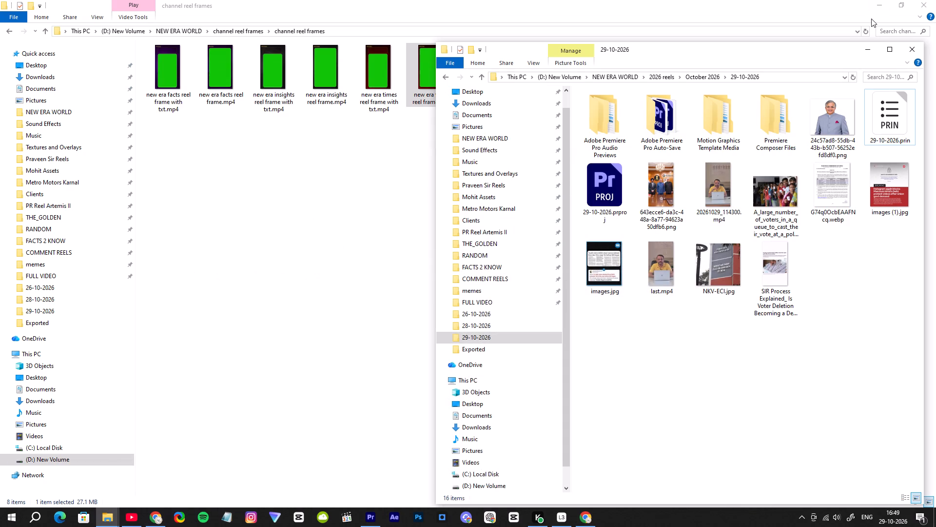
pyautogui.doubleClick(876, 5)
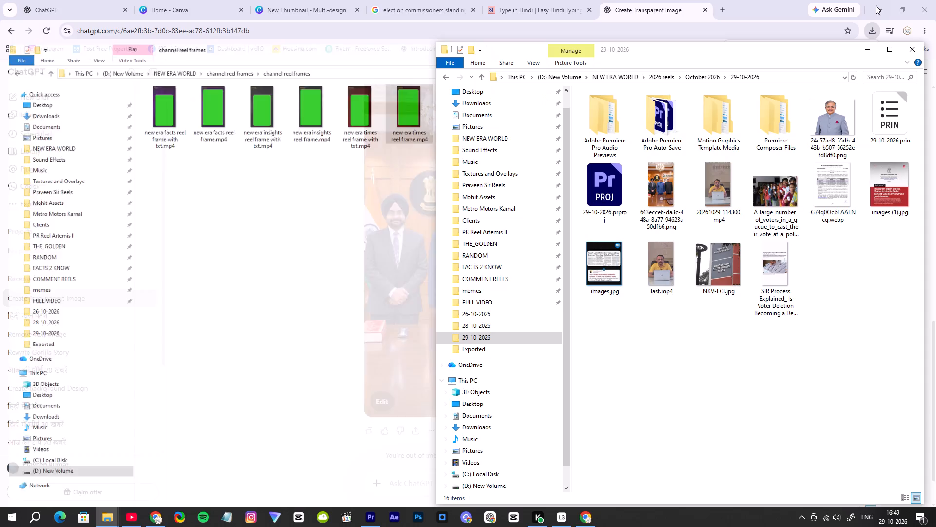
pyautogui.click(876, 5)
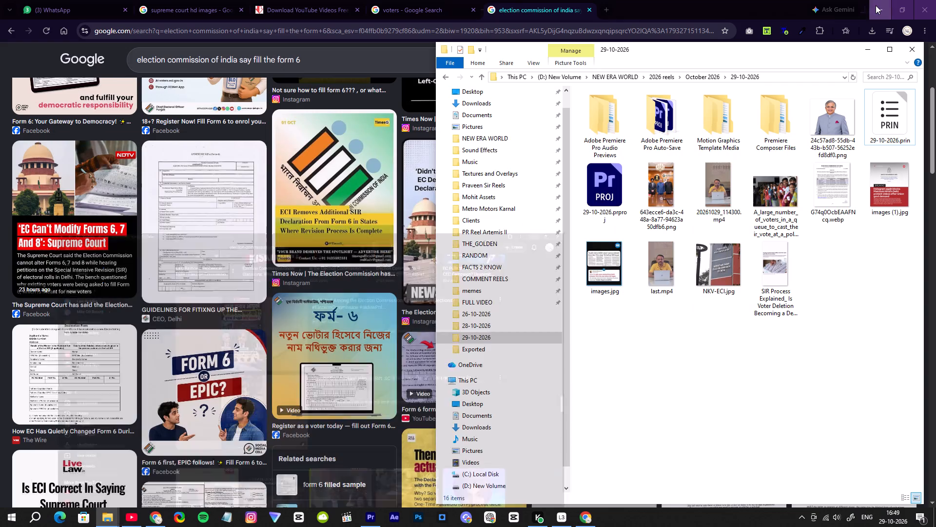
pyautogui.tripleClick(876, 5)
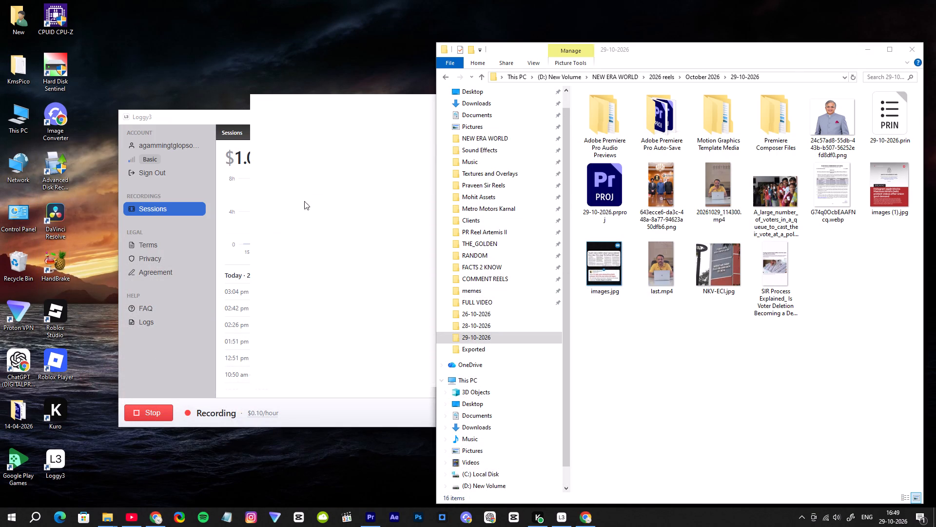
pyautogui.doubleClick(16, 268)
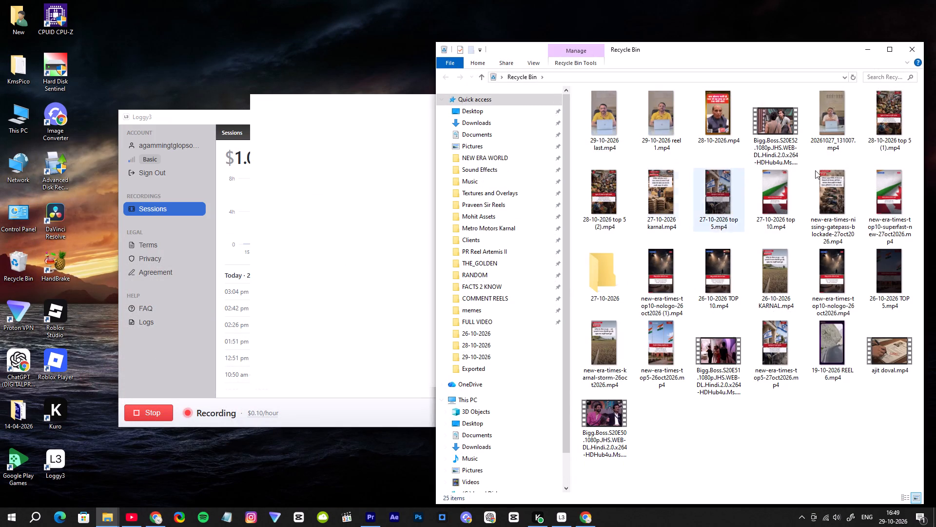
pyautogui.click(887, 51)
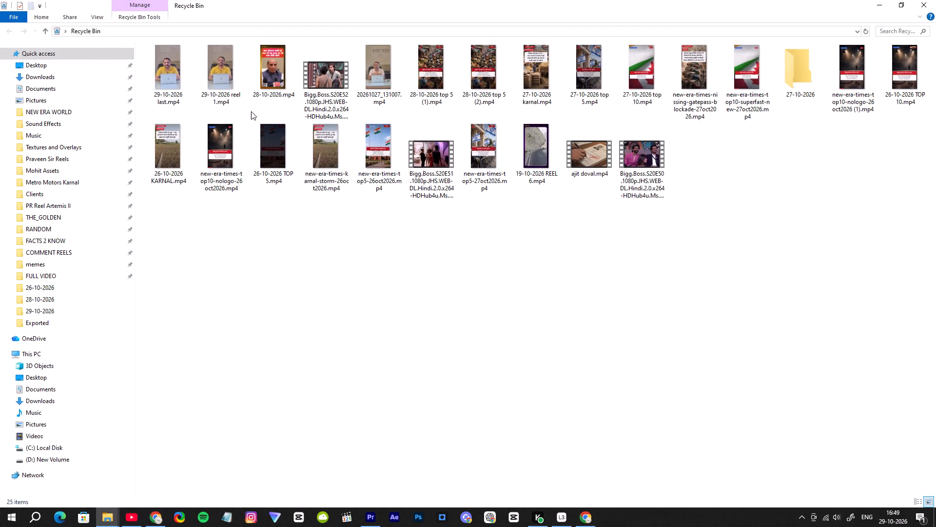
pyautogui.click(220, 80)
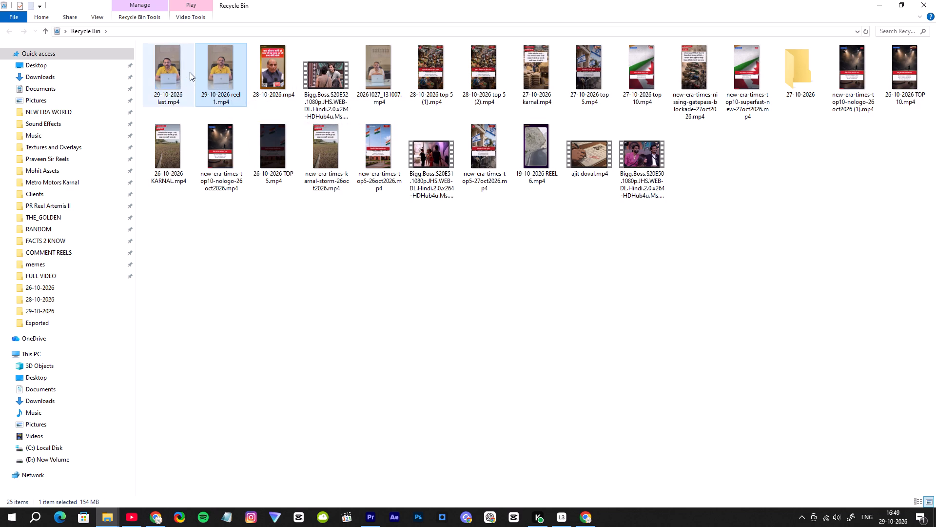
pyautogui.rightClick(221, 74)
pyautogui.click(250, 80)
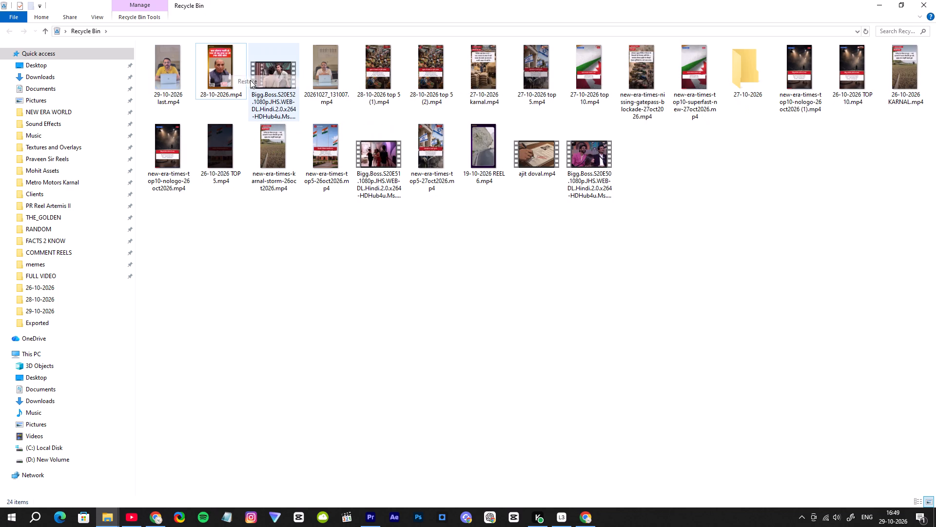
pyautogui.click(885, 2)
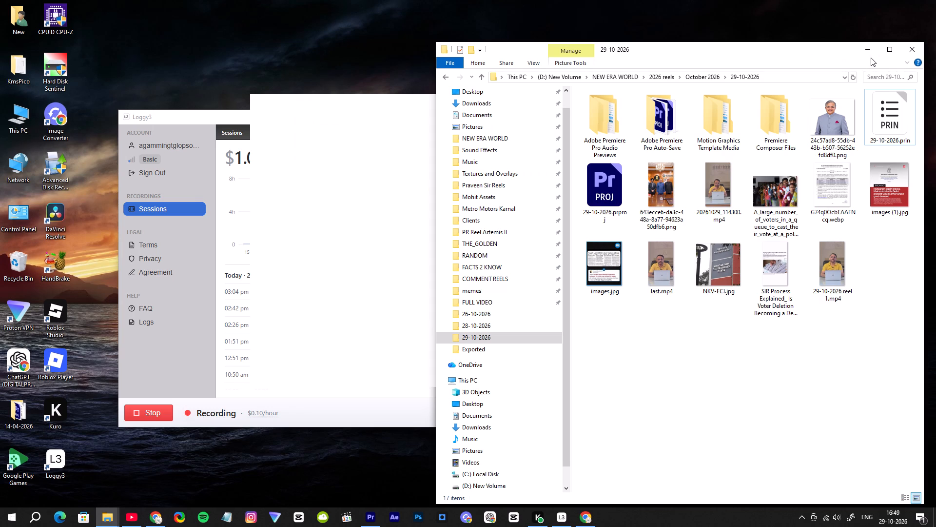
# Return to Premiere Pro and import "29-10-2026 reel 1.mp4" again from the 29-10-2026 folder into the project.
pyautogui.click(370, 526)
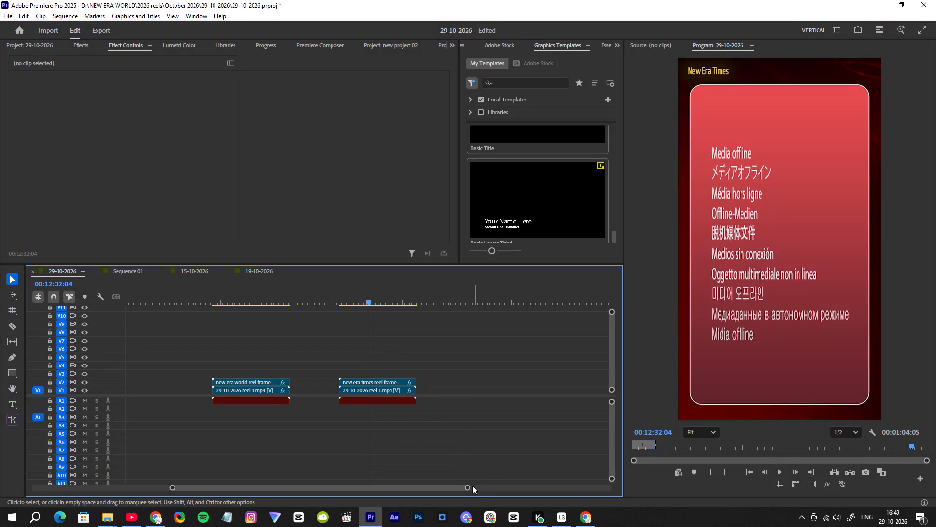
pyautogui.moveTo(466, 489); pyautogui.dragTo(608, 500)
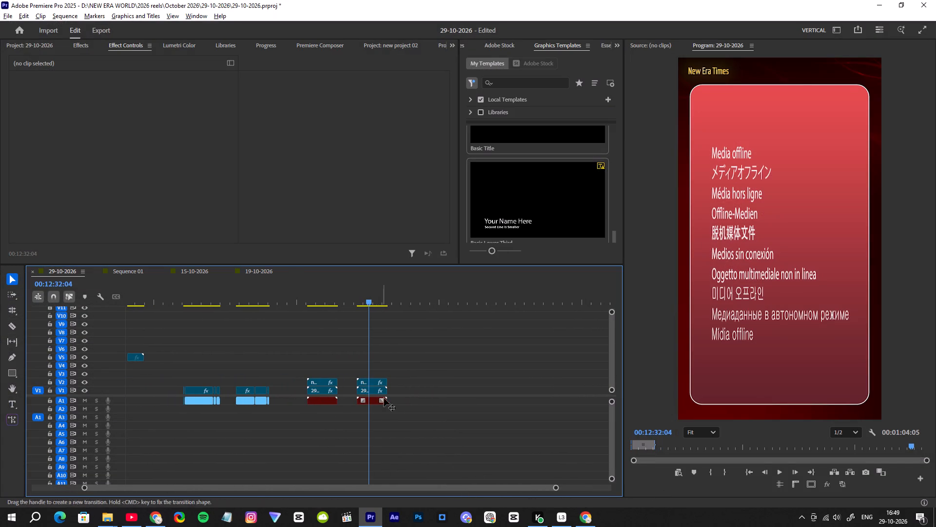
pyautogui.click(34, 42)
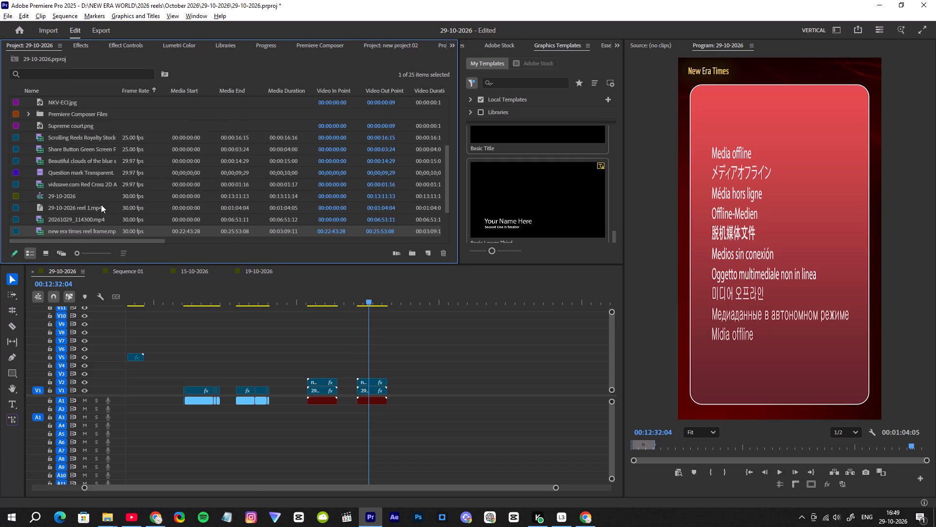
pyautogui.moveTo(76, 207); pyautogui.dragTo(85, 210)
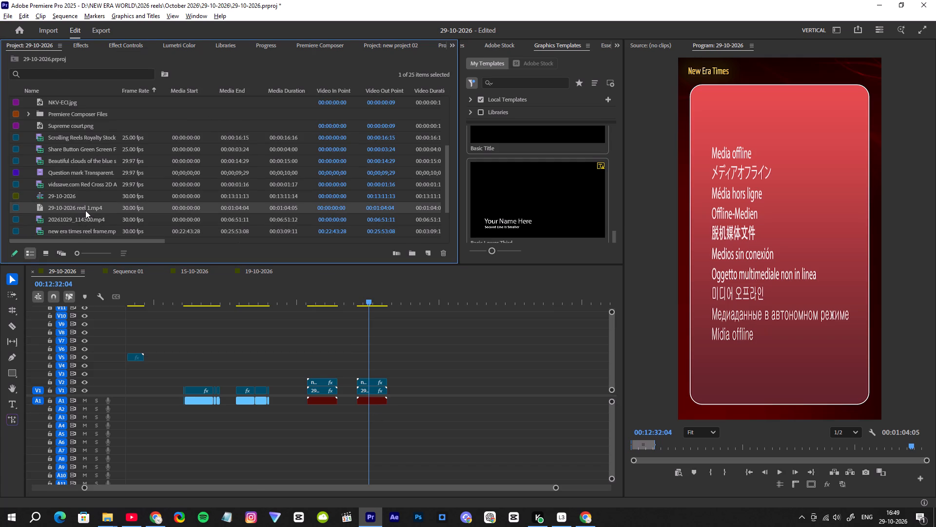
pyautogui.moveTo(448, 177); pyautogui.dragTo(409, 256)
pyautogui.doubleClick(220, 239)
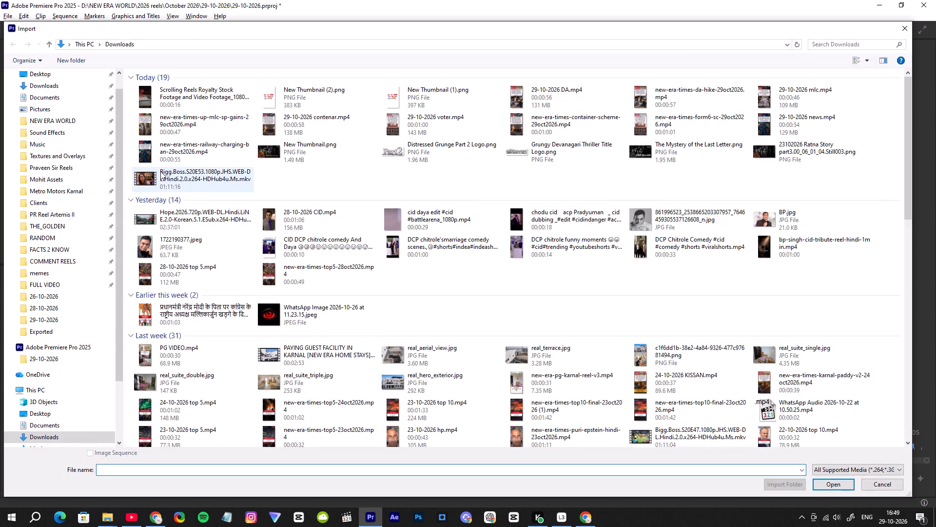
pyautogui.click(58, 320)
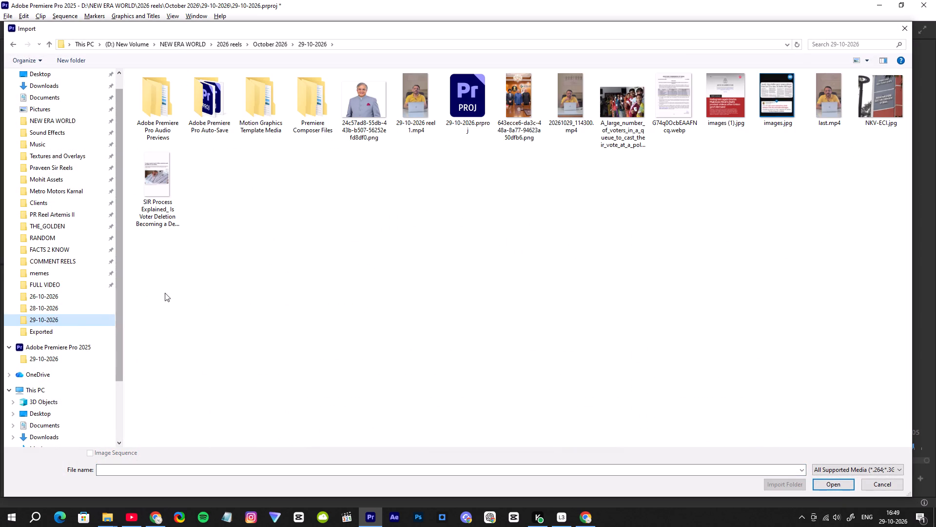
pyautogui.click(415, 104)
pyautogui.click(839, 486)
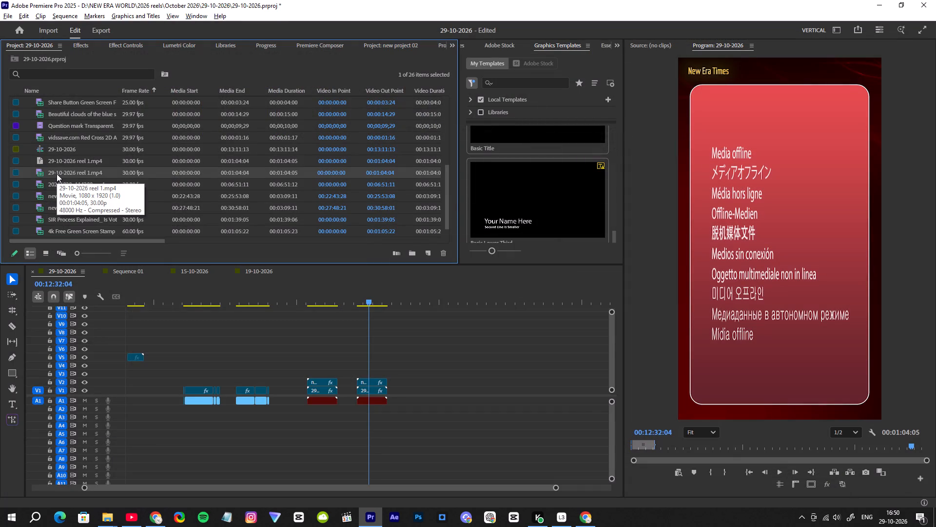
# Place the re-imported reel 1 on V1 and A1, overwriting the offline reel clip beneath the New Era World frame.
pyautogui.moveTo(63, 171); pyautogui.dragTo(295, 315)
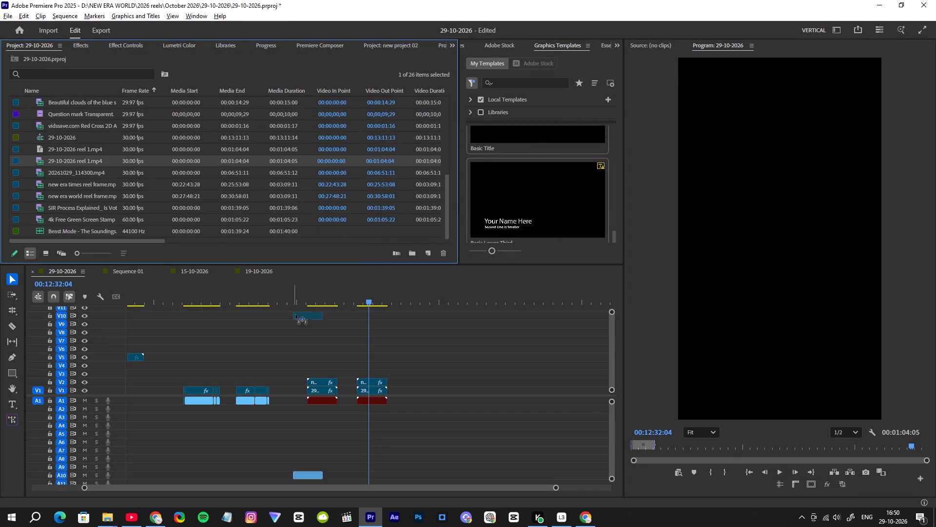
pyautogui.moveTo(295, 315); pyautogui.dragTo(307, 420)
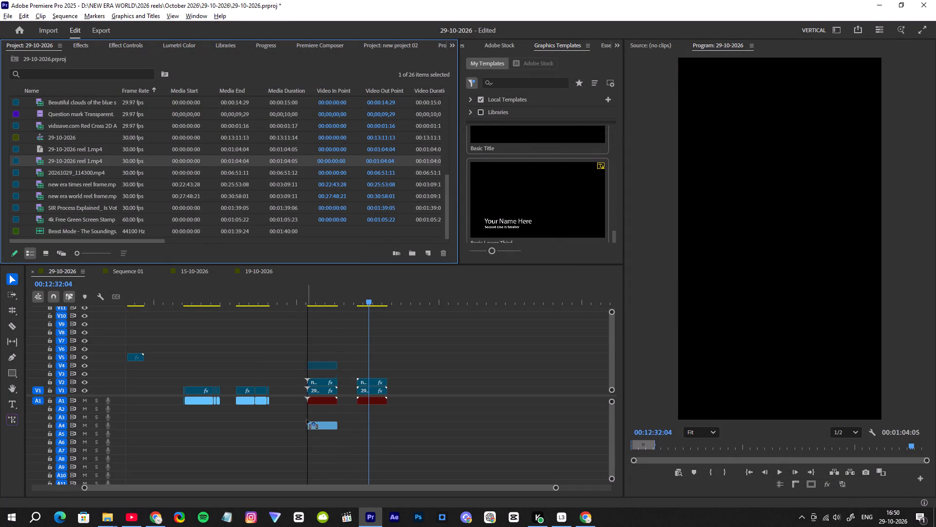
pyautogui.moveTo(307, 420); pyautogui.dragTo(308, 401)
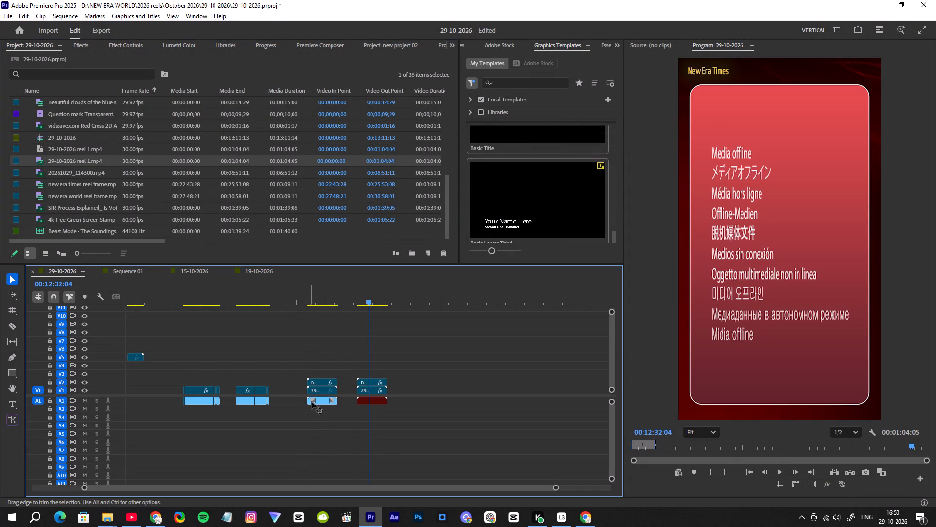
pyautogui.click(323, 297)
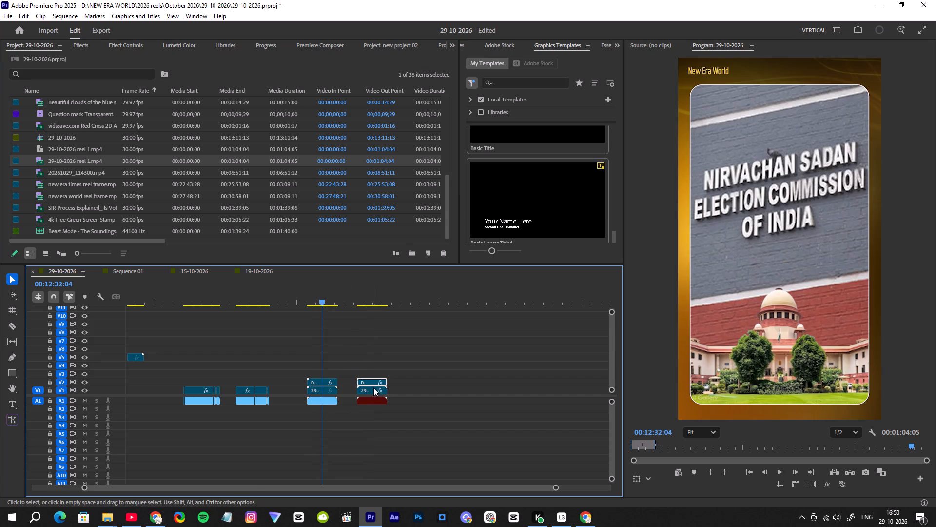
# Copy the reel clip under the New Era Times frame and paste its Motion and Rounded Crop FX attributes onto the New Era World reel clip.
pyautogui.click(372, 388)
pyautogui.rightClick(372, 388)
pyautogui.click(411, 28)
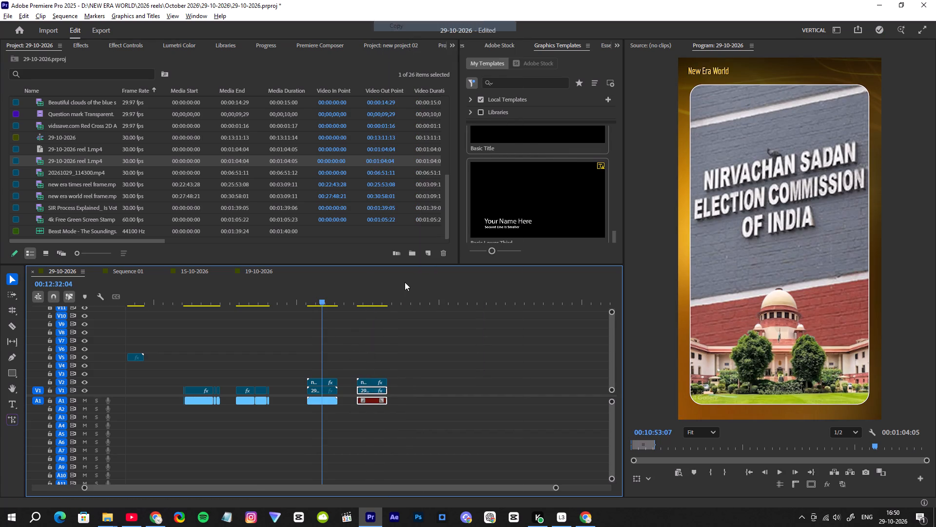
pyautogui.moveTo(328, 420); pyautogui.dragTo(319, 396)
pyautogui.rightClick(319, 392)
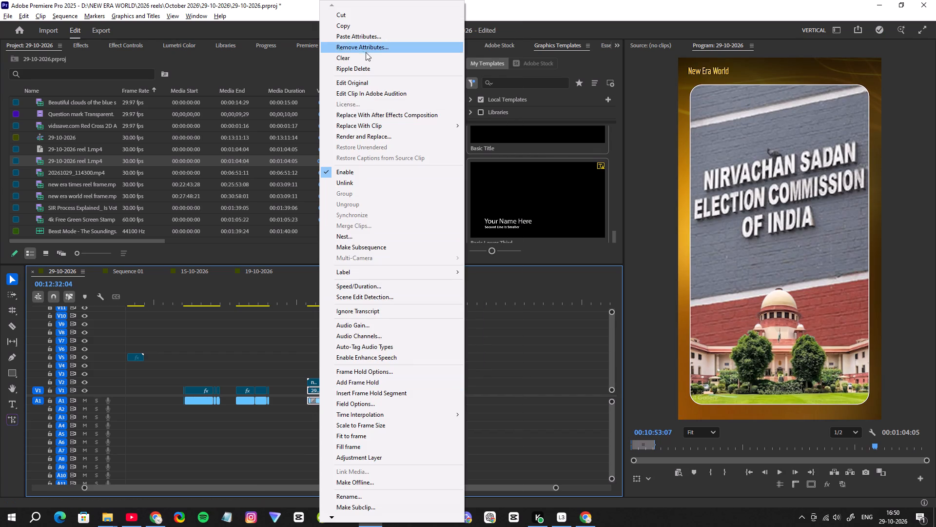
pyautogui.click(366, 37)
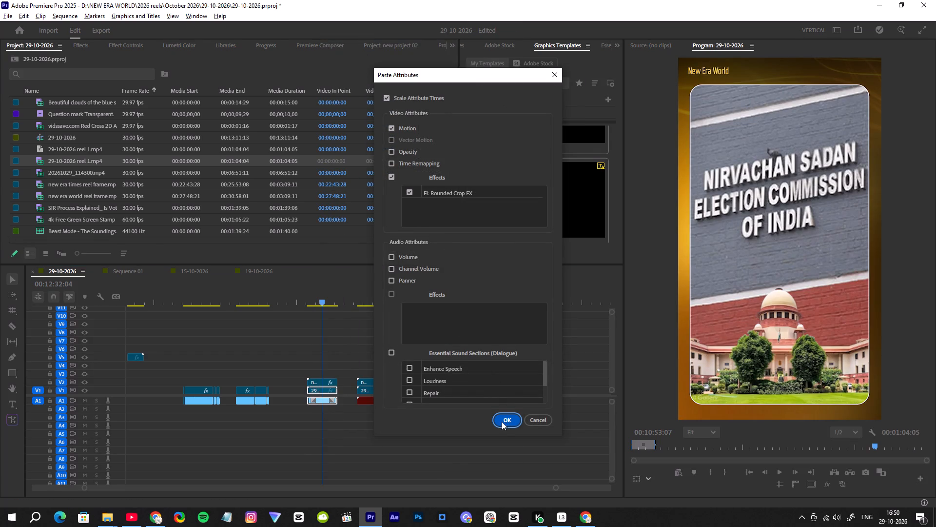
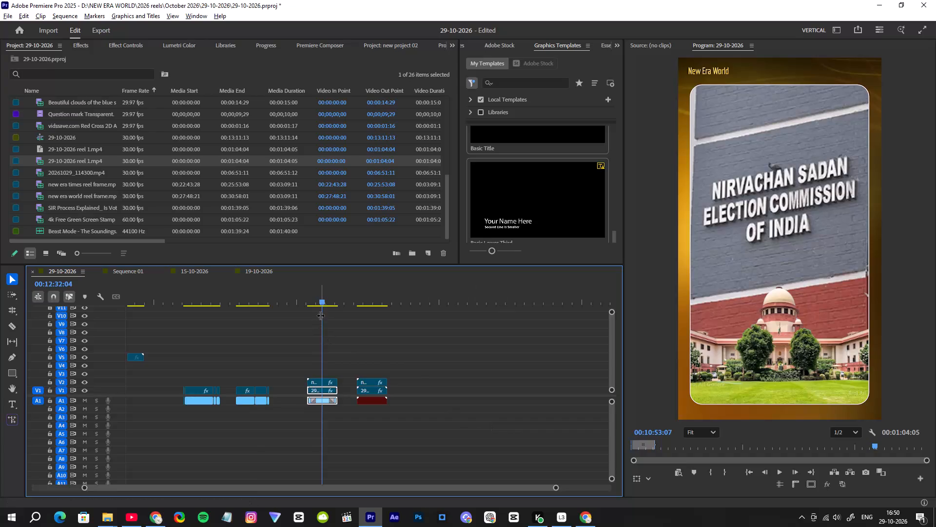
# Delete the offline reel 1 clip beneath the New Era Times frame and put a copy of the New Era World reel clip there.
pyautogui.moveTo(317, 302); pyautogui.dragTo(309, 307)
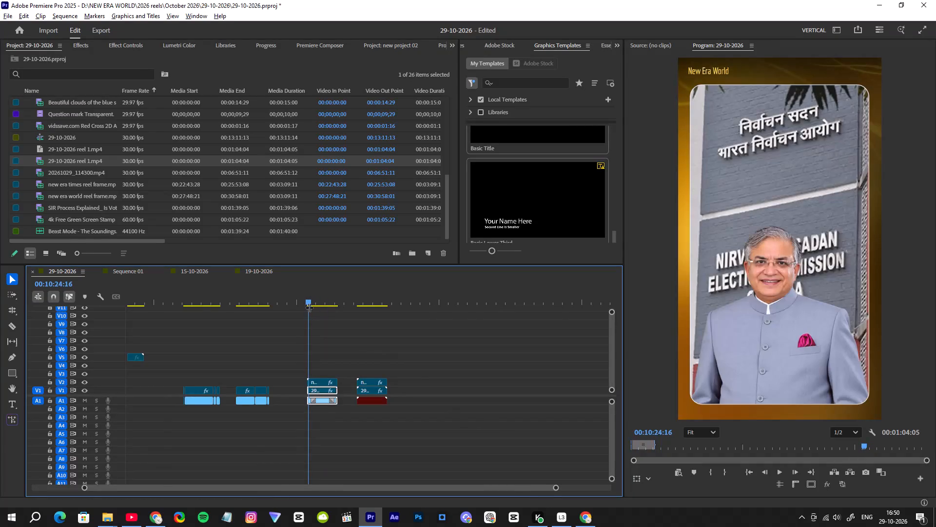
pyautogui.press('space')
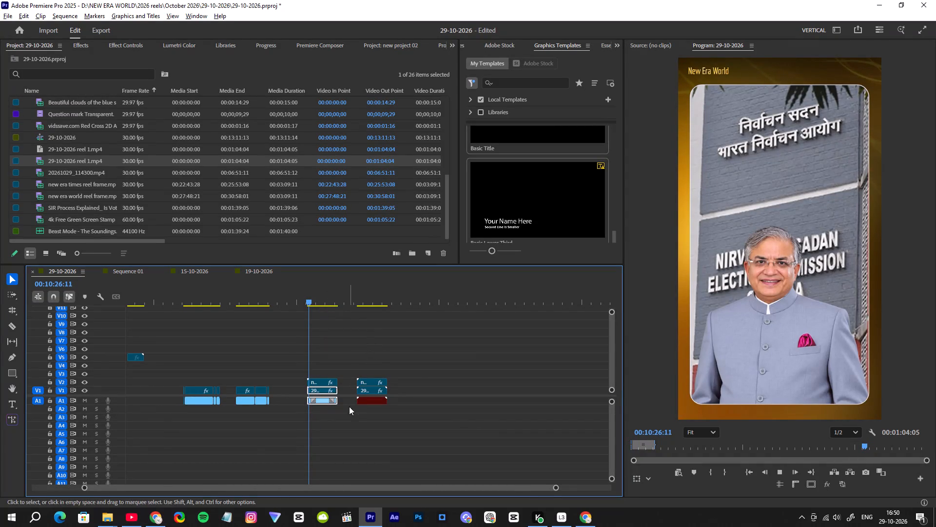
pyautogui.press('space')
pyautogui.moveTo(371, 426); pyautogui.dragTo(374, 397)
pyautogui.press('Delete')
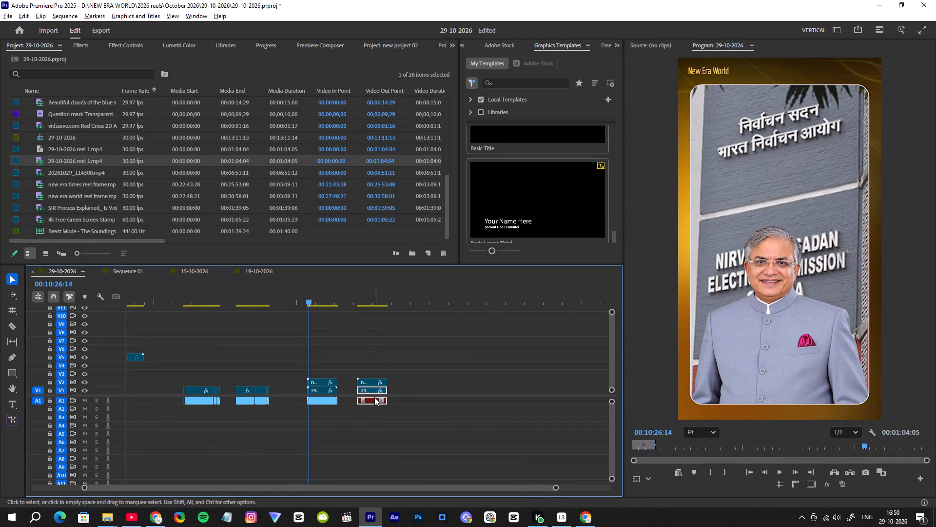
pyautogui.moveTo(319, 432); pyautogui.dragTo(317, 395)
pyautogui.keyDown('alt'); pyautogui.moveTo(318, 390); pyautogui.dragTo(370, 395); pyautogui.keyUp('alt')
pyautogui.click(351, 434)
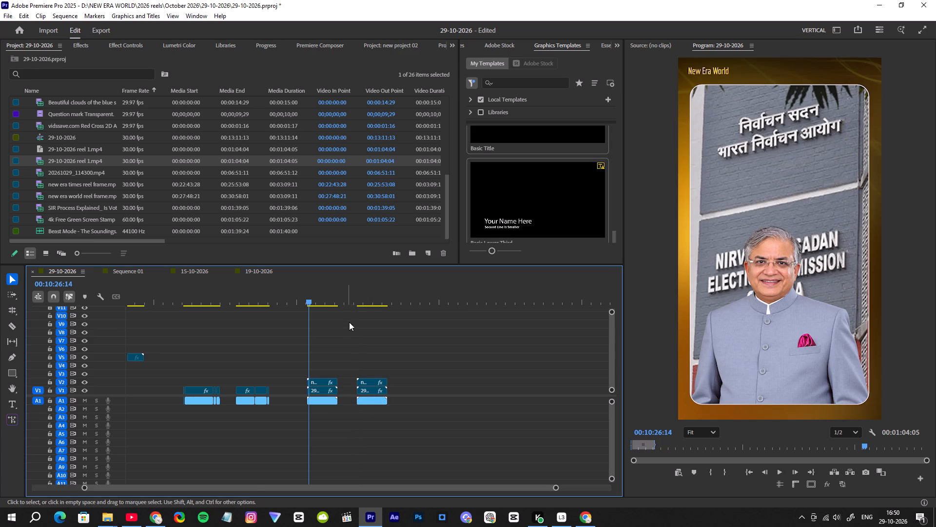
# Mark the in-to-out range around the New Era World frame and its reel 1 clip in the 29-10-2026 sequence.
pyautogui.click(356, 298)
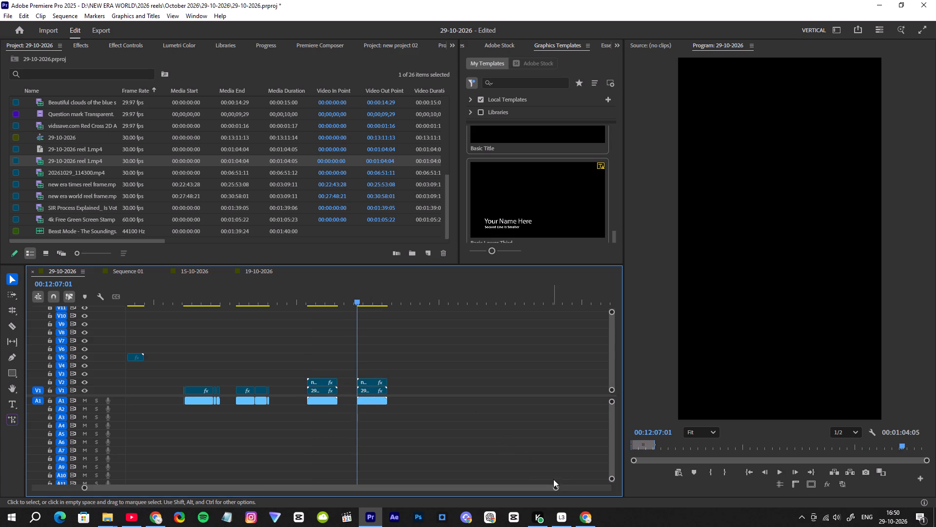
pyautogui.moveTo(556, 487); pyautogui.dragTo(429, 473)
pyautogui.click(436, 470)
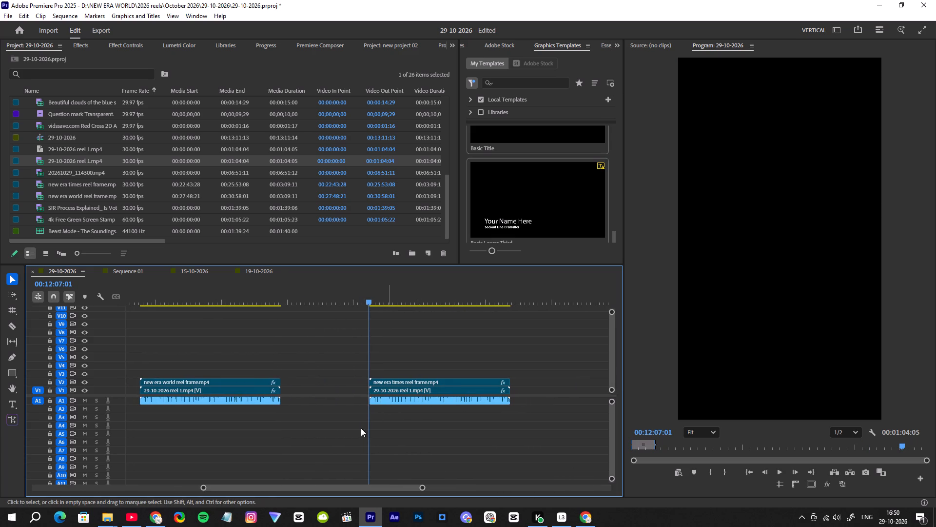
pyautogui.moveTo(209, 291); pyautogui.dragTo(141, 312)
pyautogui.moveTo(301, 365); pyautogui.dragTo(243, 440)
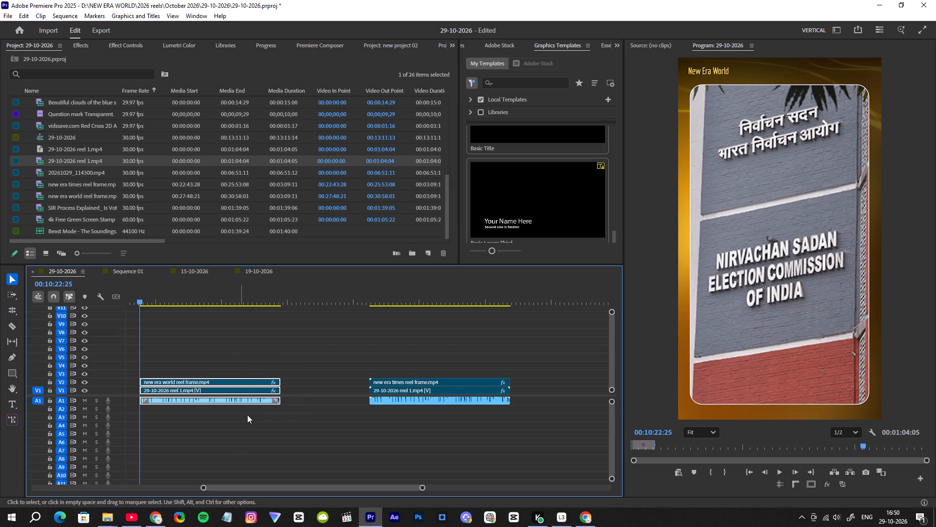
pyautogui.press('/')
pyautogui.hotkey('ctrl', 'n')
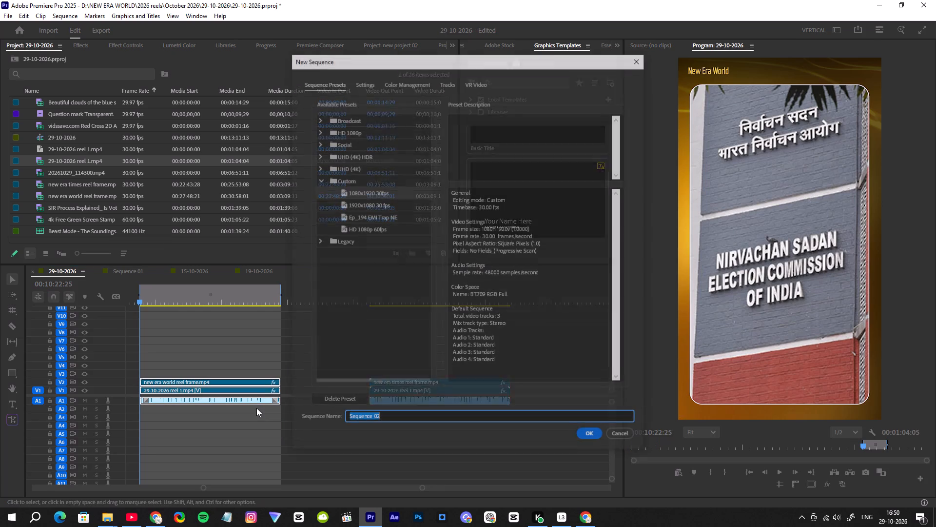
pyautogui.click(634, 57)
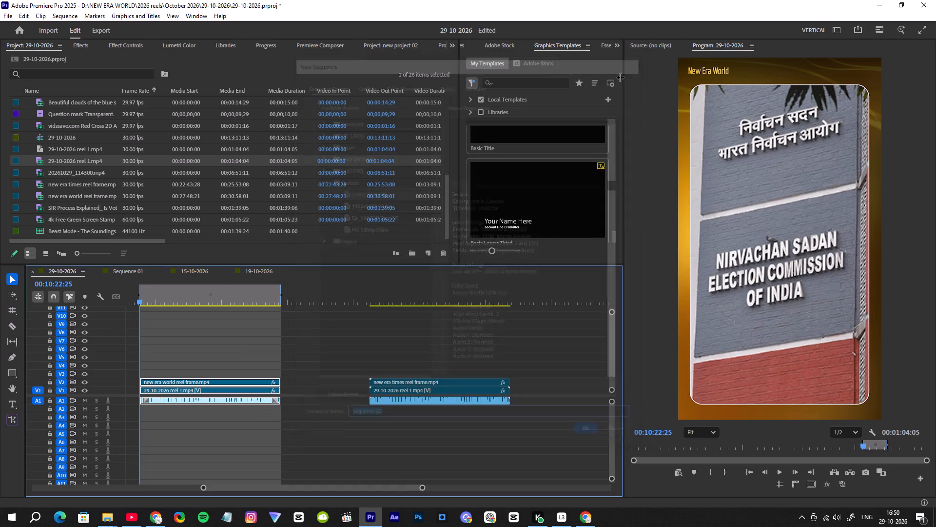
pyautogui.moveTo(331, 333); pyautogui.dragTo(229, 456)
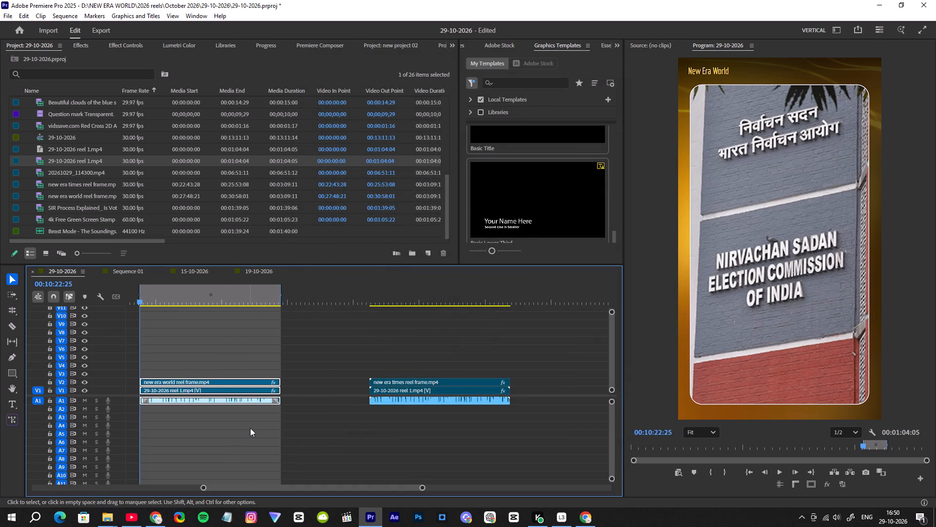
pyautogui.press('/')
# Try to export the marked New Era World range as "29-10-2026 reel 1.mp4", overwriting the existing file.
pyautogui.hotkey('ctrl', 'm')
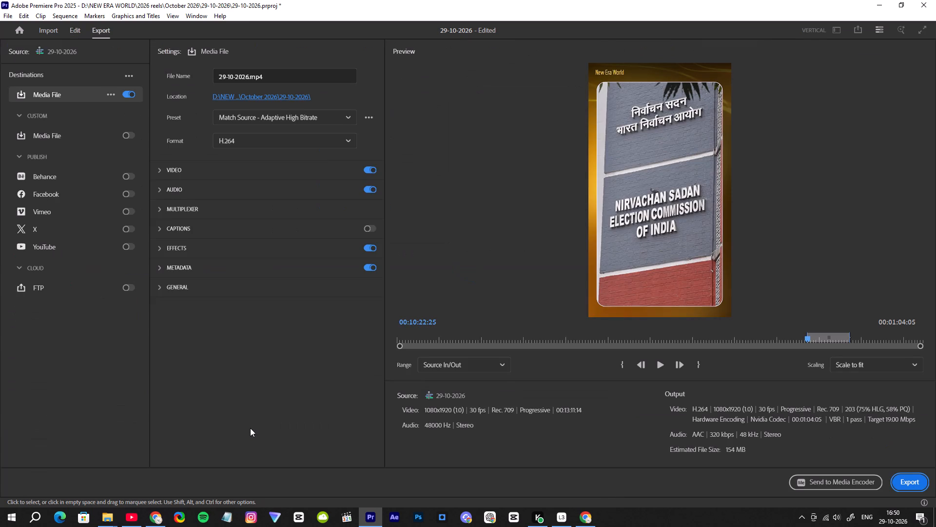
pyautogui.click(249, 80)
pyautogui.press('space')
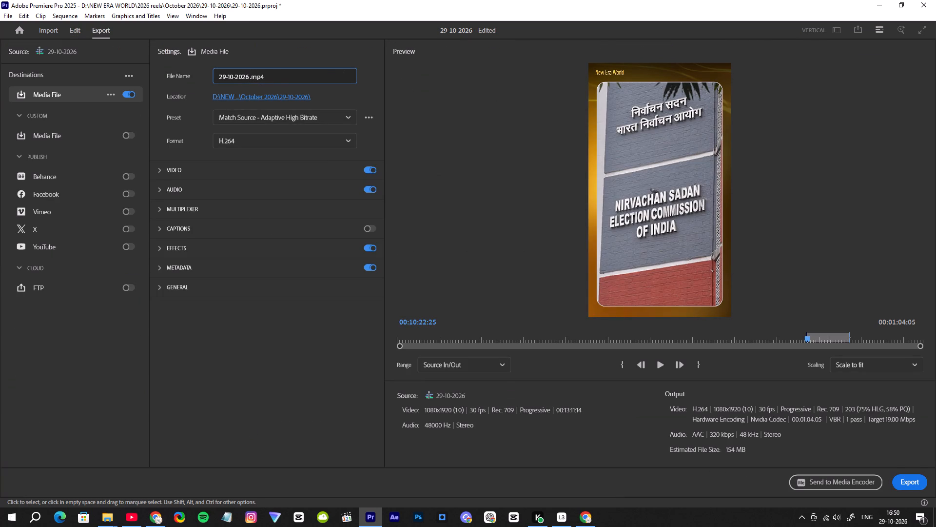
pyautogui.press('r')
pyautogui.write('ee')
pyautogui.write('l 1')
pyautogui.click(919, 483)
pyautogui.click(544, 271)
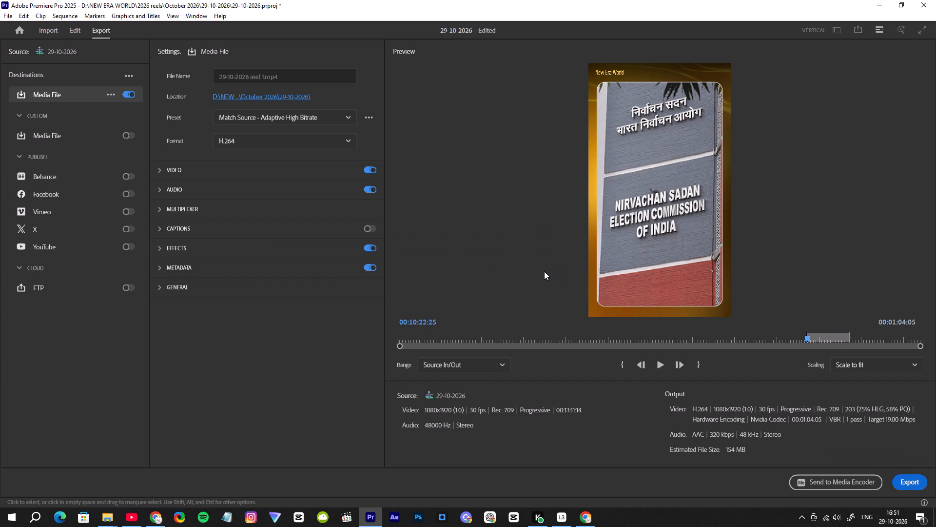
pyautogui.click(908, 485)
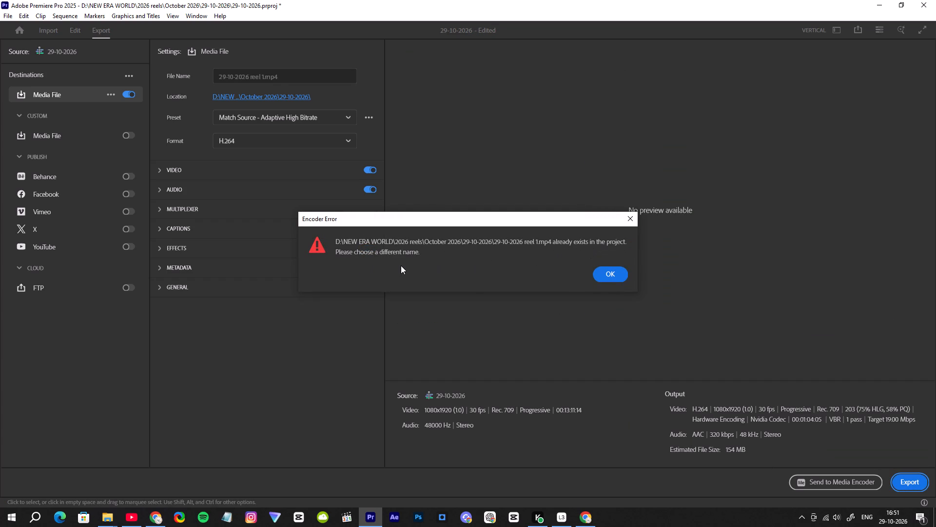
pyautogui.click(617, 275)
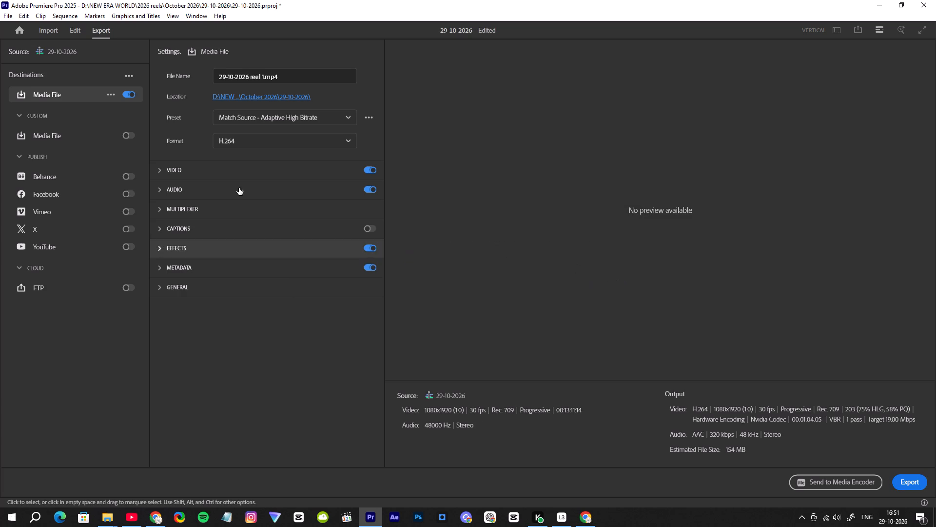
# Add a space after the 1 in the export file name and export the reel as "29-10-2026 reel 1 .mp4".
pyautogui.click(263, 79)
pyautogui.press('space')
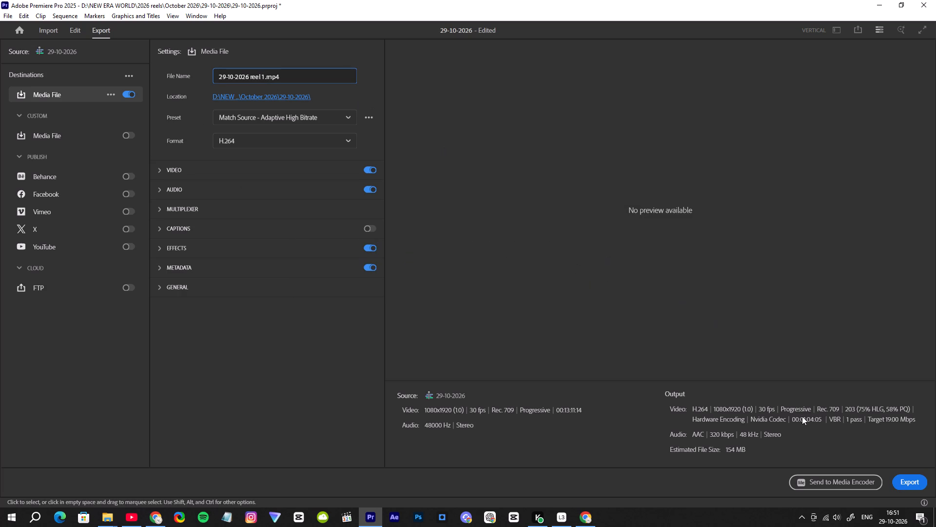
pyautogui.click(899, 486)
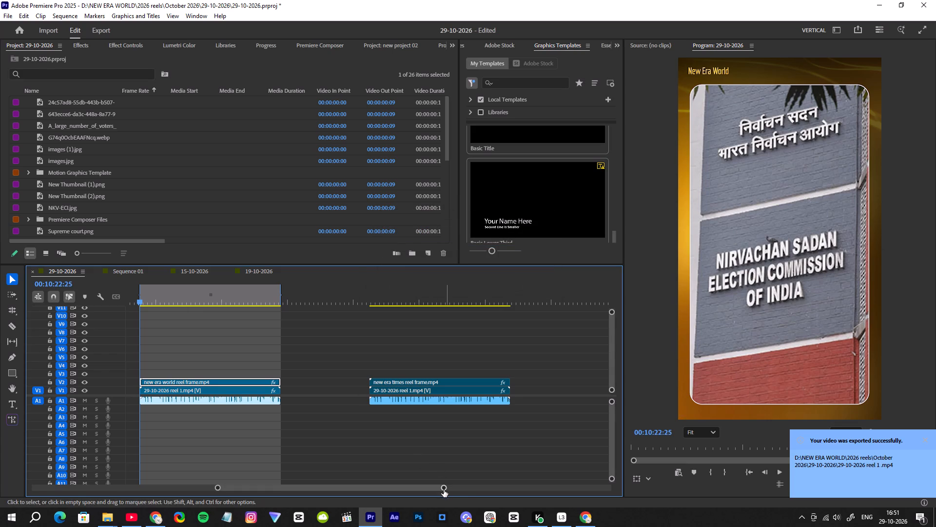
# Mark the in-to-out range around the New Era Times frame and its reel 1 clip.
pyautogui.moveTo(444, 490); pyautogui.dragTo(513, 490)
pyautogui.moveTo(537, 354); pyautogui.dragTo(481, 427)
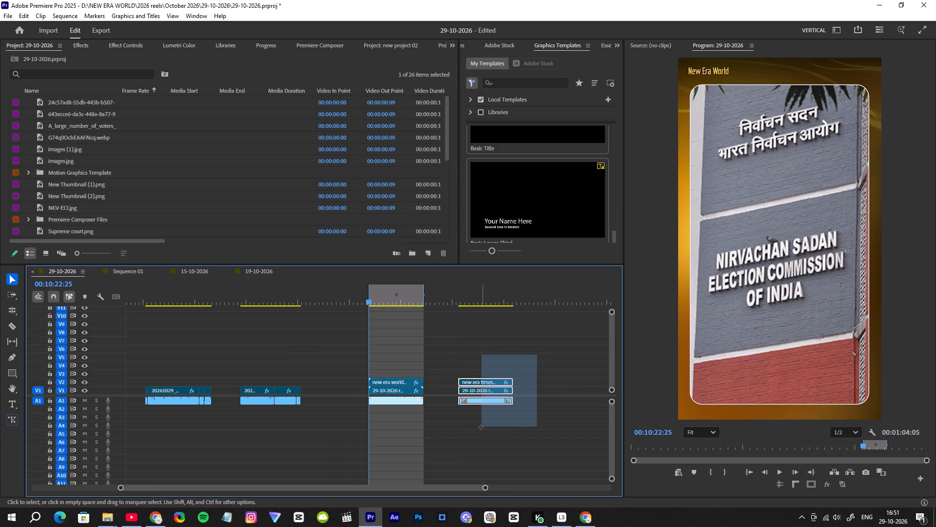
pyautogui.moveTo(481, 427); pyautogui.dragTo(480, 427)
pyautogui.press('/')
# Export the marked New Era Times range as "29-10-2026 reel 1 tm.mp4".
pyautogui.hotkey('ctrl', 'm')
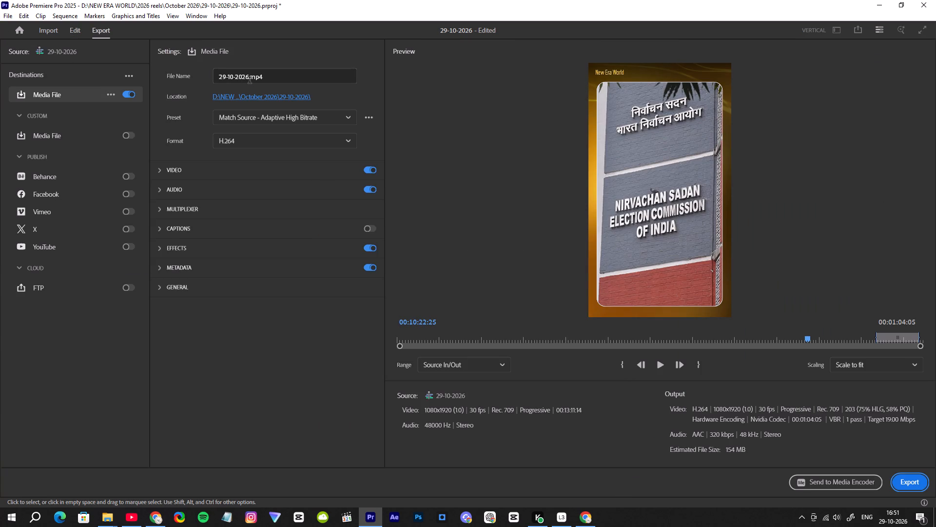
pyautogui.click(248, 78)
pyautogui.press('space')
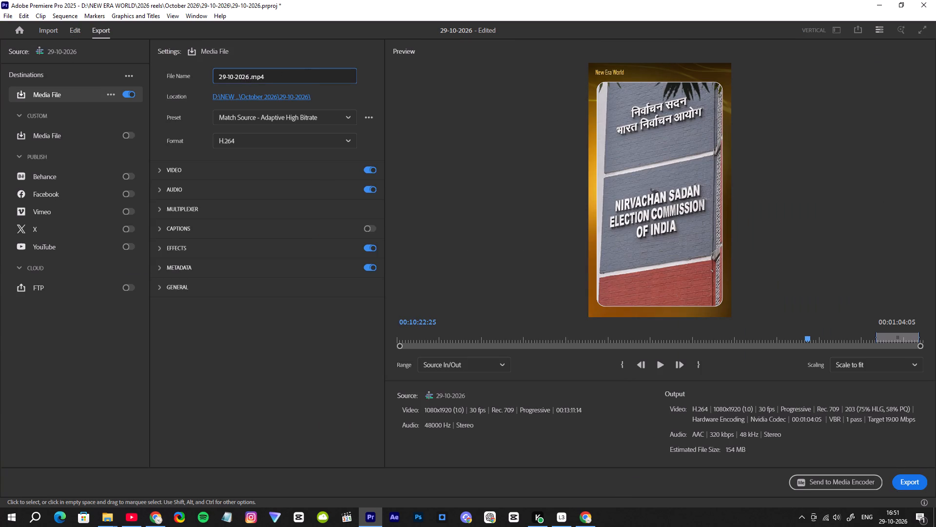
pyautogui.write('reel')
pyautogui.press('space')
pyautogui.write('1 t,')
pyautogui.press('BackSpace')
pyautogui.press('m')
pyautogui.click(916, 488)
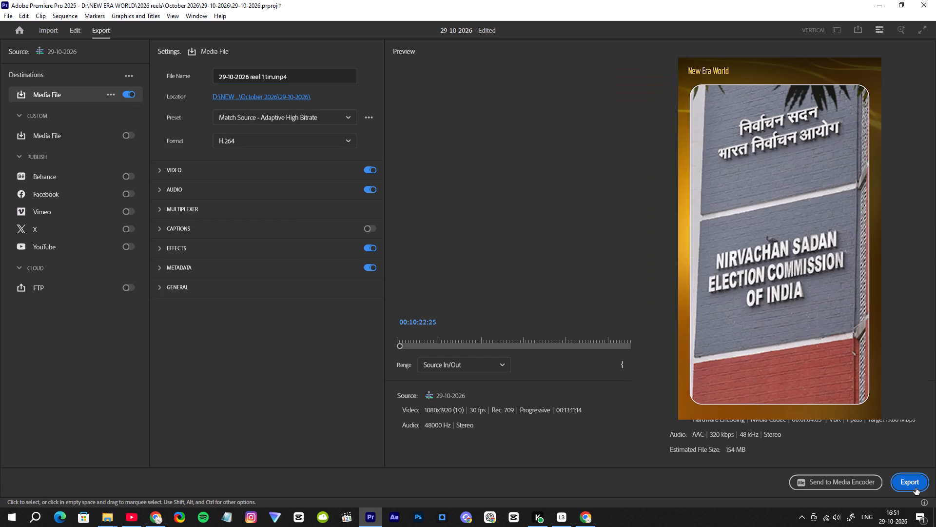
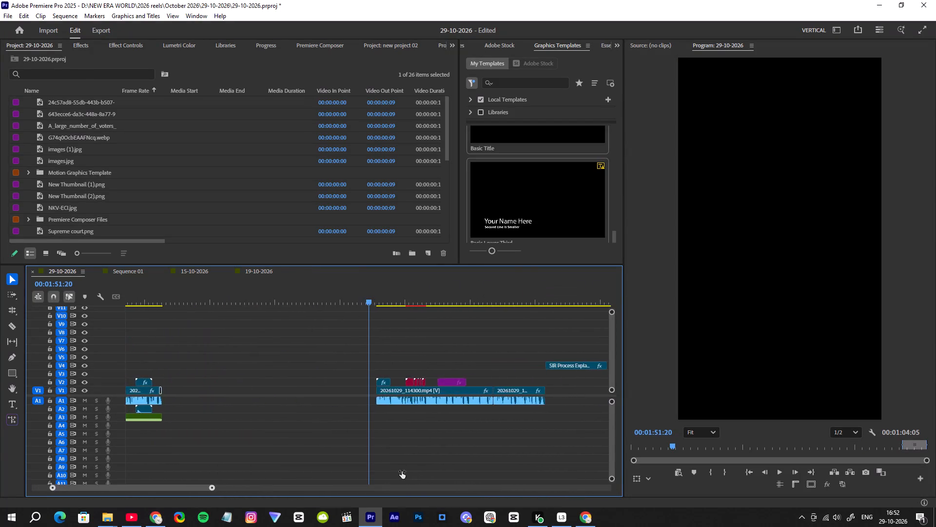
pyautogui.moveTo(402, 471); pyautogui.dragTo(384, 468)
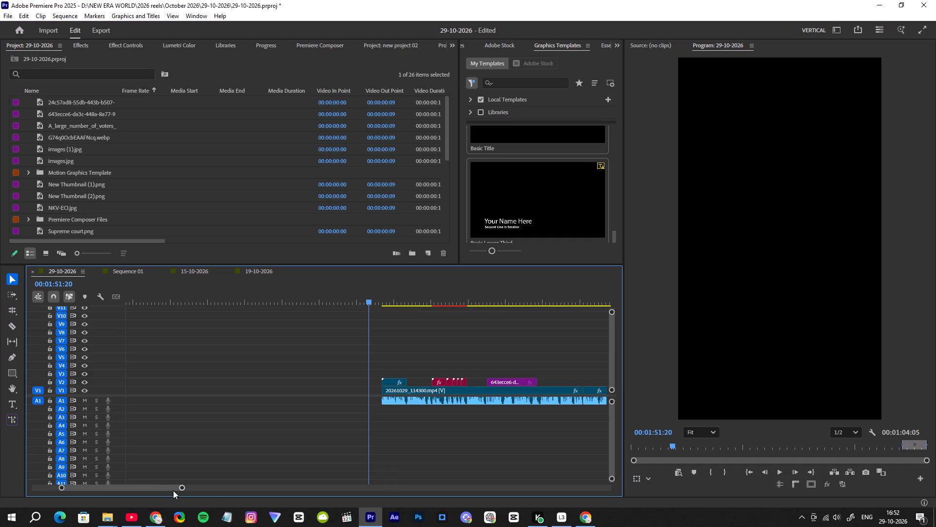
# Play back the second reel in the 29-10-2026 sequence from its start, checking the talking-head footage and its animated title captions.
pyautogui.moveTo(181, 490); pyautogui.dragTo(232, 490)
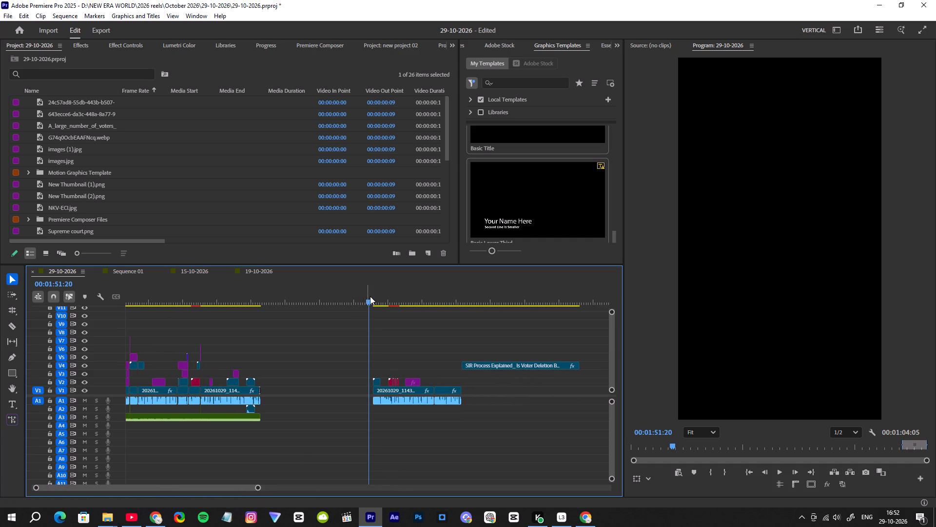
pyautogui.click(370, 297)
pyautogui.press('space')
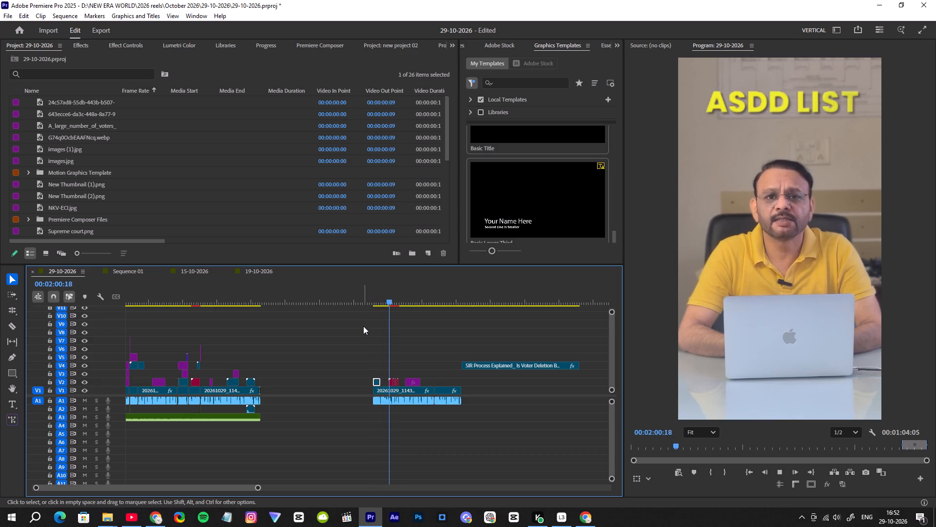
pyautogui.press('space')
pyautogui.press('space')
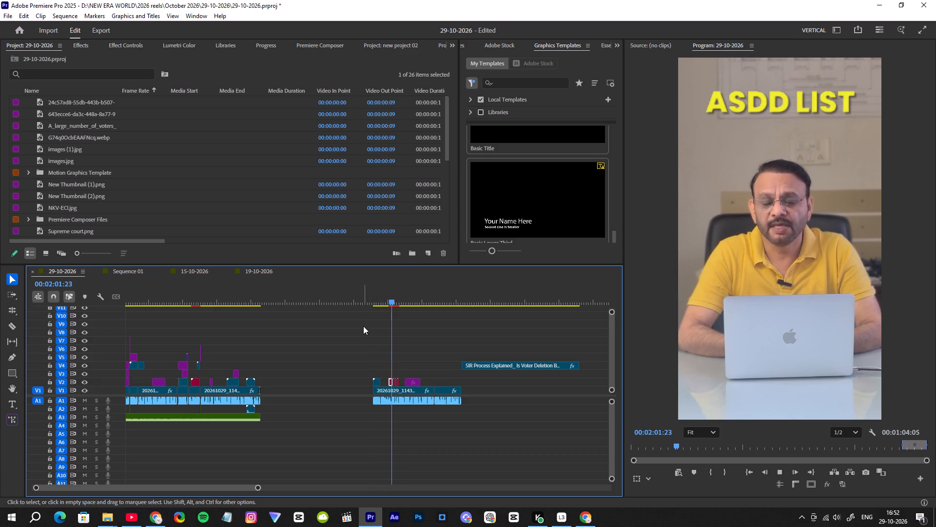
pyautogui.press('space')
pyautogui.press('space')
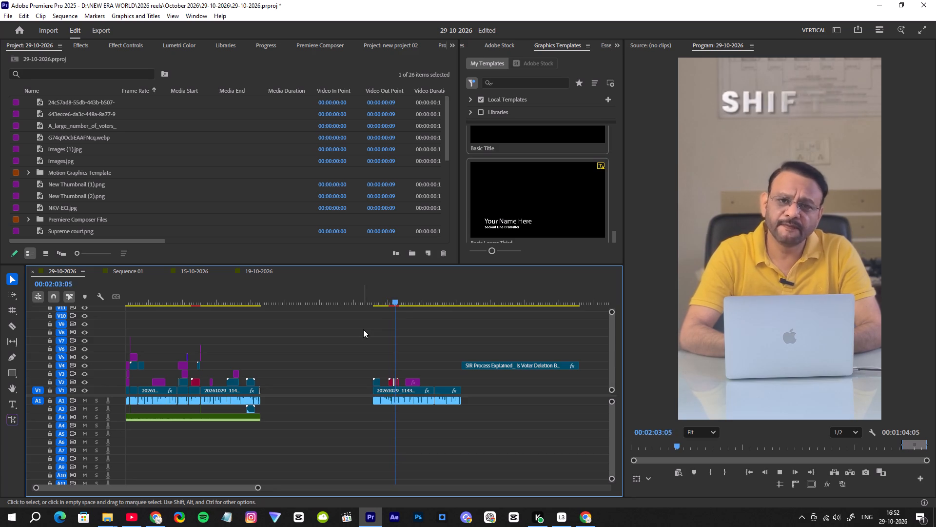
pyautogui.press('space')
pyautogui.press('space')
pyautogui.press('space')
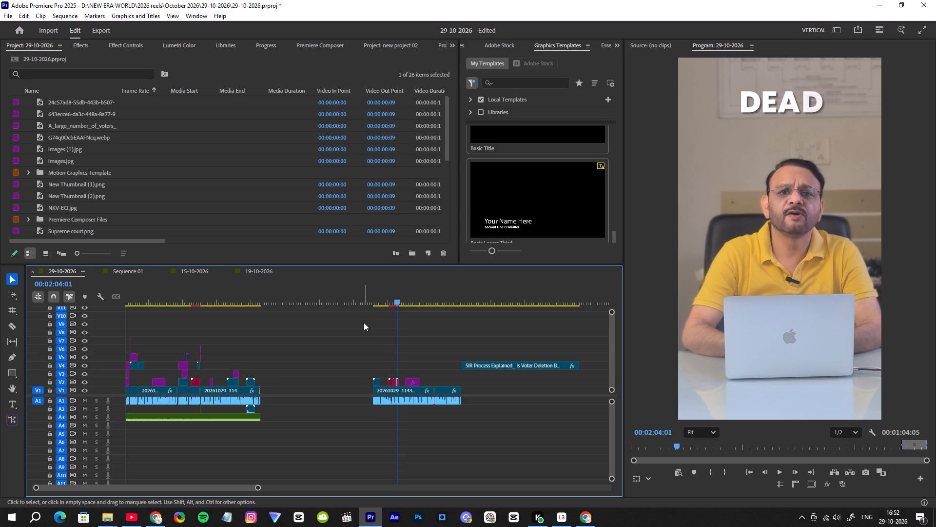
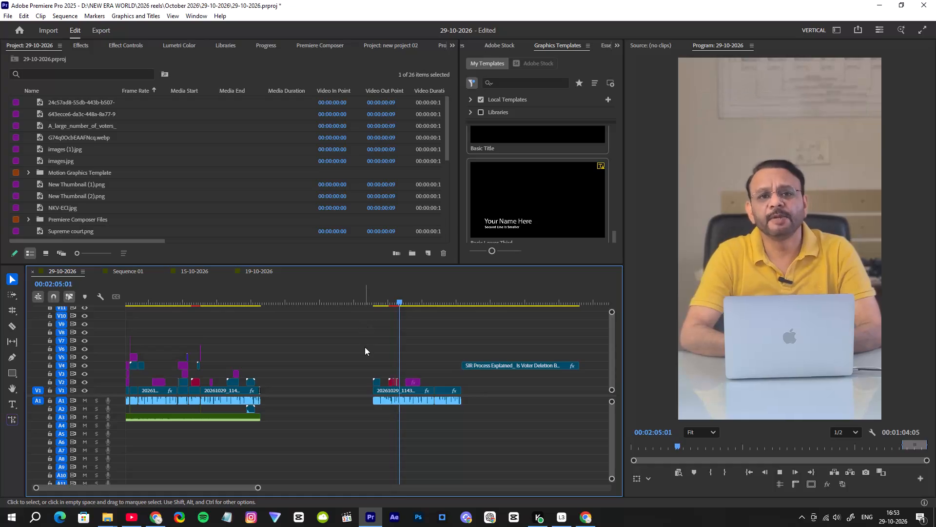
# Move the Election Commission officials' photo on V2 earlier so it starts directly after the last animated title clip in the second reel.
pyautogui.moveTo(258, 489); pyautogui.dragTo(235, 491)
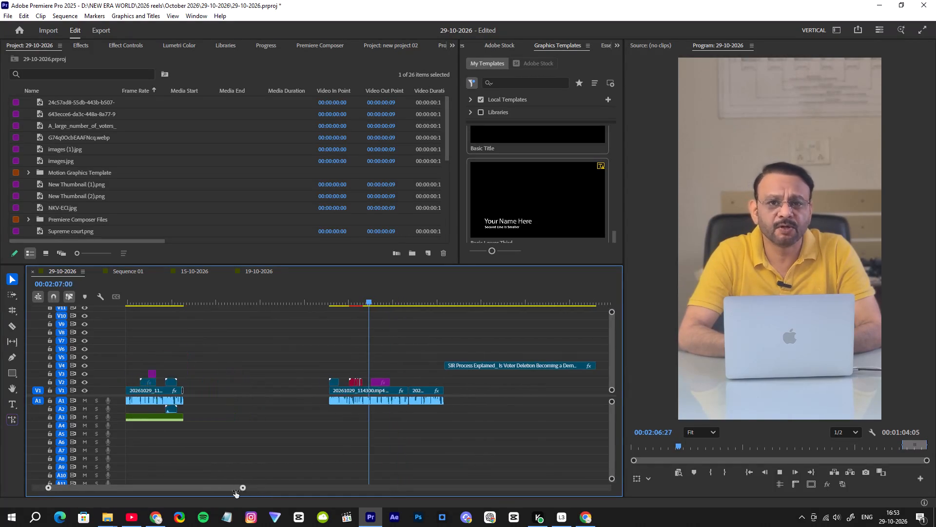
pyautogui.moveTo(235, 491); pyautogui.dragTo(212, 487)
pyautogui.press('space')
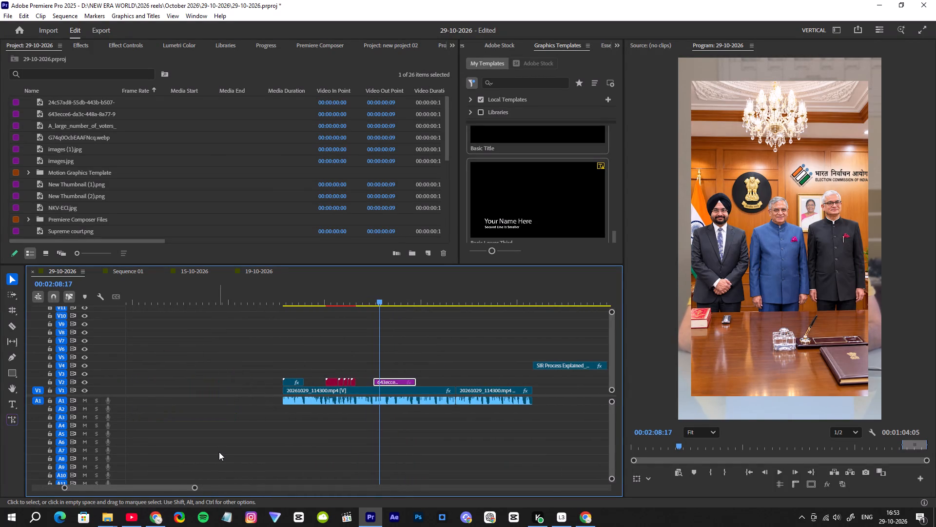
pyautogui.moveTo(366, 297); pyautogui.dragTo(352, 308)
pyautogui.press('space')
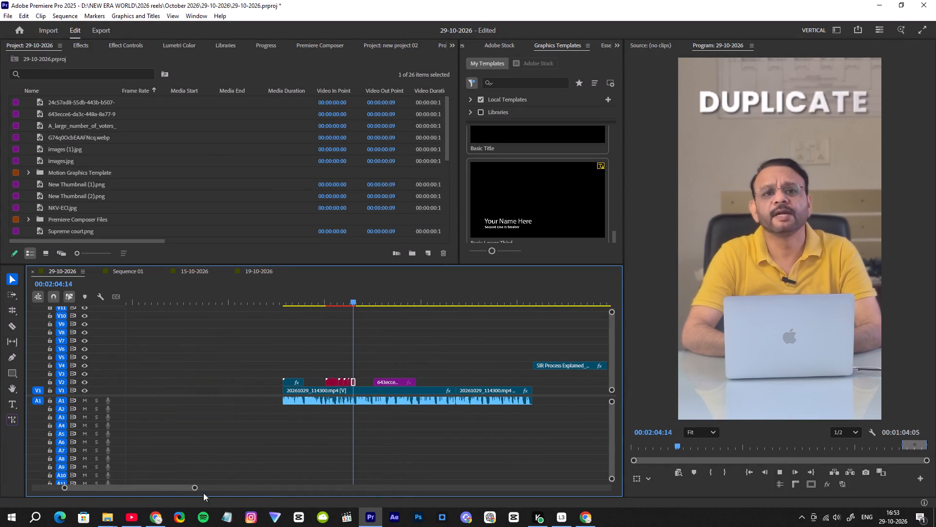
pyautogui.press('space')
pyautogui.moveTo(193, 488); pyautogui.dragTo(133, 478)
pyautogui.press('space')
pyautogui.press('space')
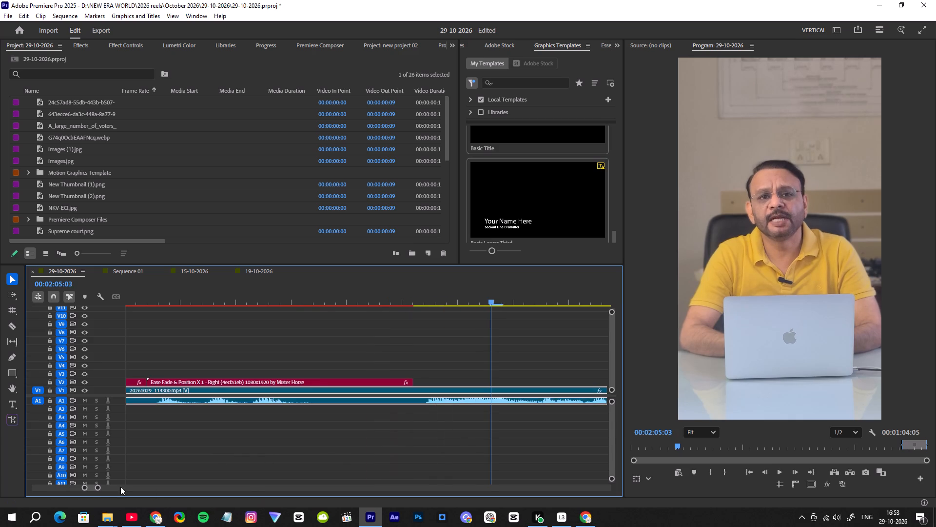
pyautogui.moveTo(97, 489); pyautogui.dragTo(129, 488)
pyautogui.moveTo(429, 381); pyautogui.dragTo(385, 382)
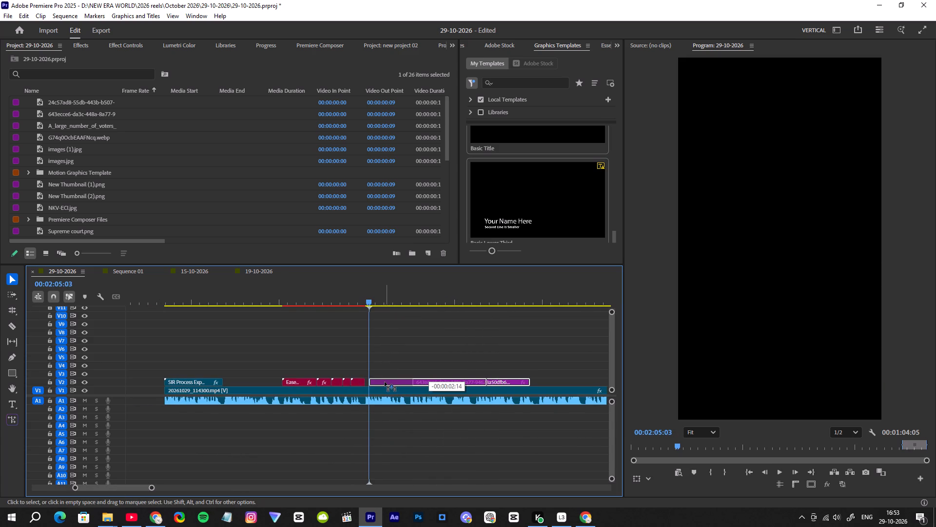
pyautogui.moveTo(385, 382); pyautogui.dragTo(382, 382)
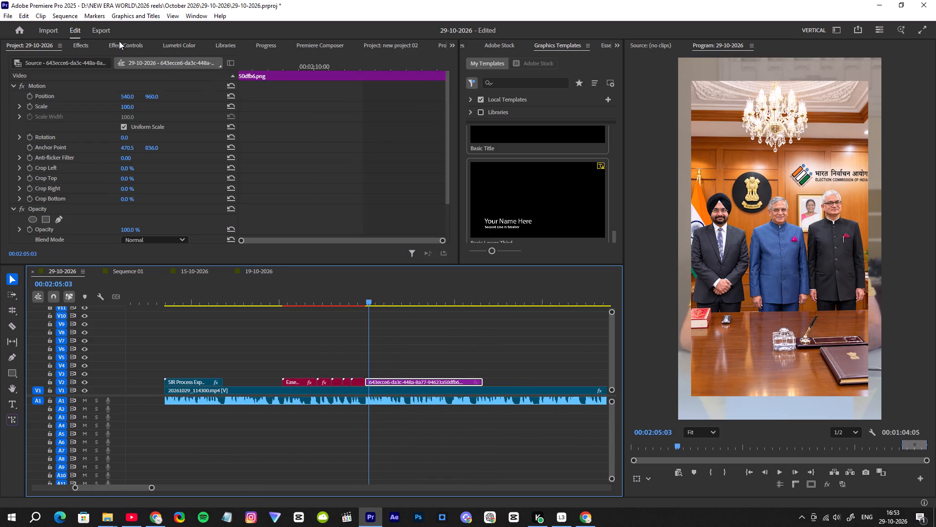
# Set the officials' photo scale to 115 so it fills the vertical frame.
pyautogui.click(119, 41)
pyautogui.moveTo(125, 107); pyautogui.dragTo(134, 109)
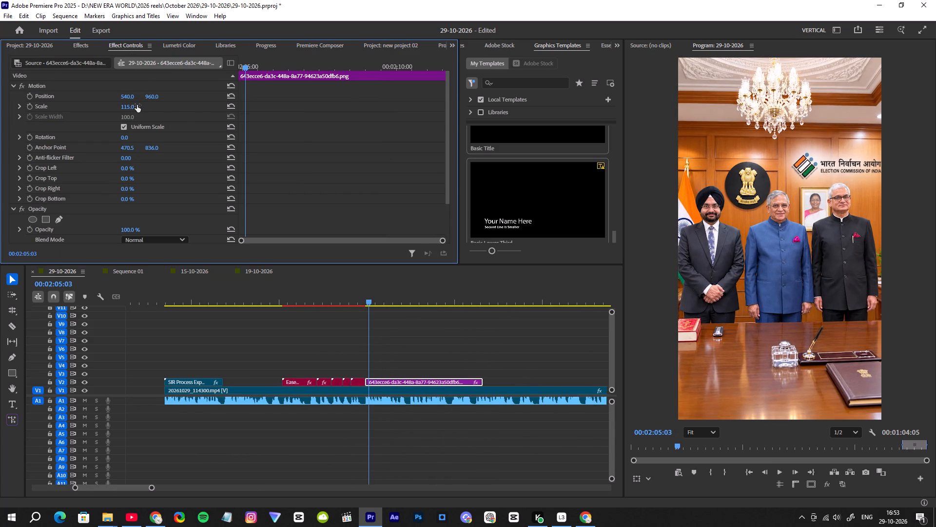
# Start Scale and Position keyframes at the first frame of the officials' photo clip, at scale 115 and position 540, 960.
pyautogui.moveTo(245, 64); pyautogui.dragTo(189, 83)
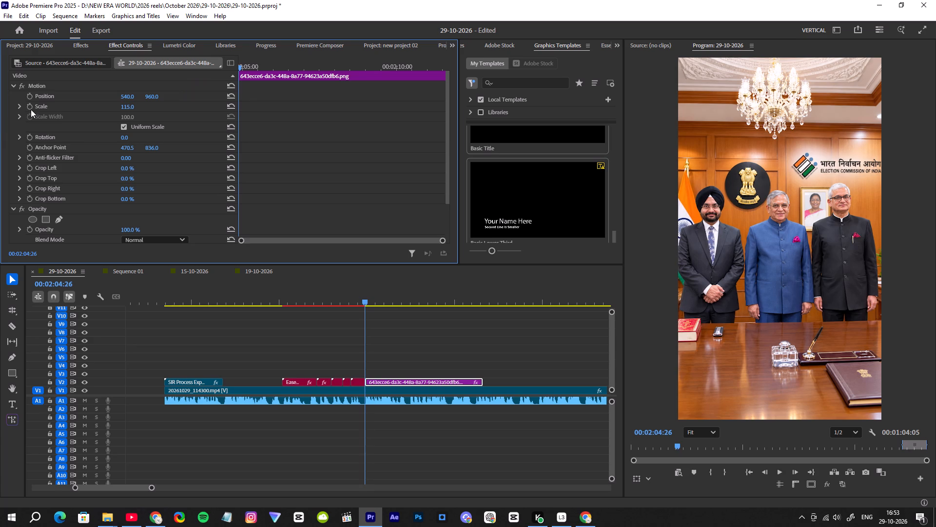
pyautogui.click(32, 107)
pyautogui.click(31, 95)
pyautogui.press('space')
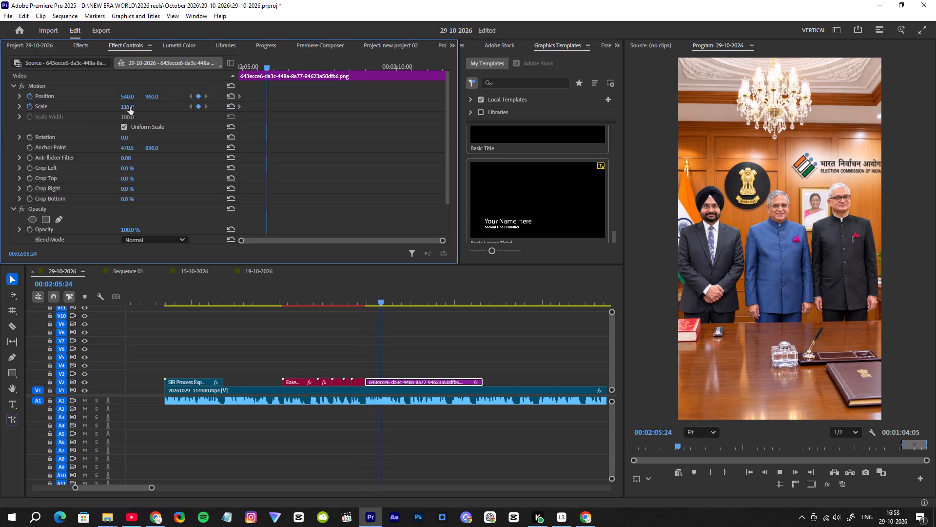
# Add a second pair of keyframes to the officials' photo at 00:02:06:00, with scale 132 and position 540, 960.
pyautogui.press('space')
pyautogui.moveTo(130, 107); pyautogui.dragTo(133, 107)
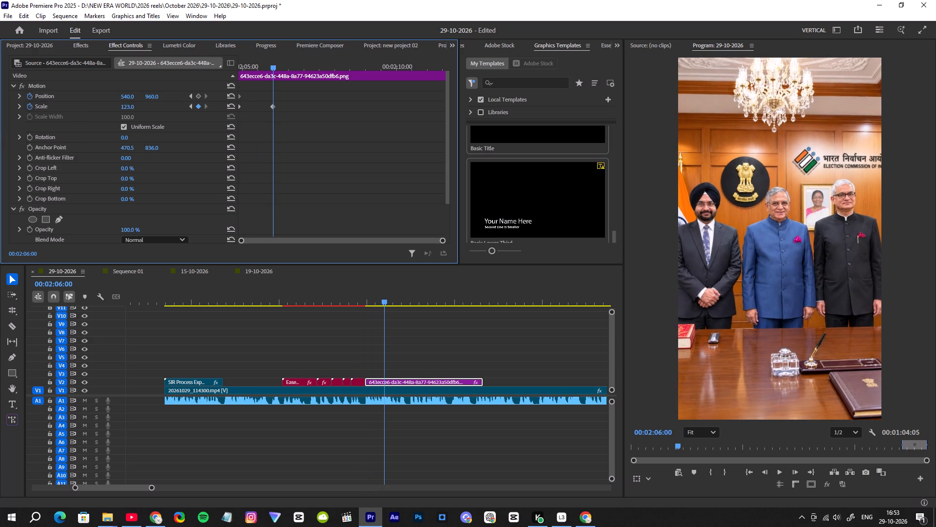
pyautogui.moveTo(133, 107); pyautogui.dragTo(137, 106)
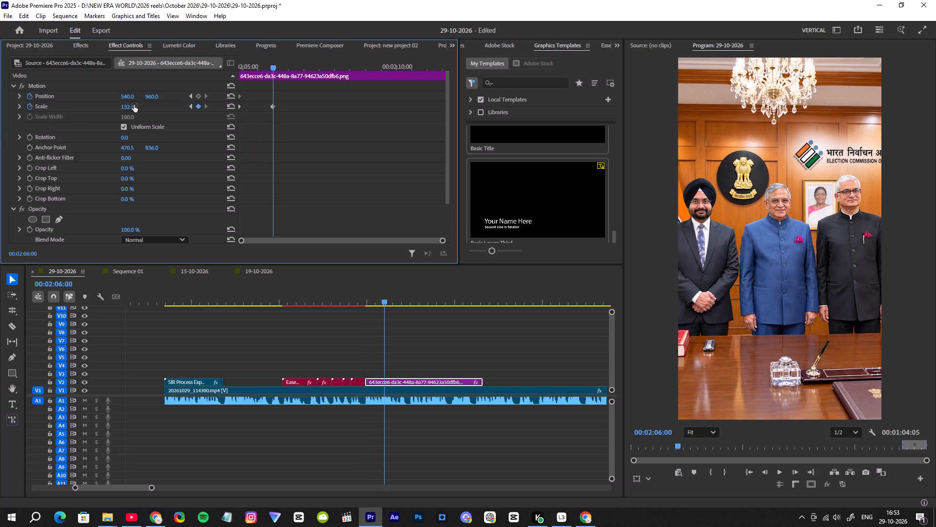
pyautogui.click(197, 97)
# Ease the second Scale and Position keyframes of the officials' photo and move them together close to the clip's end.
pyautogui.moveTo(259, 90); pyautogui.dragTo(301, 120)
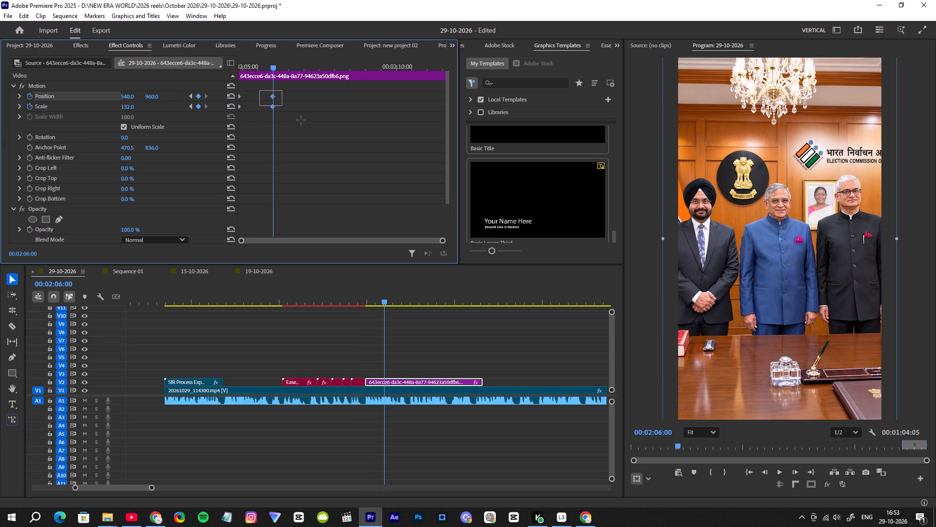
pyautogui.moveTo(301, 120); pyautogui.dragTo(301, 121)
pyautogui.press('F5')
pyautogui.moveTo(270, 105); pyautogui.dragTo(424, 113)
# Play the officials' photo zoom from its start and trim the clip's end back to 00:02:09:20.
pyautogui.moveTo(247, 67); pyautogui.dragTo(210, 77)
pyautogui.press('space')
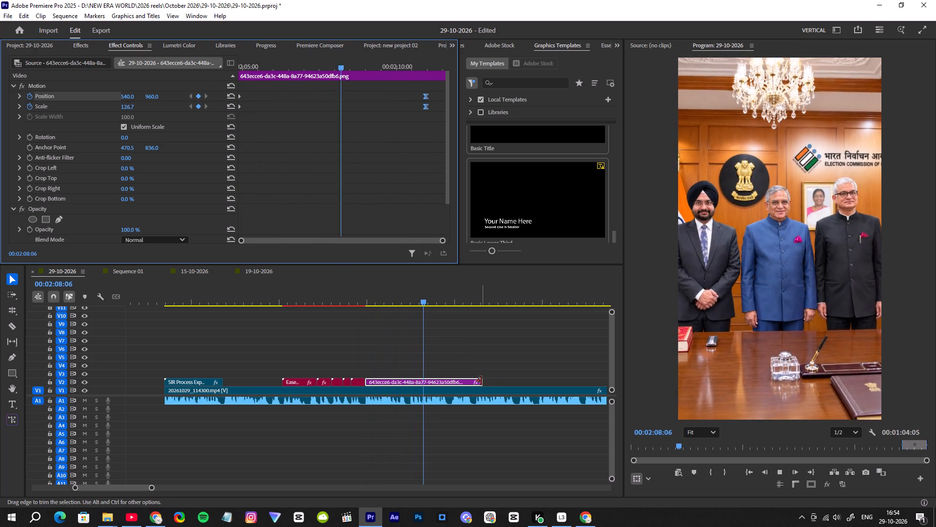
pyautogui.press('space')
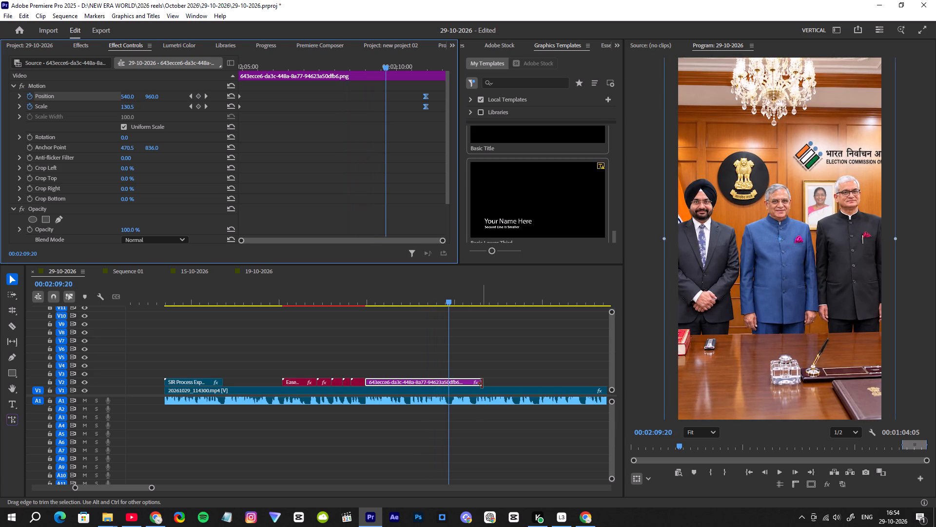
pyautogui.moveTo(482, 384); pyautogui.dragTo(450, 395)
# Continue playing the second reel past the end of the officials' photo, reviewing the talking-head footage that follows.
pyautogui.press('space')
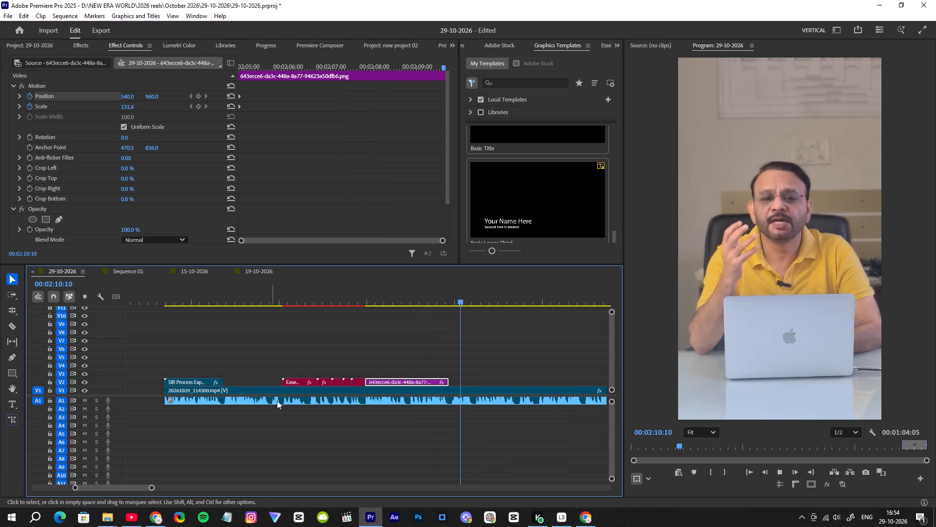
pyautogui.moveTo(152, 488); pyautogui.dragTo(192, 492)
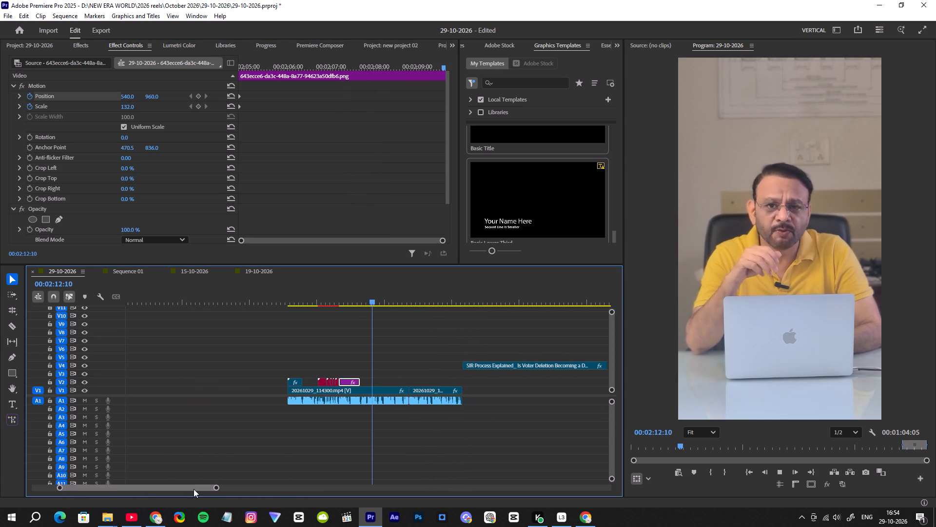
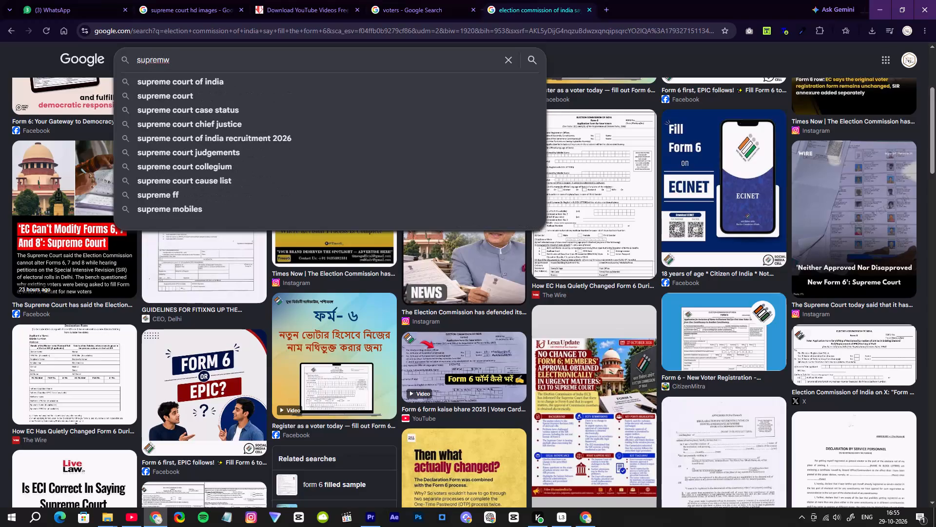
# Search Google Images for pictures of the Supreme Court right to vote.
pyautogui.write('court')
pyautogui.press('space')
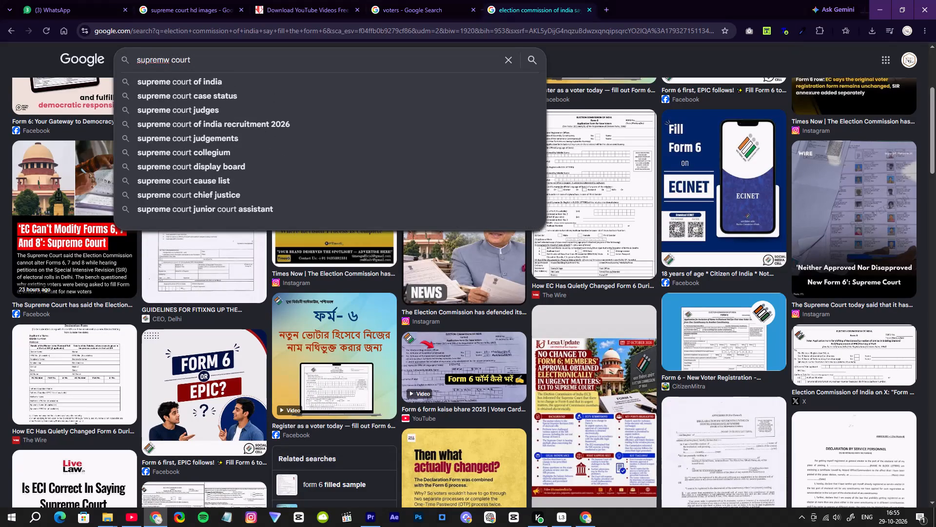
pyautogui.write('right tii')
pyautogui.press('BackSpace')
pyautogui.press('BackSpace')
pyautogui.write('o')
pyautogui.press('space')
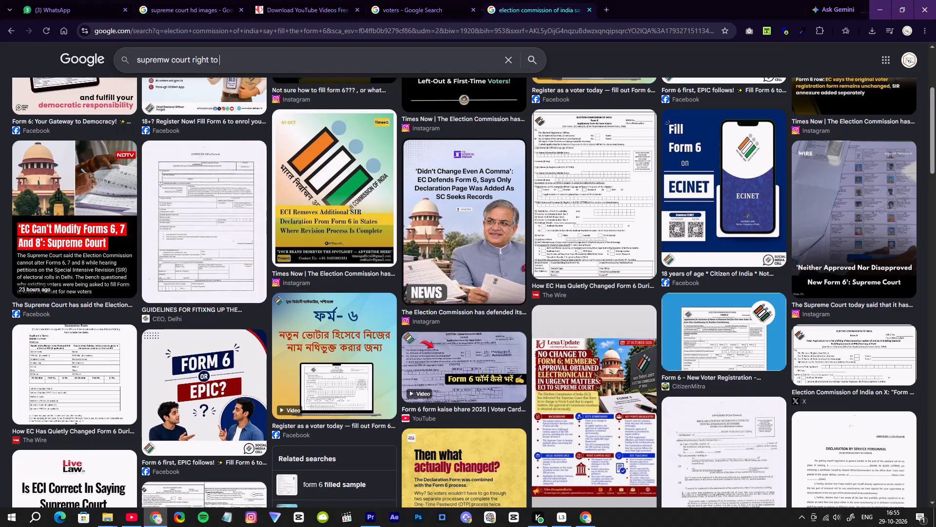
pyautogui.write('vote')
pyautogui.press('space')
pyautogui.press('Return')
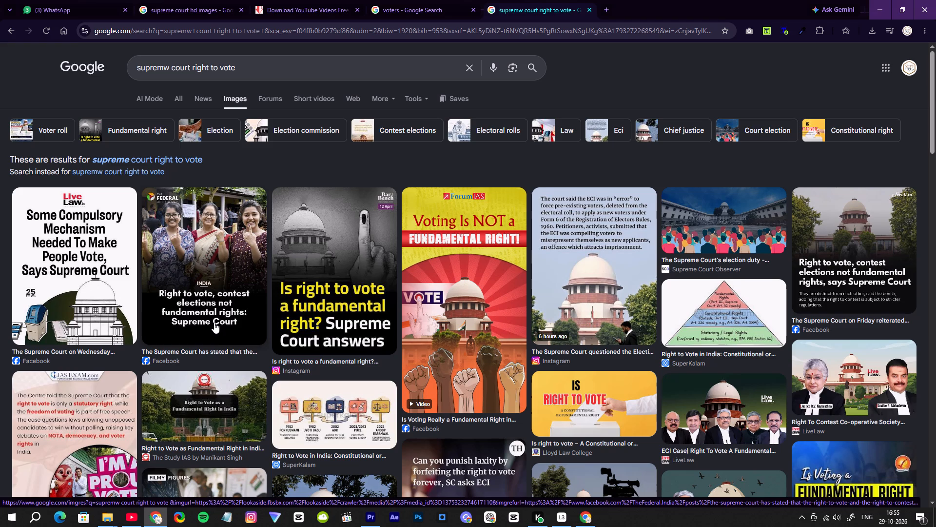
# Switch to Premiere Pro and replay the speaker's footage around 00:02:14 in the 29-10-2026 sequence.
pyautogui.click(374, 526)
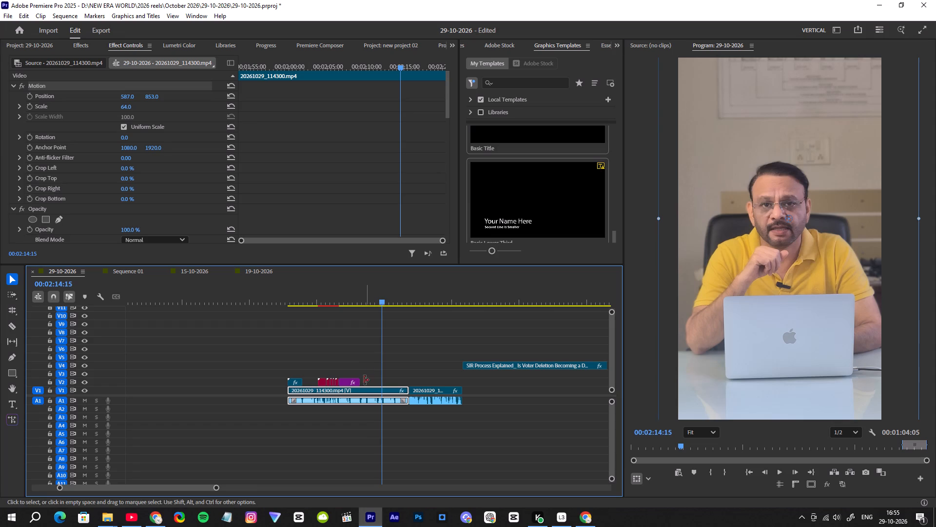
pyautogui.click(370, 297)
pyautogui.press('space')
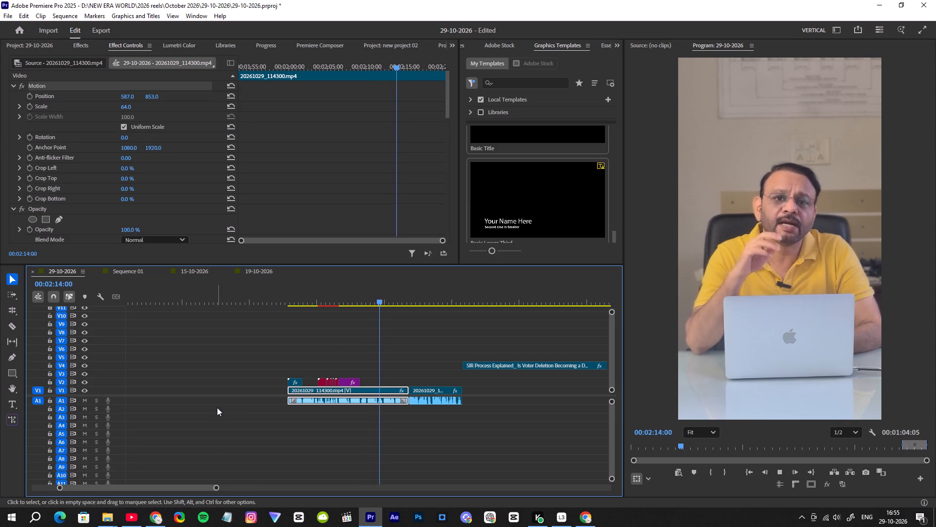
pyautogui.press('space')
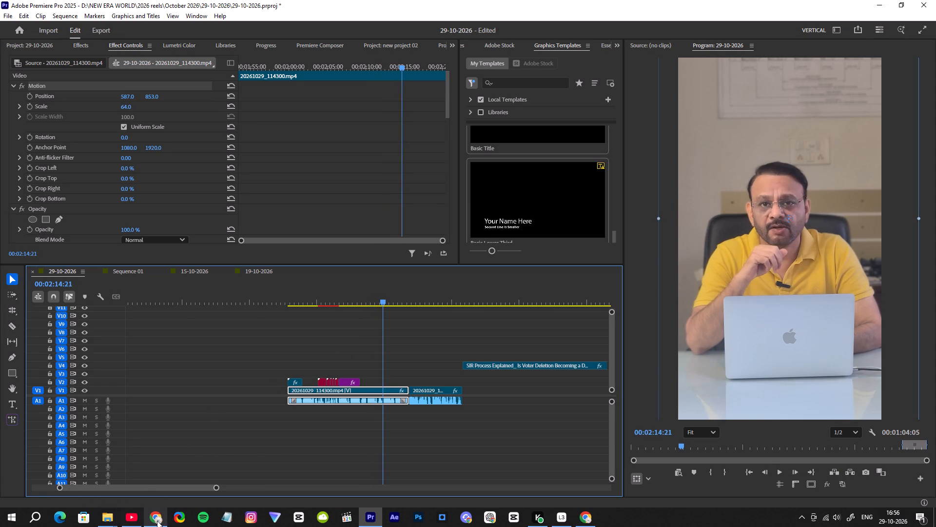
# Switch to Chrome and look through the Supreme Court right-to-vote image results for a photo matching the speech.
pyautogui.click(157, 520)
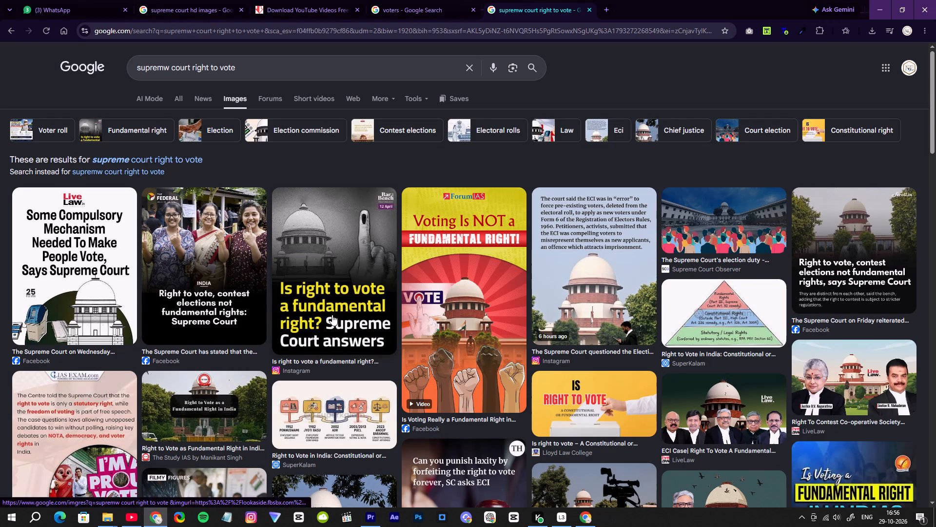
pyautogui.scroll(-1, 432, 316)
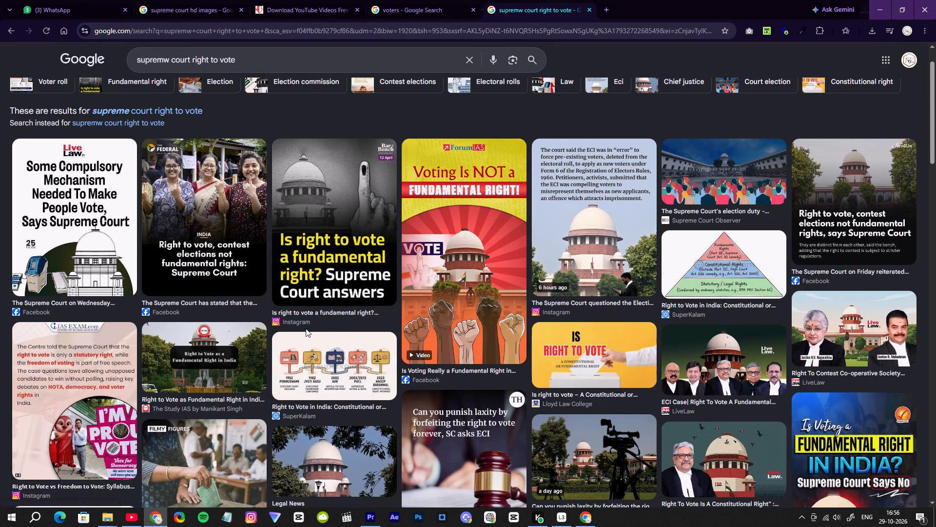
pyautogui.scroll(-1, 306, 328)
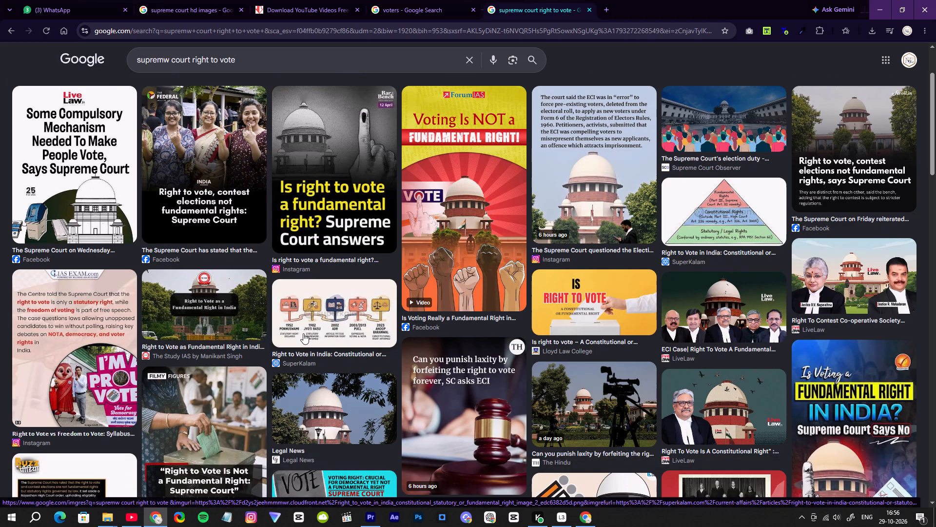
pyautogui.scroll(-1, 299, 335)
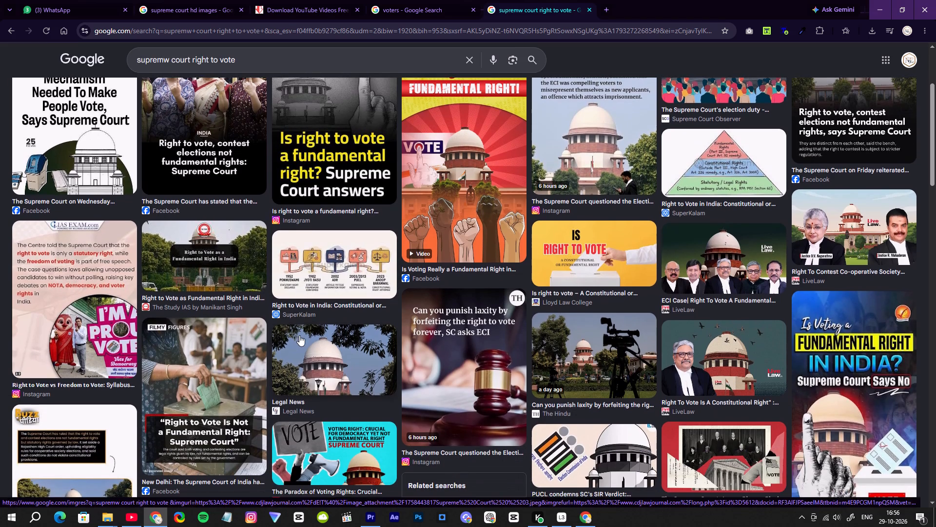
pyautogui.scroll(-1, 299, 336)
pyautogui.scroll(2, 300, 335)
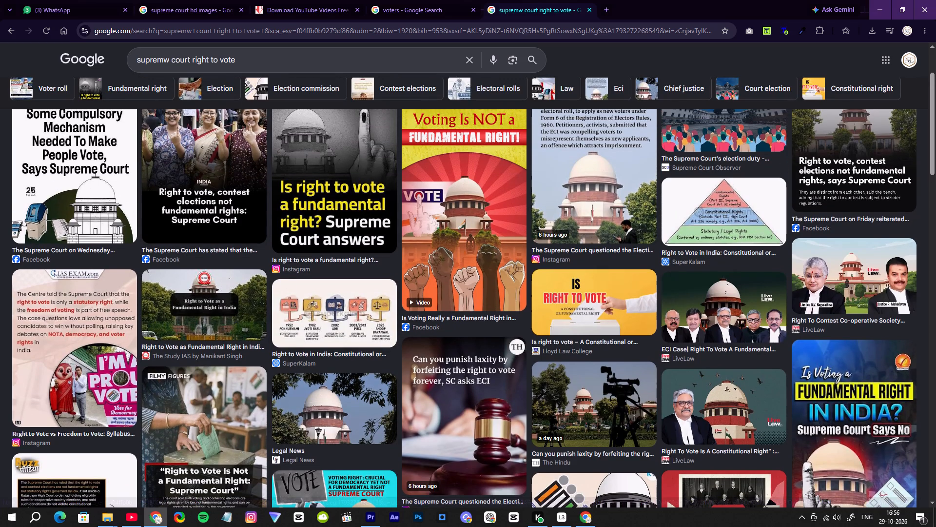
# Refine the image search to "supremw court right to vote is vitial right" and look through the results.
pyautogui.click(240, 60)
pyautogui.press('space')
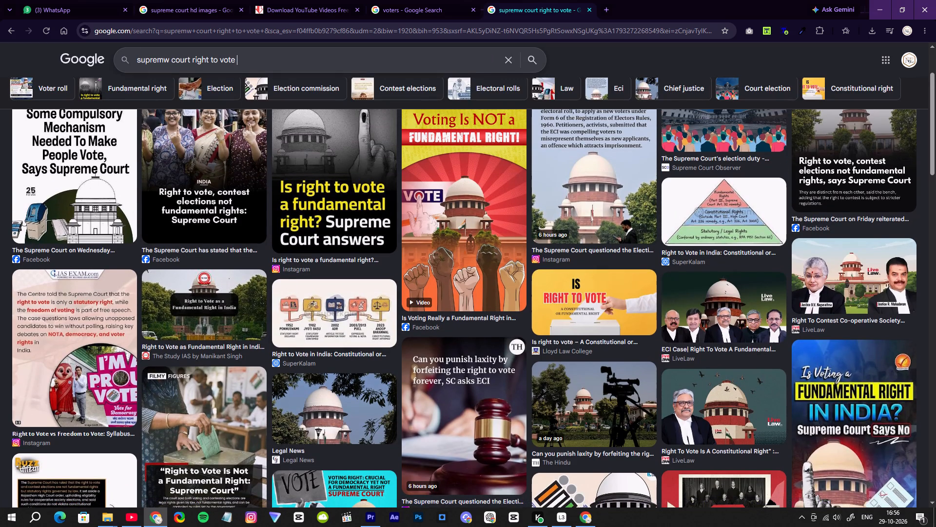
pyautogui.write('is vitial')
pyautogui.press('space')
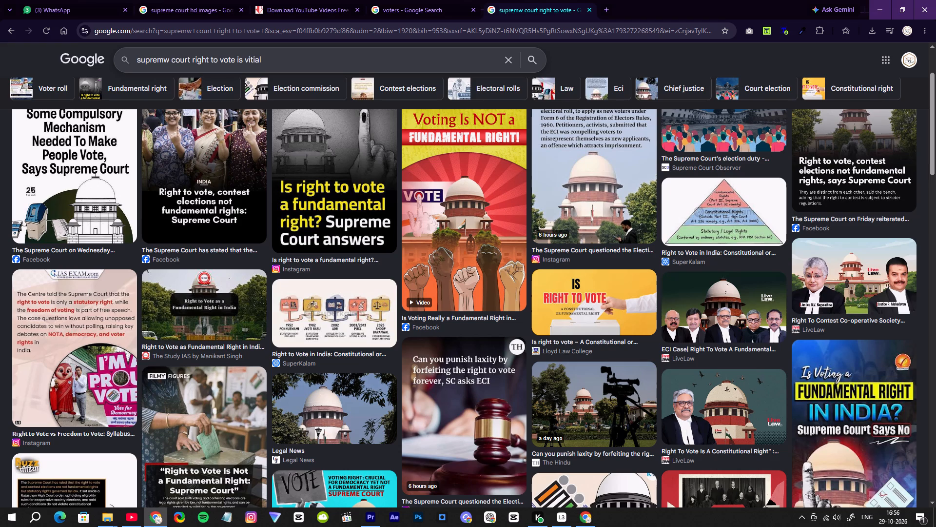
pyautogui.write('right')
pyautogui.press('space')
pyautogui.press('Return')
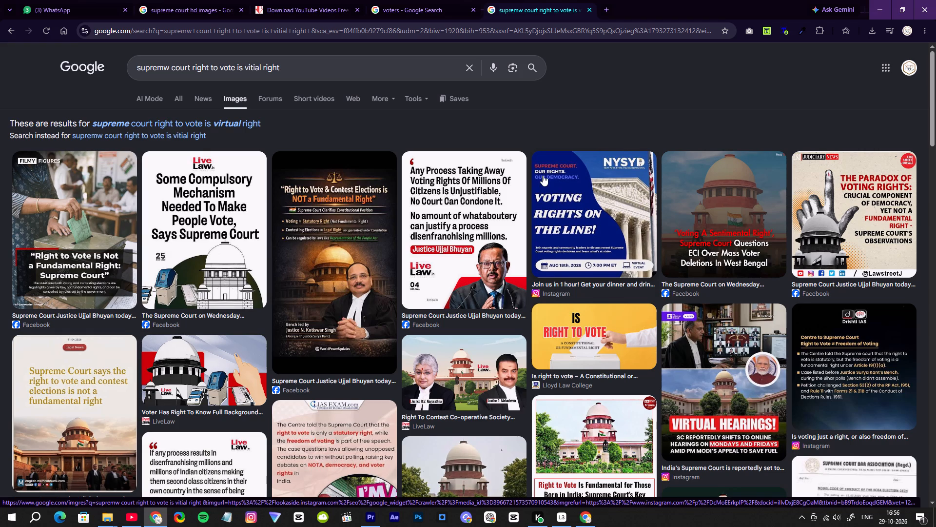
pyautogui.scroll(-3, 620, 288)
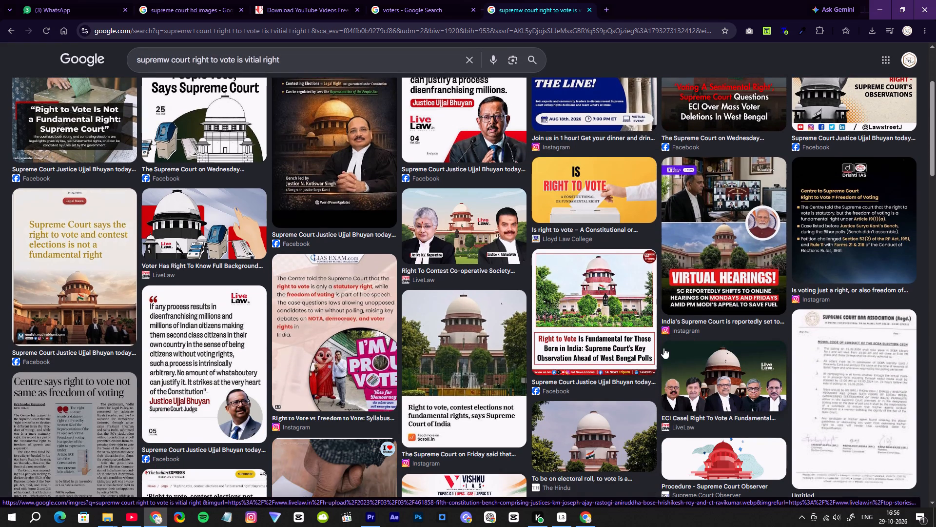
# Open a new browser tab and begin a Google search with "me".
pyautogui.scroll(3, 643, 339)
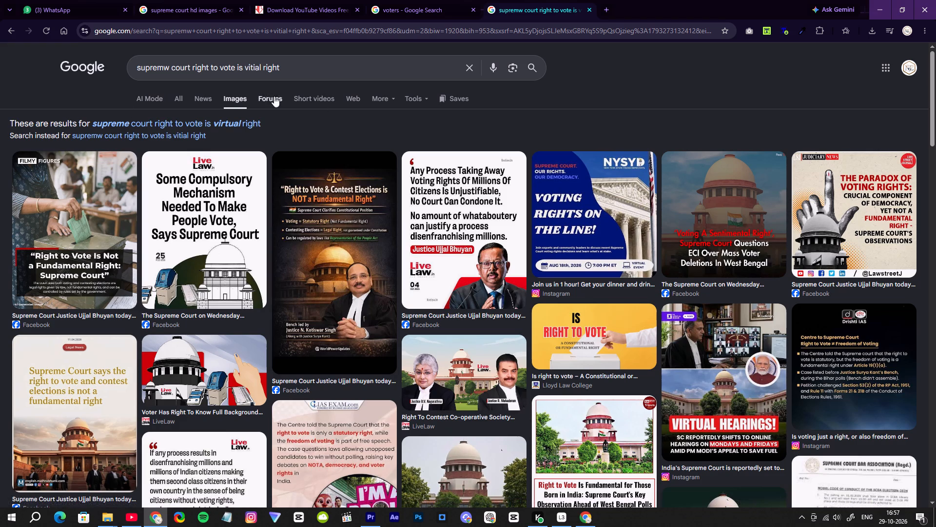
pyautogui.click(605, 8)
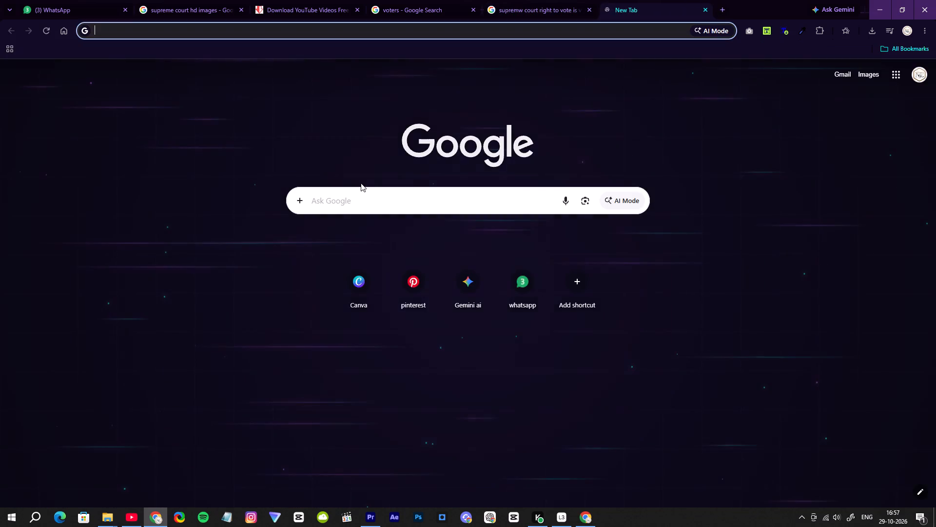
pyautogui.click(358, 203)
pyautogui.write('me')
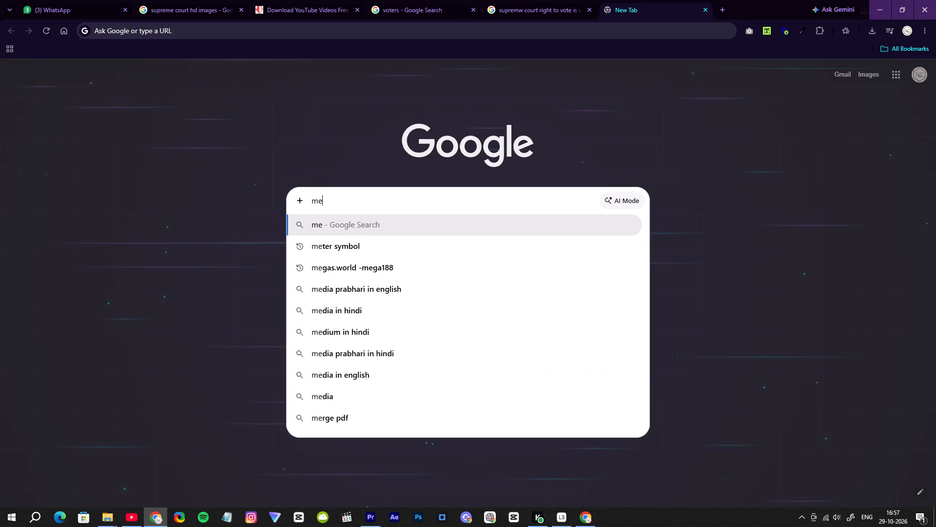
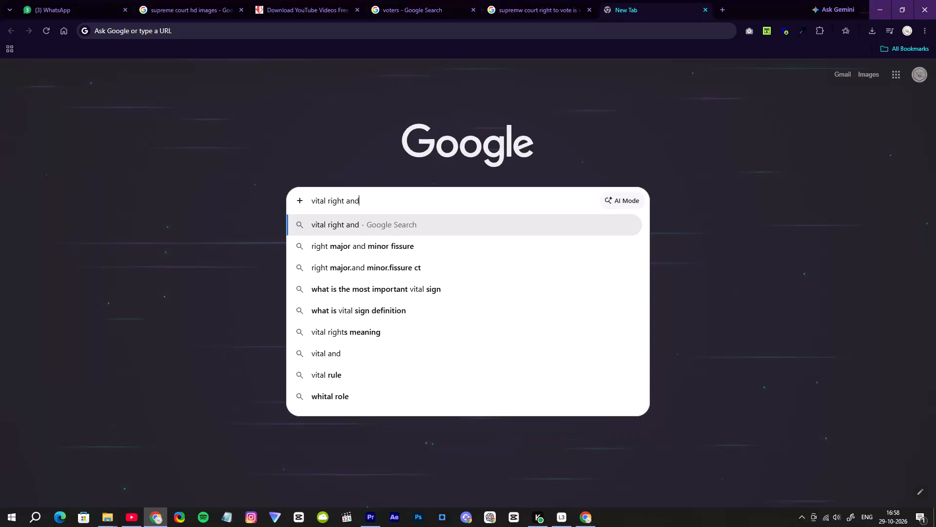
# Complete the new tab's Google search query as "vital right and fundamental right".
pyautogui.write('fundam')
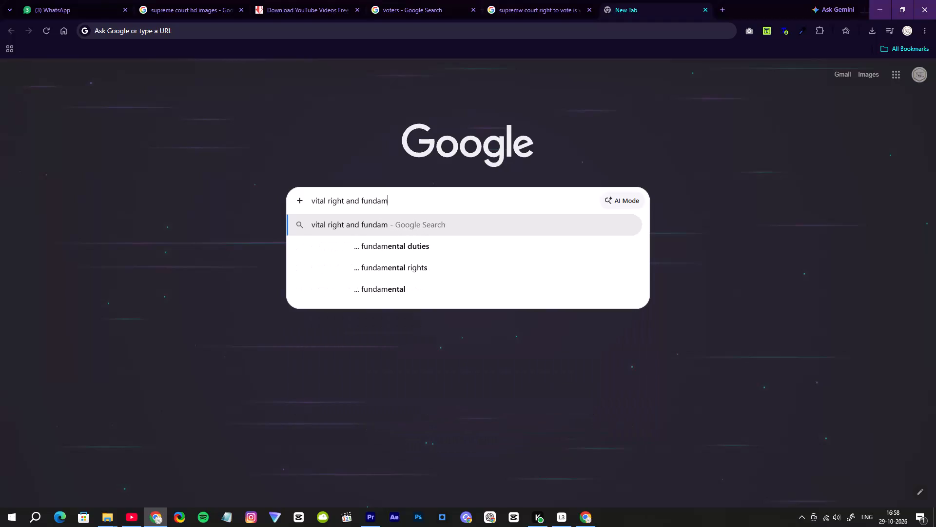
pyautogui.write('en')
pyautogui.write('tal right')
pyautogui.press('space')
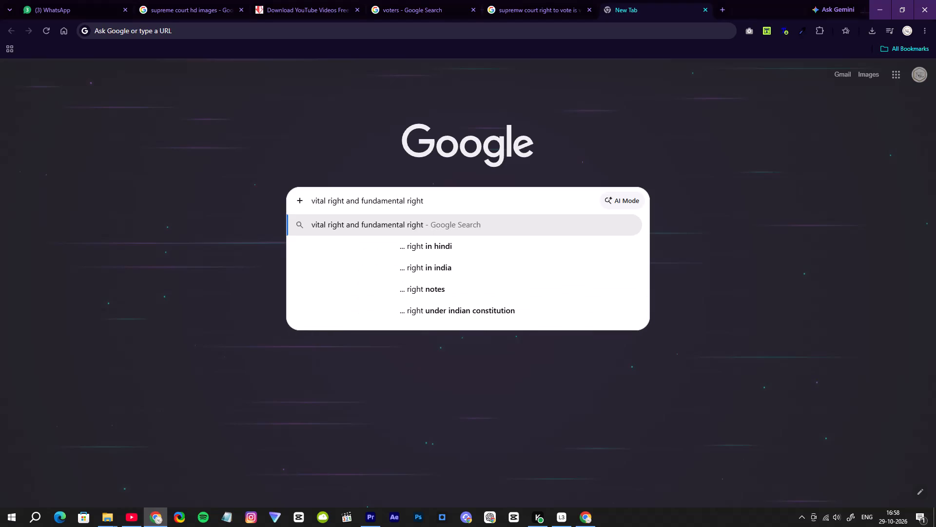
# Look up the Hindi meaning of "vital right and fundamental right", with the query cut down to "vital right t menaing in hindi".
pyautogui.write('menaing in hindi')
pyautogui.press('space')
pyautogui.press('Return')
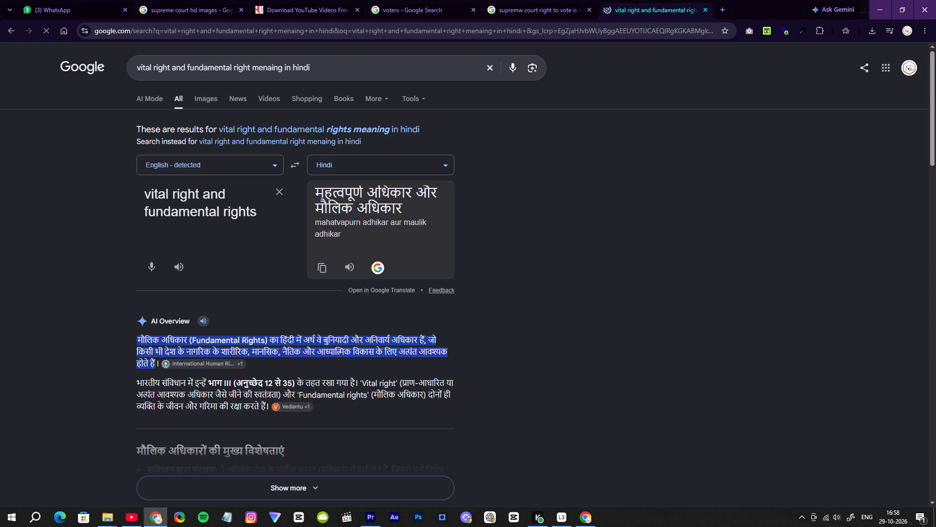
pyautogui.moveTo(173, 66); pyautogui.dragTo(259, 72)
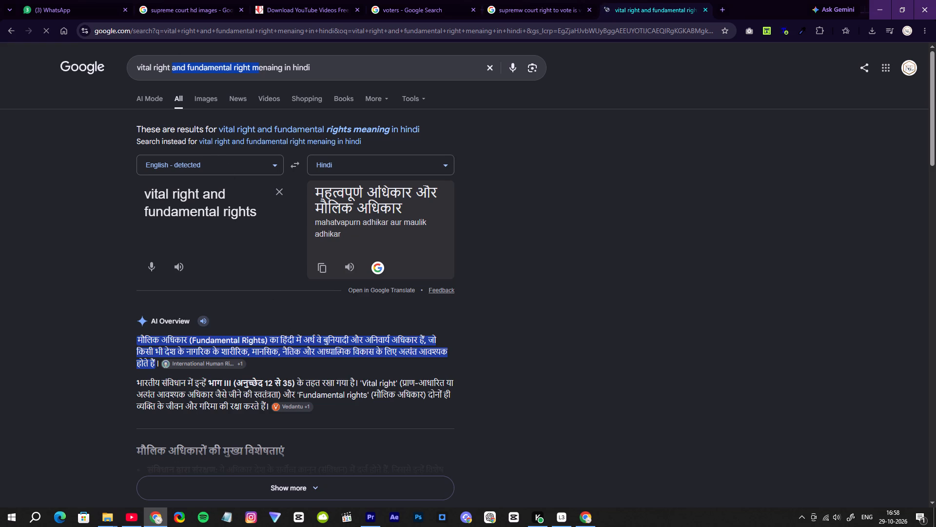
pyautogui.moveTo(259, 72); pyautogui.dragTo(248, 72)
pyautogui.press('BackSpace')
pyautogui.press('Return')
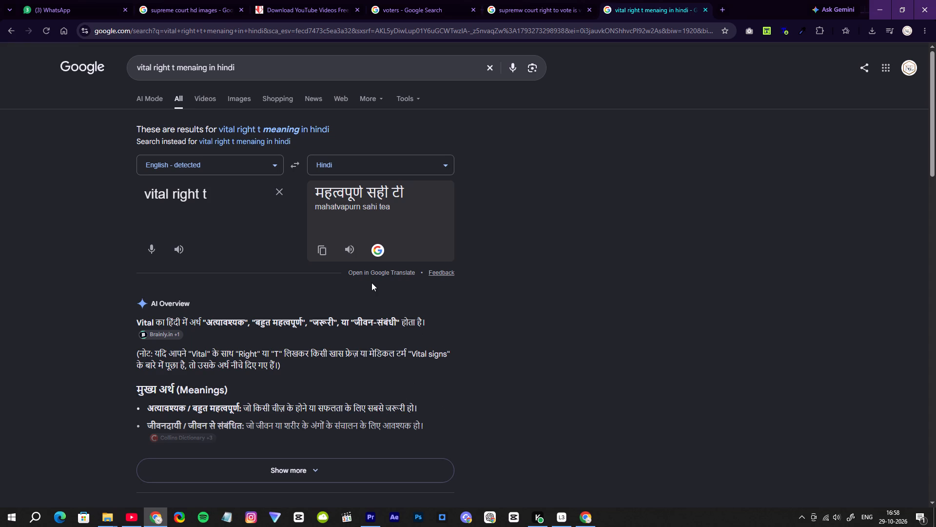
pyautogui.click(371, 520)
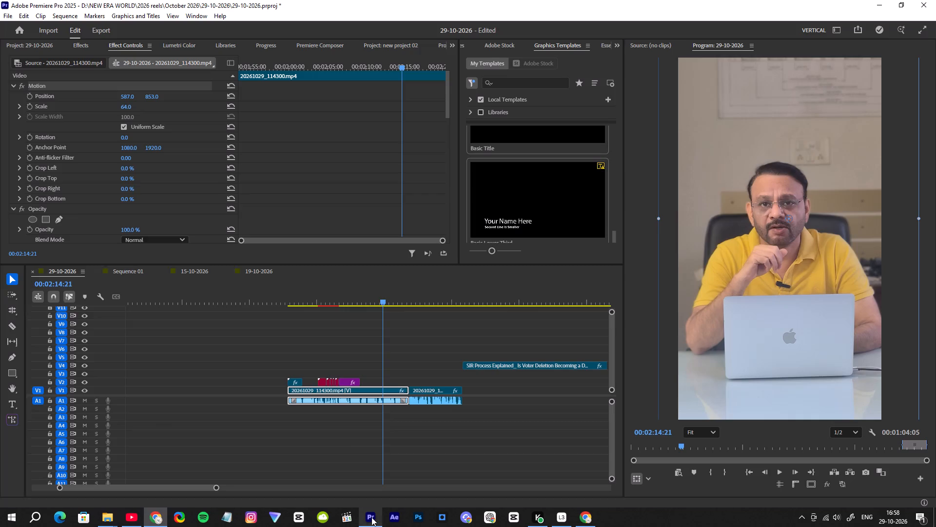
pyautogui.click(152, 522)
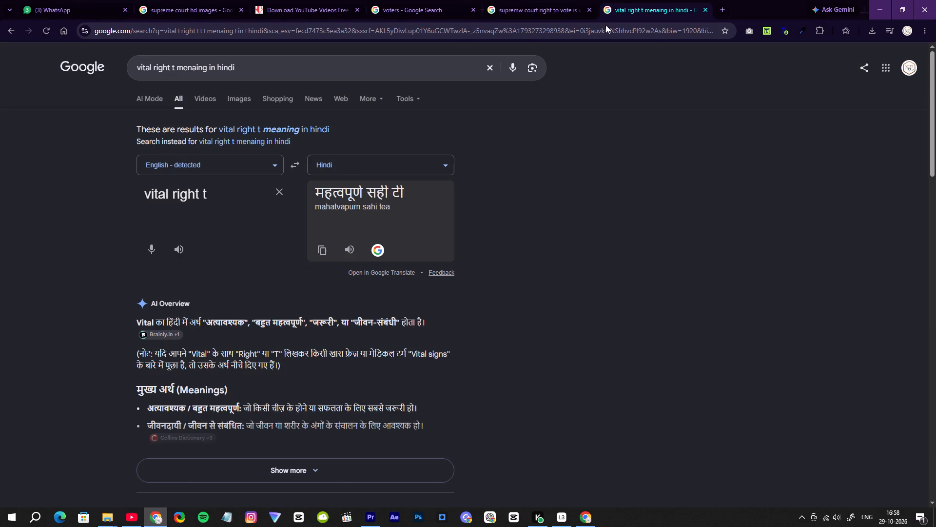
# Return to the "supremw court right to vote" image results and save the "Is right to vote a fundamental right?" picture as images (2).jpg in the 29-10-2026 folder.
pyautogui.click(548, 0)
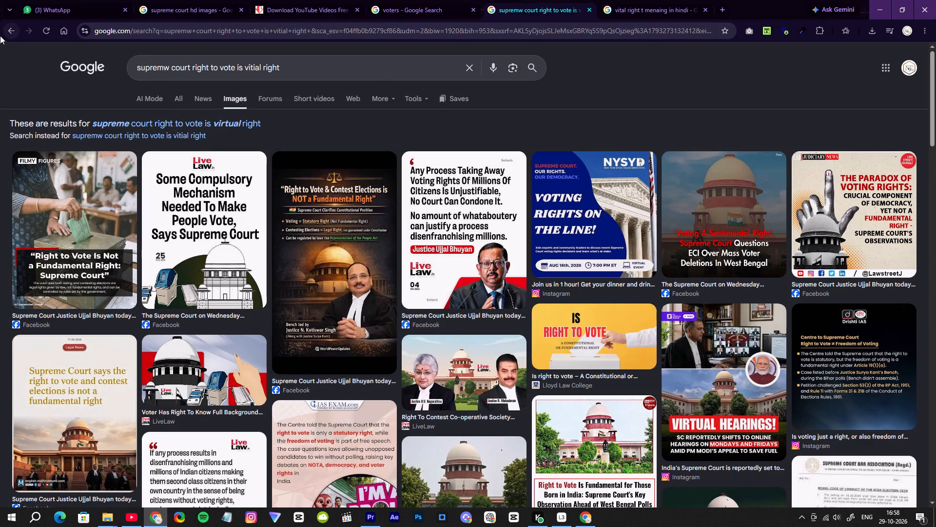
pyautogui.click(7, 32)
pyautogui.scroll(3, 368, 280)
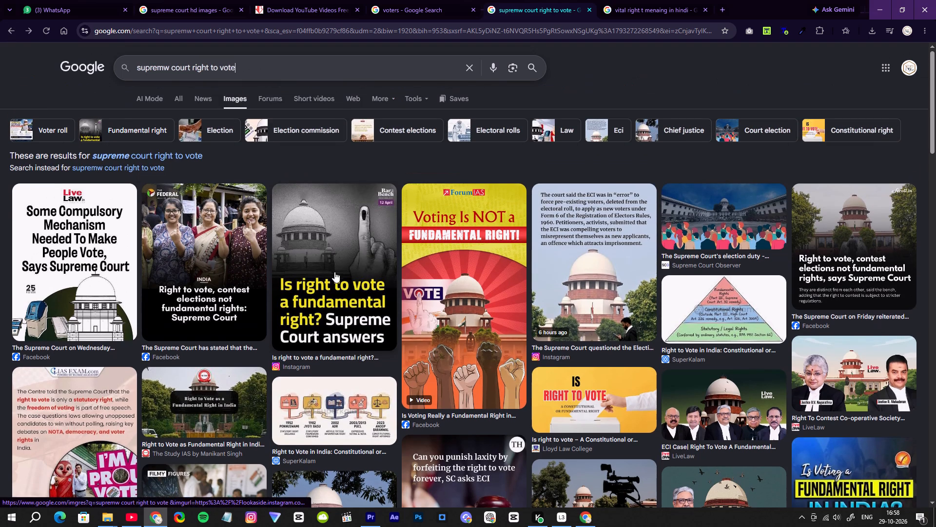
pyautogui.click(334, 264)
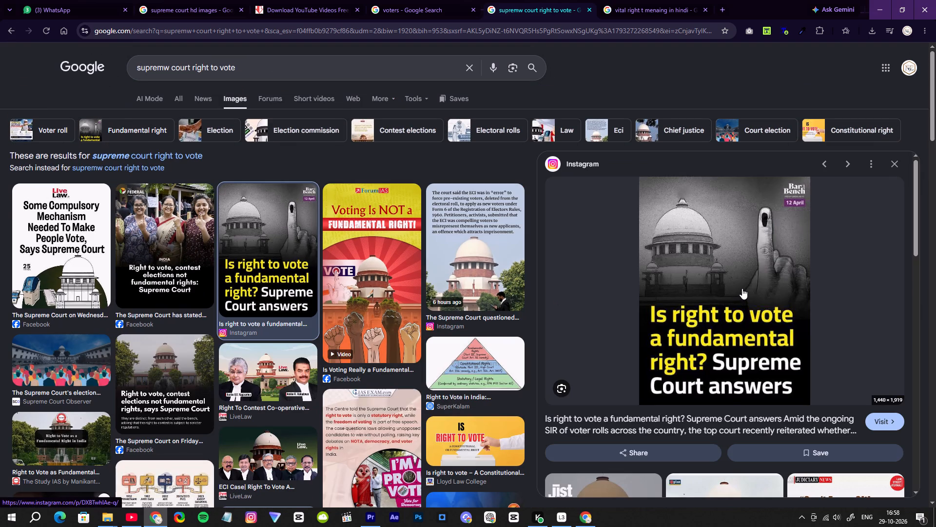
pyautogui.rightClick(742, 288)
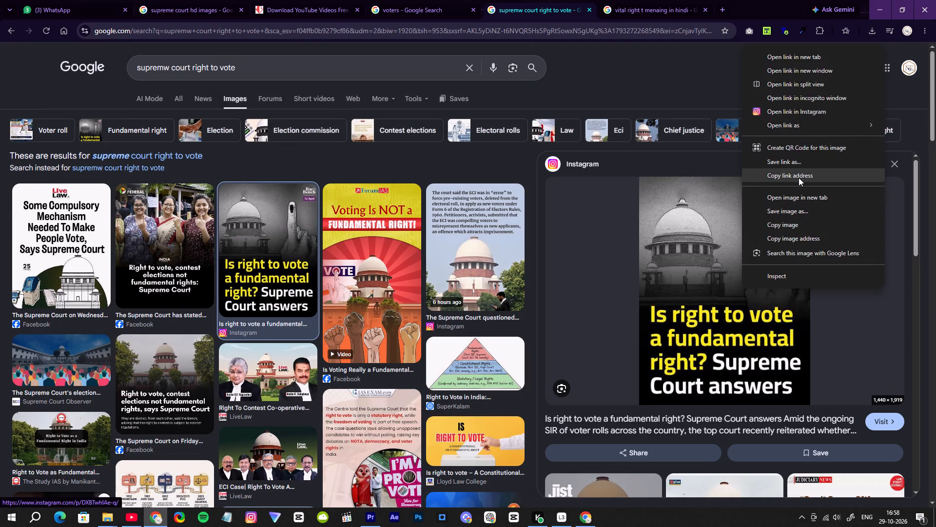
pyautogui.click(801, 214)
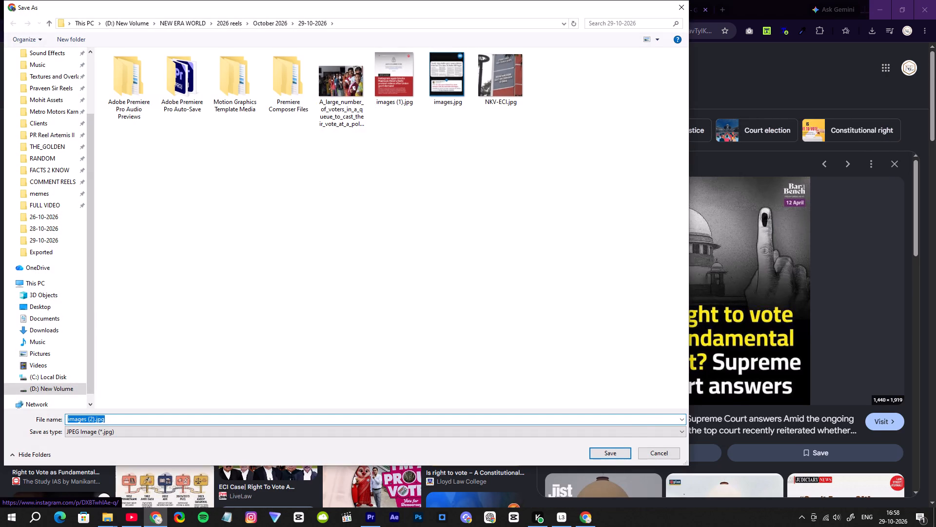
pyautogui.click(613, 454)
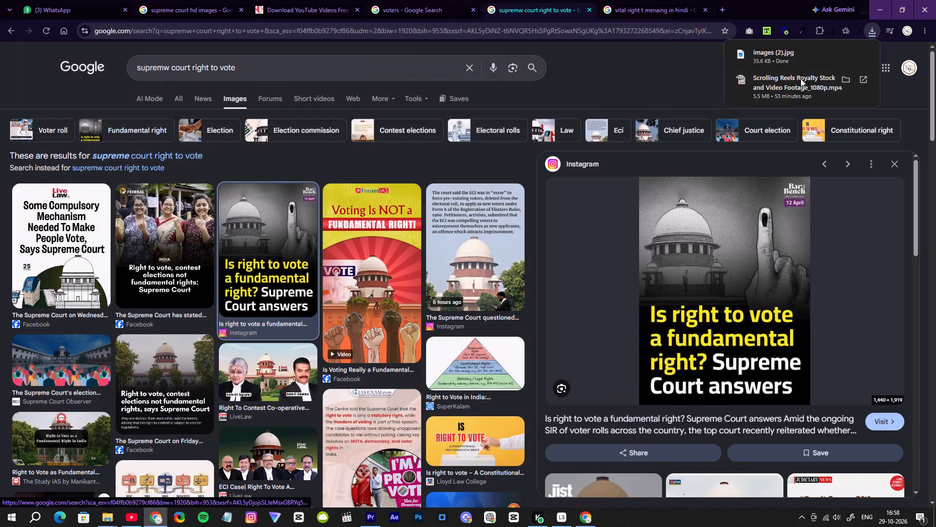
# Bring images (2).jpg into Premiere Pro on track V2 and trim it to run from 00:02:11:04 to about 00:02:14:20.
pyautogui.moveTo(796, 55); pyautogui.dragTo(371, 433)
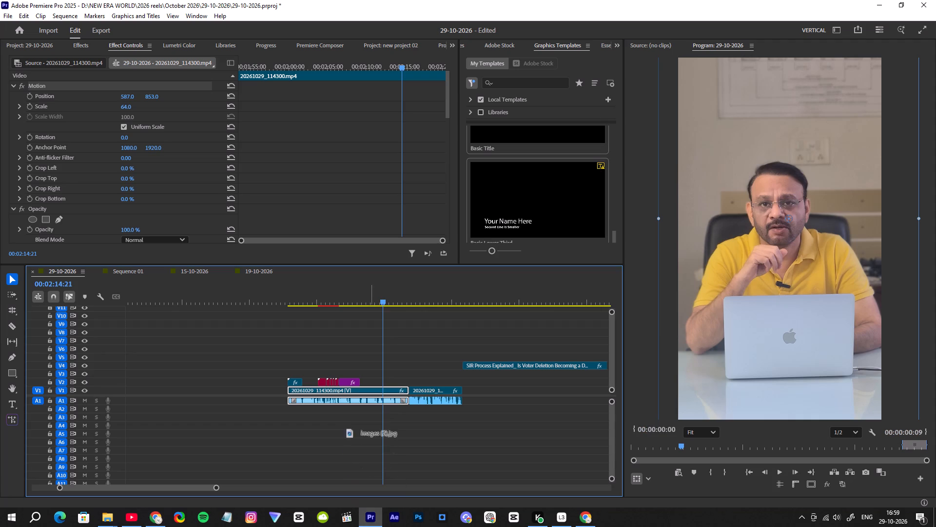
pyautogui.moveTo(371, 433); pyautogui.dragTo(374, 382)
pyautogui.click(360, 297)
pyautogui.press('space')
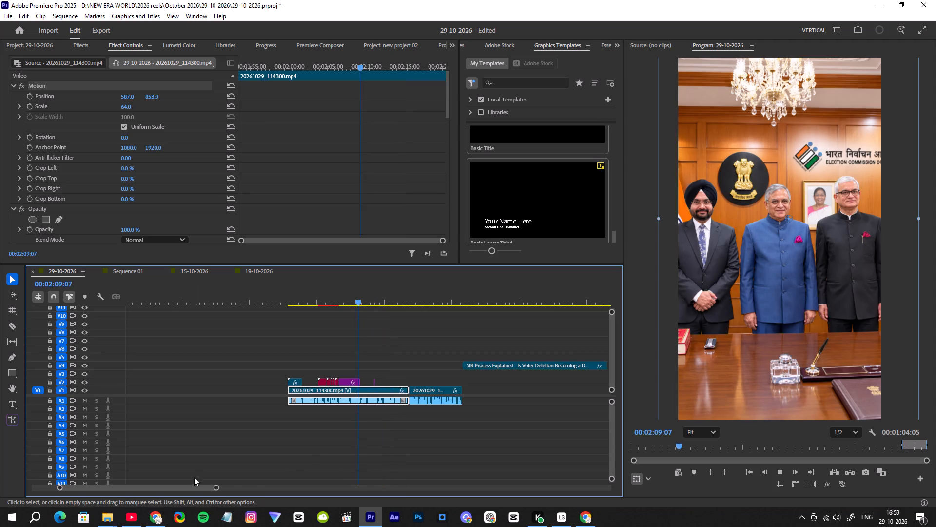
pyautogui.moveTo(216, 487); pyautogui.dragTo(175, 462)
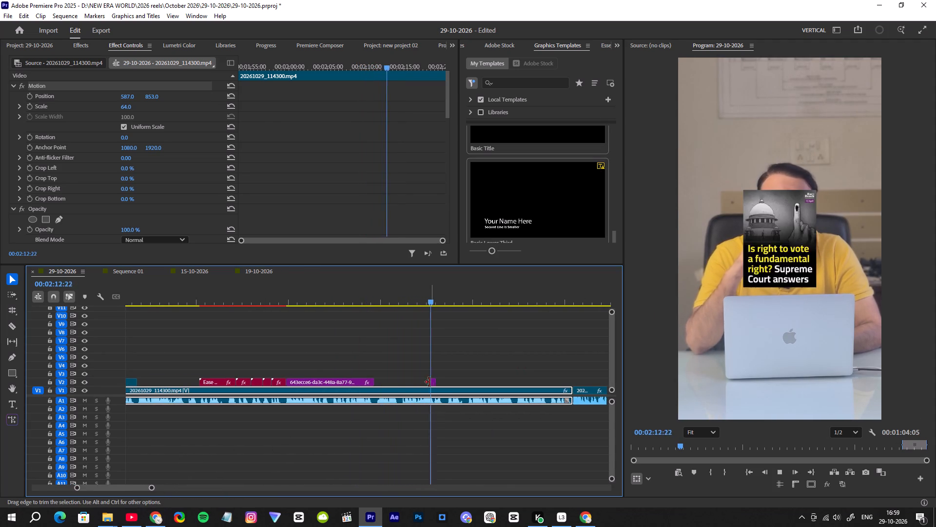
pyautogui.moveTo(429, 382); pyautogui.dragTo(401, 388)
pyautogui.moveTo(434, 383); pyautogui.dragTo(452, 384)
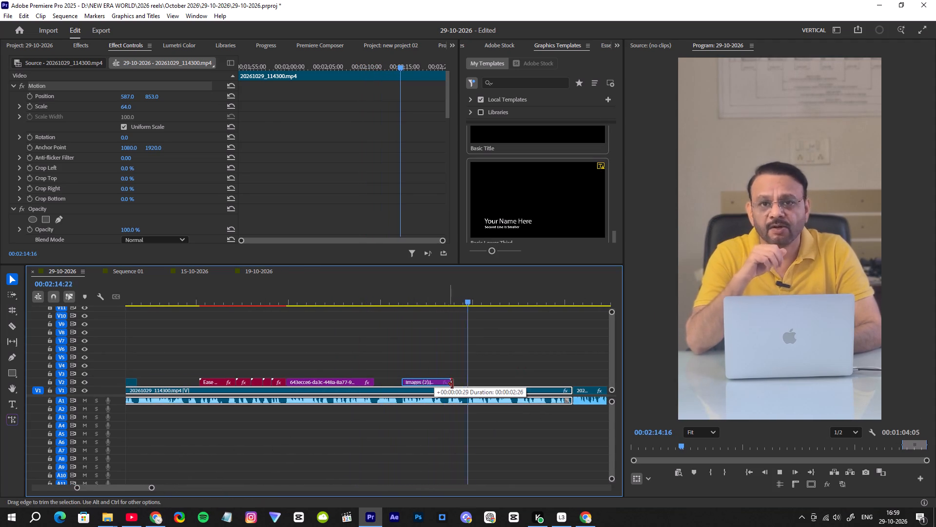
pyautogui.moveTo(452, 384); pyautogui.dragTo(463, 385)
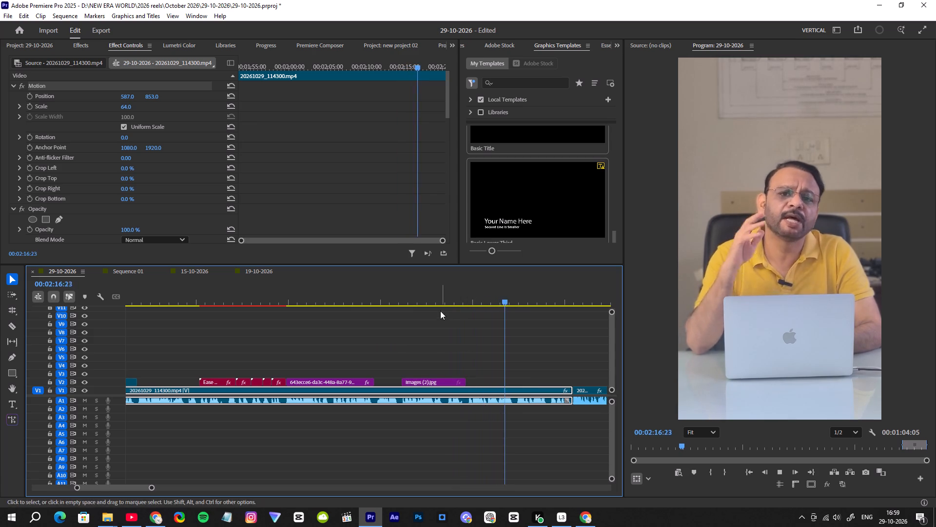
pyautogui.moveTo(410, 292); pyautogui.dragTo(393, 301)
pyautogui.press('space')
pyautogui.press('space')
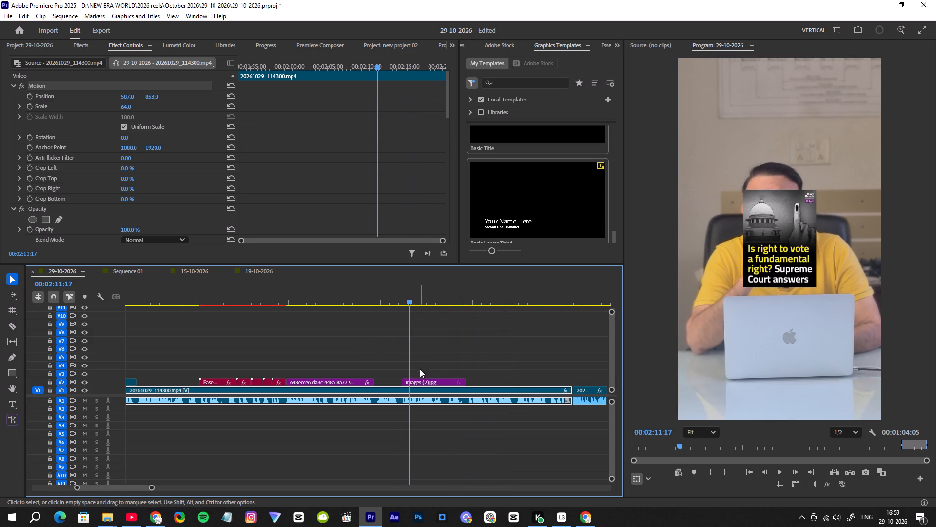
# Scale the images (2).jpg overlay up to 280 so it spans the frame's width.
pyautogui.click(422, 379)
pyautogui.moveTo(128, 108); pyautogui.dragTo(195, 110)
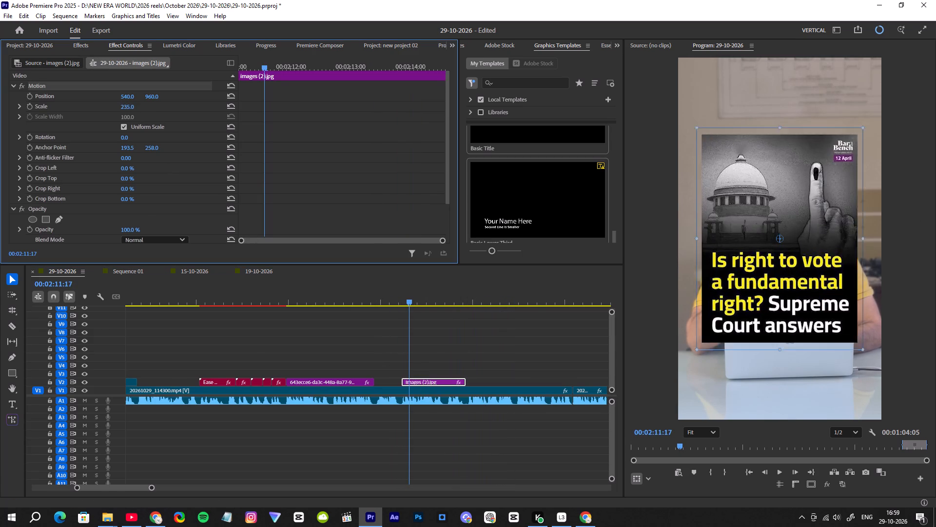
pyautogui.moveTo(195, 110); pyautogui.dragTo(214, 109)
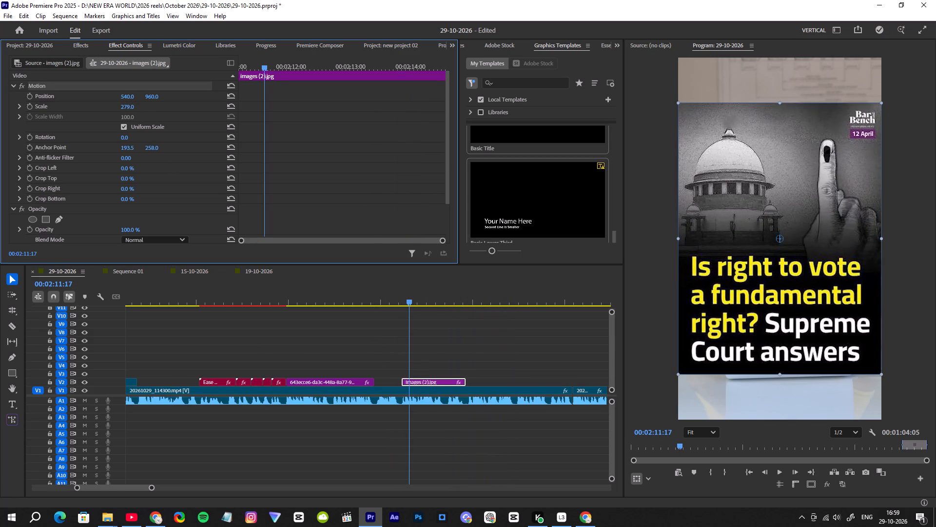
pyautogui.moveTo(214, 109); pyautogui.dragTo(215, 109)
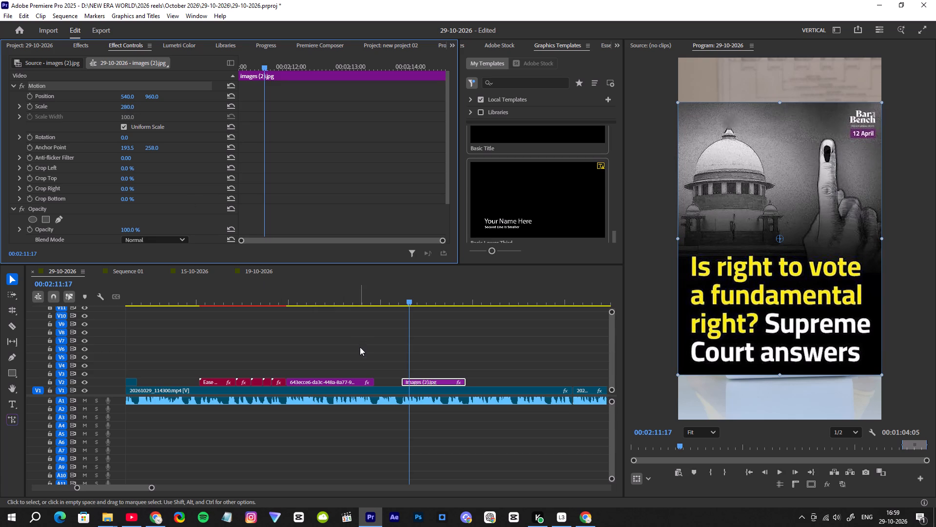
# Split the speaker's clip on V1 at the start and end of the images (2).jpg overlay.
pyautogui.press('c')
pyautogui.click(404, 390)
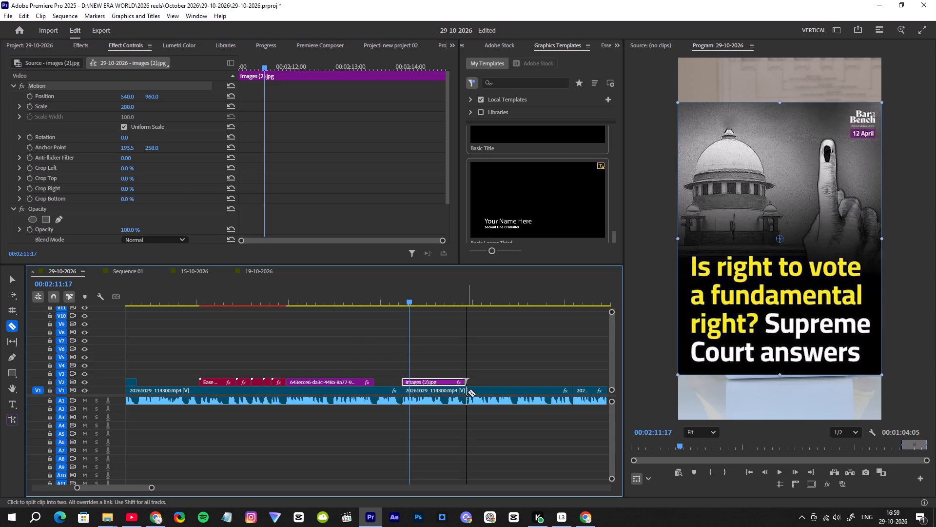
pyautogui.click(466, 392)
pyautogui.press('v')
# Apply the Gaussian Blur effect to the split V1 segment beneath the images (2).jpg overlay.
pyautogui.click(440, 392)
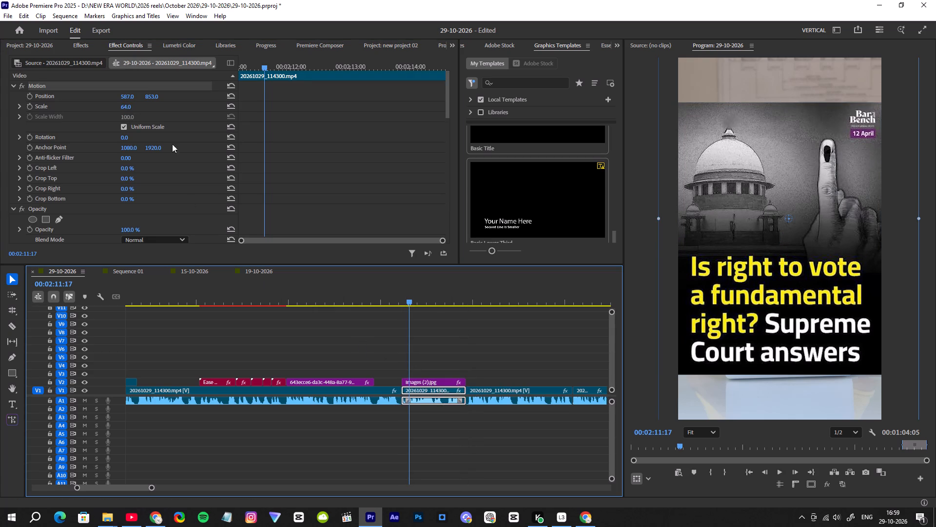
pyautogui.click(73, 43)
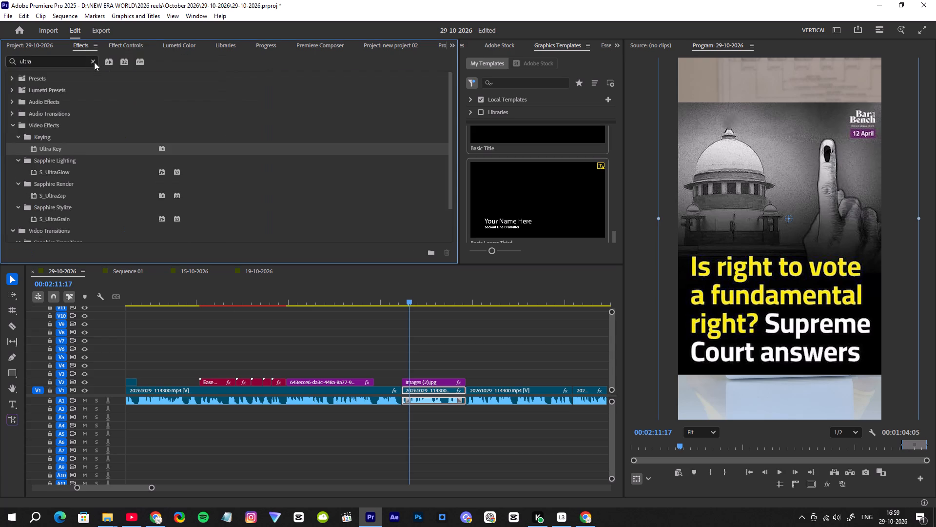
pyautogui.moveTo(96, 62); pyautogui.dragTo(87, 62)
pyautogui.click(93, 62)
pyautogui.click(72, 63)
pyautogui.write('blur')
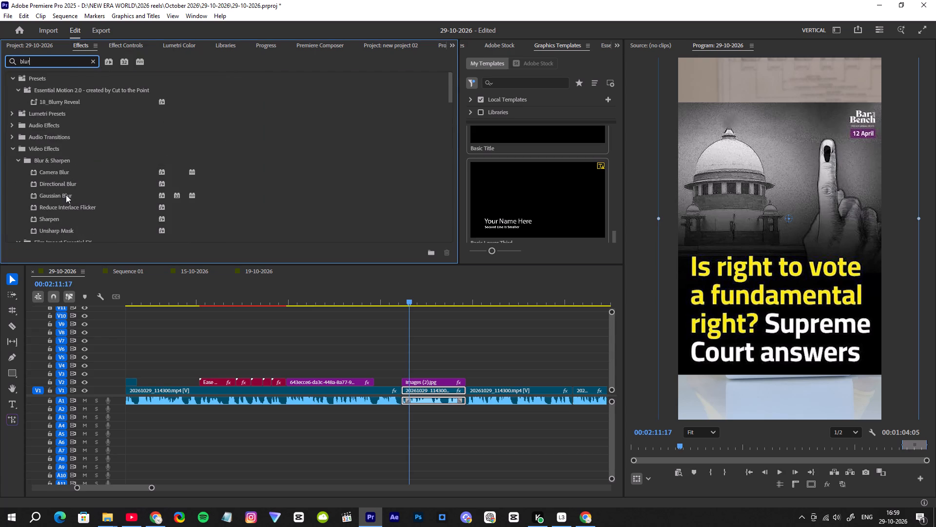
pyautogui.moveTo(57, 195); pyautogui.dragTo(417, 392)
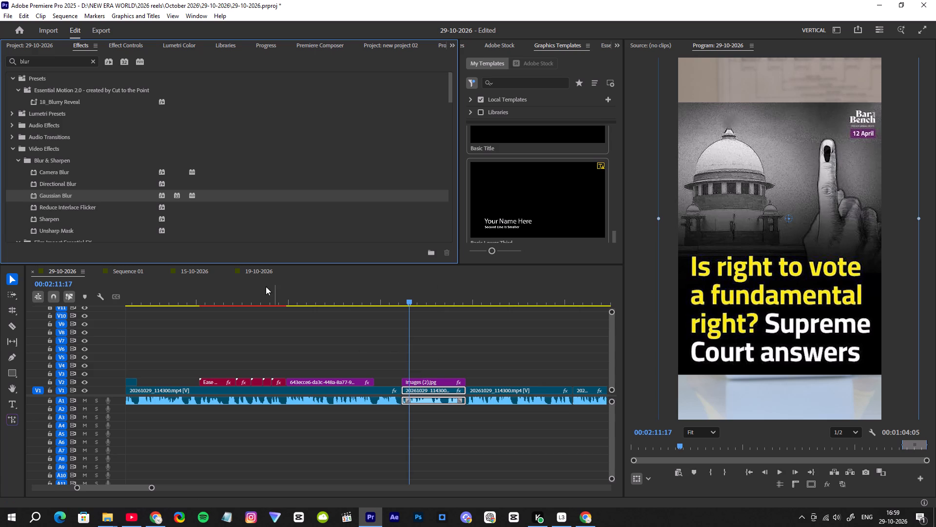
# Set the Gaussian Blur Blurriness on the V1 segment beneath the overlay to 127.
pyautogui.click(125, 46)
pyautogui.scroll(-6, 95, 188)
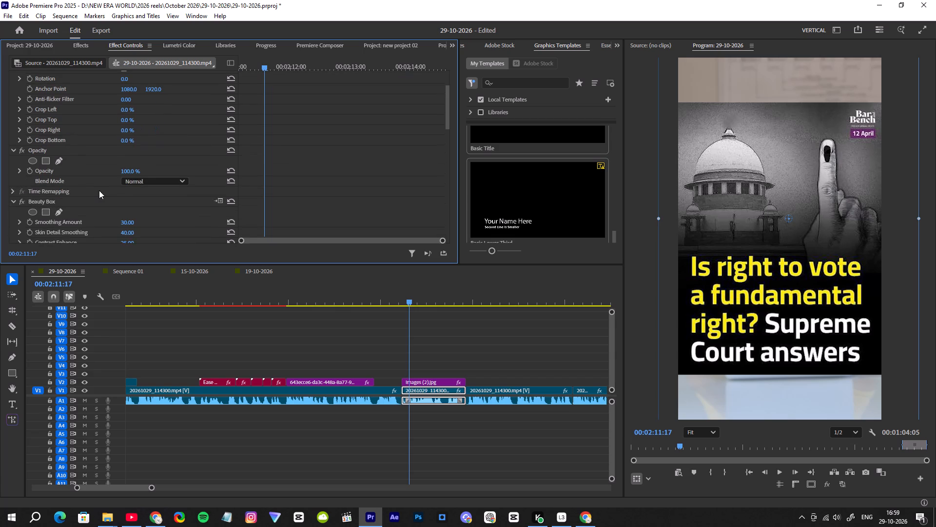
pyautogui.scroll(-20, 99, 190)
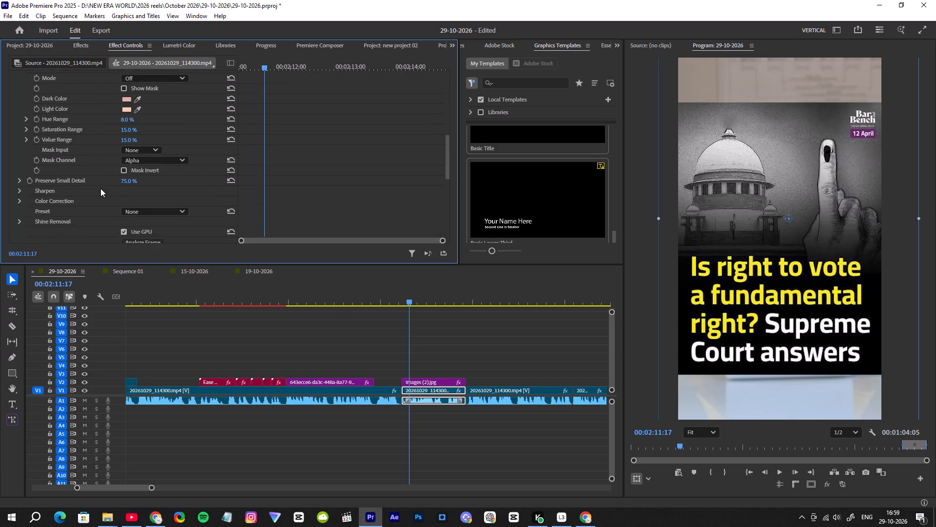
pyautogui.scroll(-16, 100, 188)
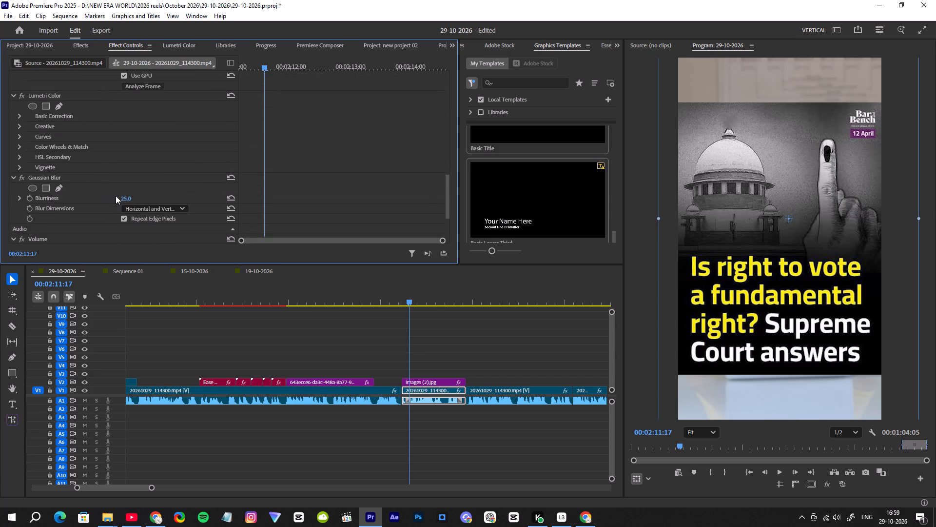
pyautogui.moveTo(122, 198); pyautogui.dragTo(170, 203)
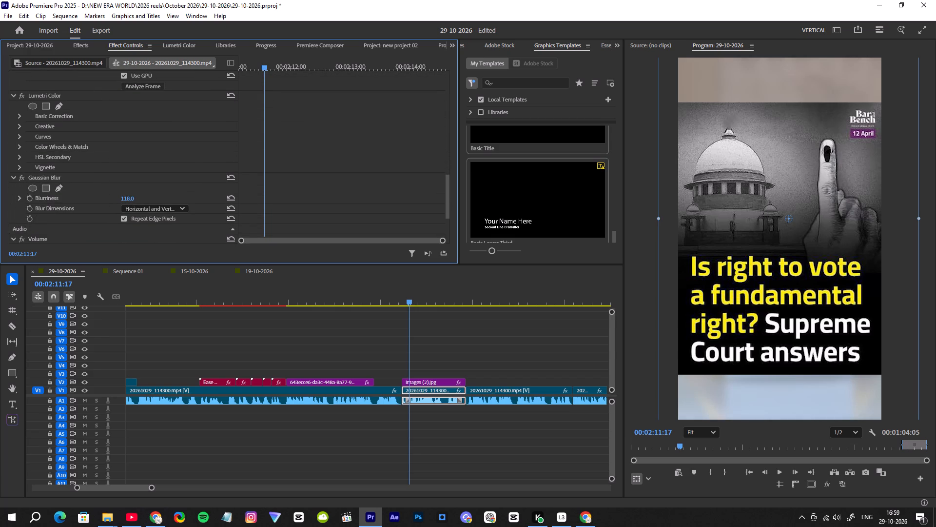
pyautogui.moveTo(170, 203); pyautogui.dragTo(175, 203)
# Play the overlay's opening over the blurred background and set the images (2).jpg scale to 265.
pyautogui.click(401, 301)
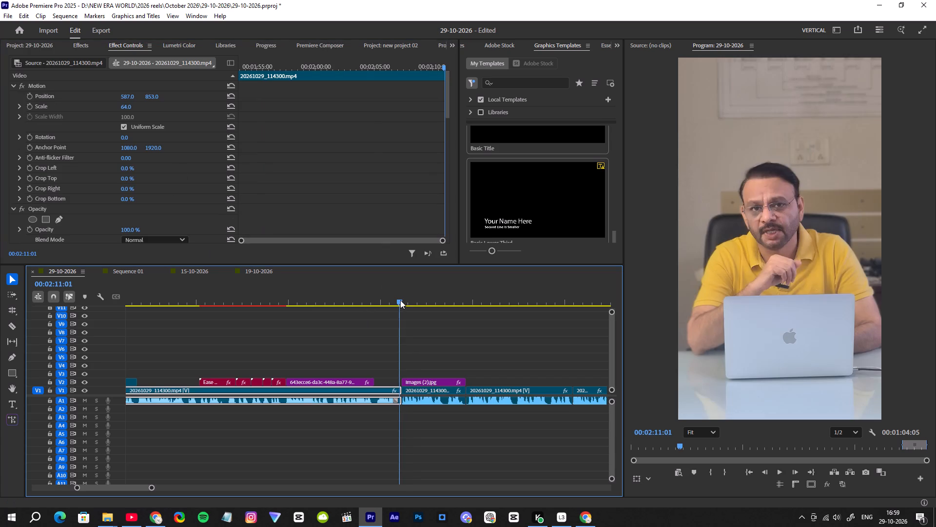
pyautogui.press('space')
pyautogui.press('space')
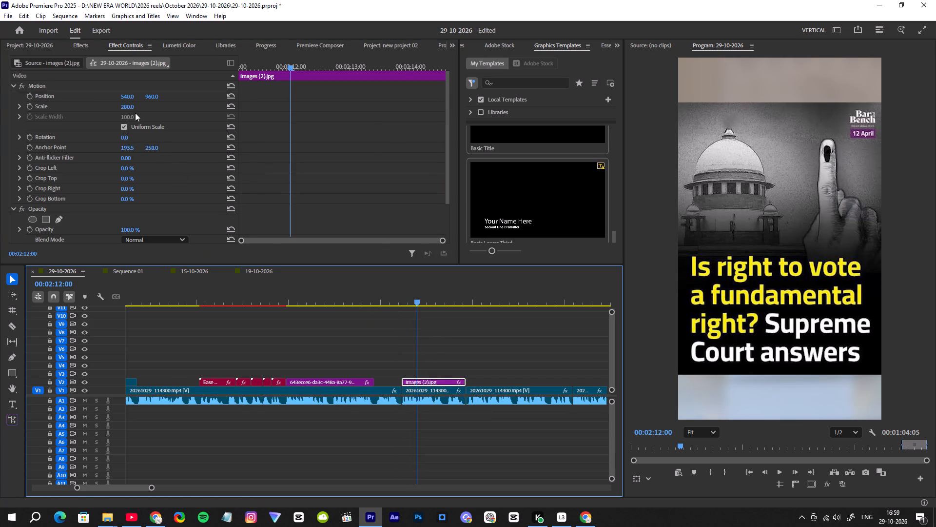
pyautogui.moveTo(131, 108); pyautogui.dragTo(126, 111)
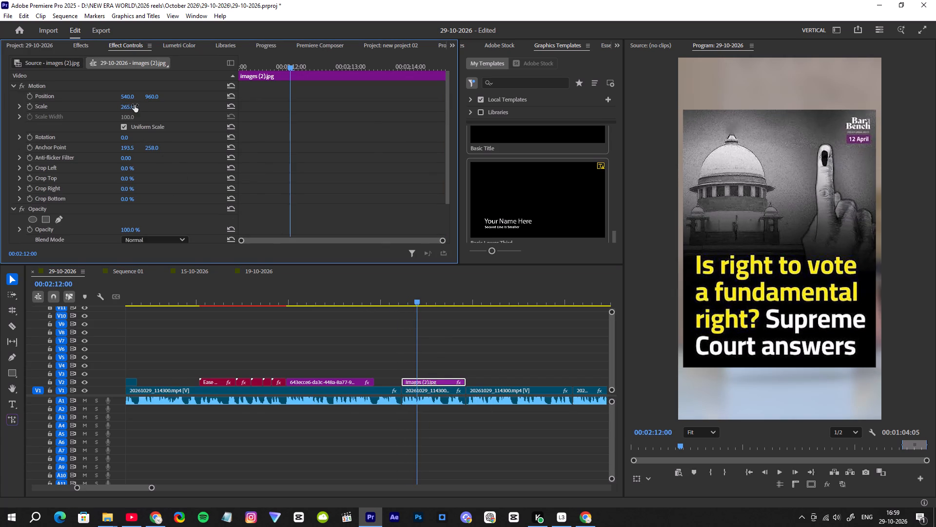
# Keyframe the images (2).jpg overlay's position and scale at its start, and set the scale to 296 at 00:02:12:14.
pyautogui.moveTo(266, 64); pyautogui.dragTo(171, 100)
pyautogui.click(29, 108)
pyautogui.click(29, 95)
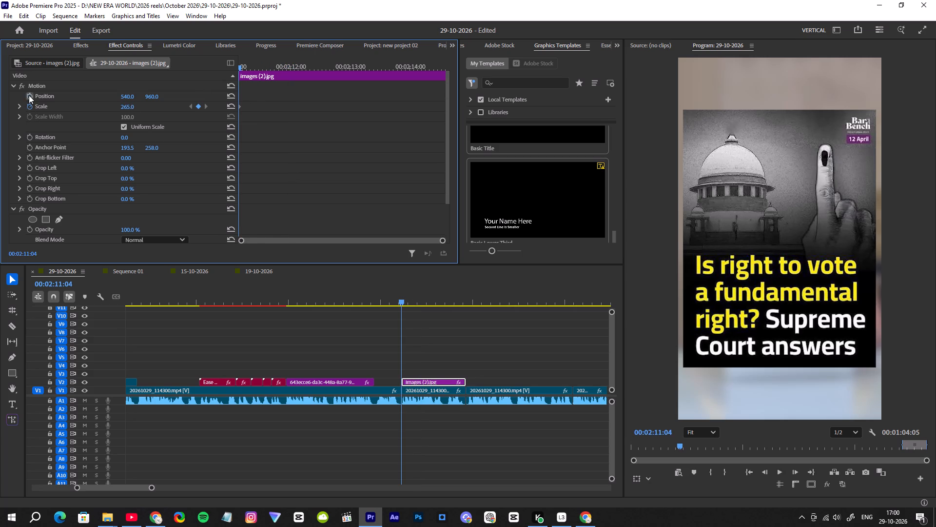
pyautogui.press('space')
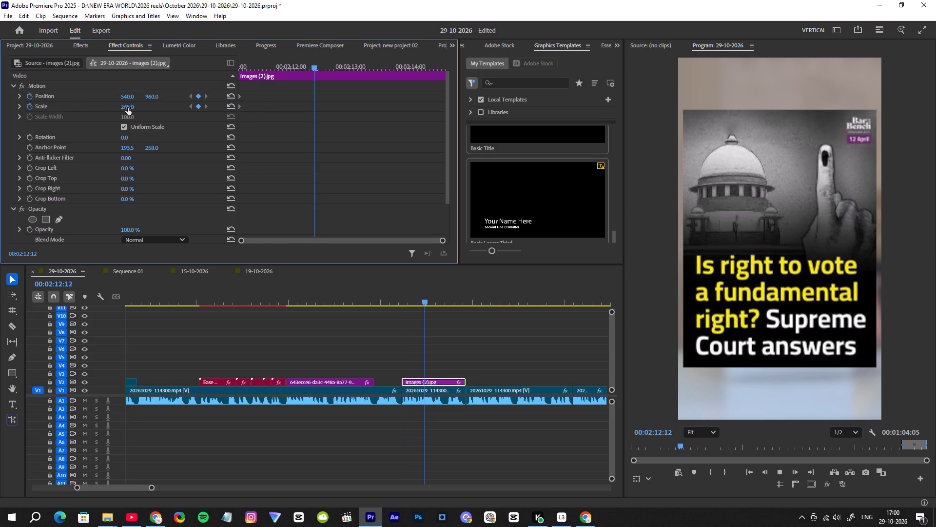
pyautogui.press('space')
pyautogui.moveTo(128, 108); pyautogui.dragTo(141, 110)
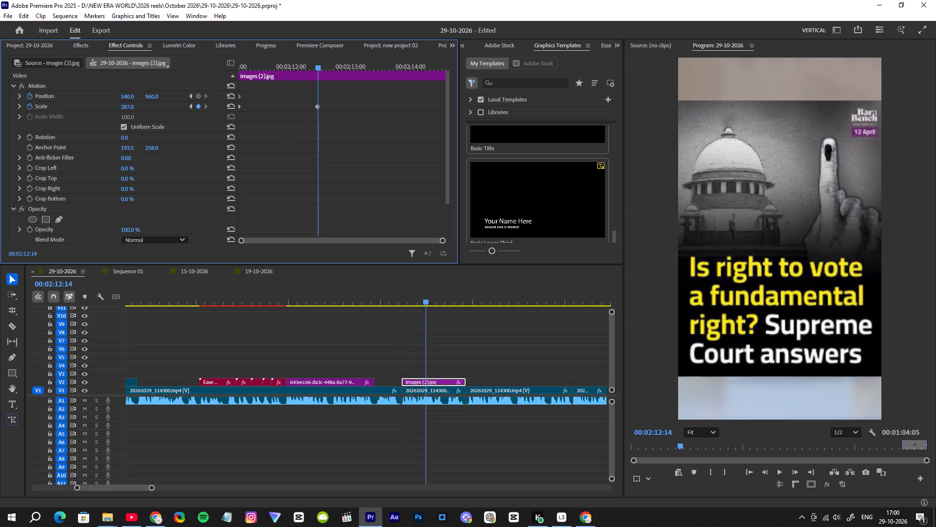
pyautogui.moveTo(141, 110); pyautogui.dragTo(147, 112)
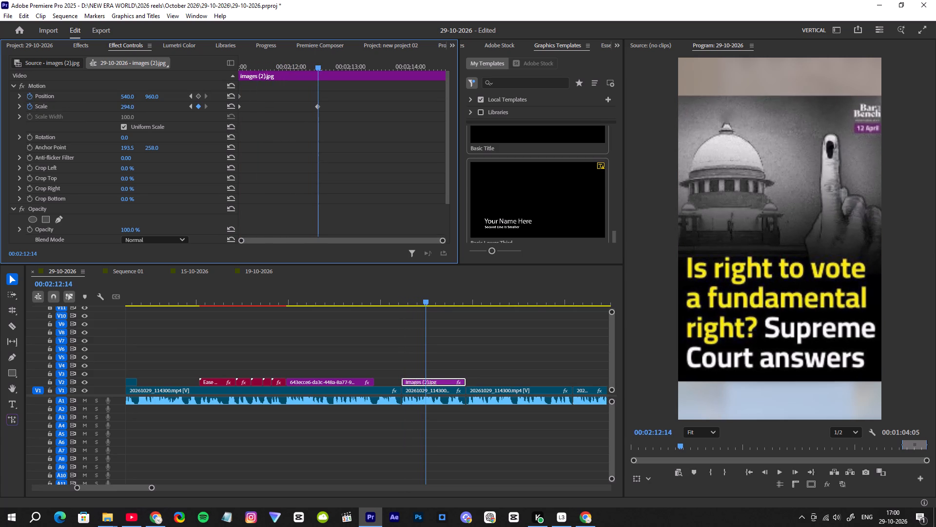
pyautogui.moveTo(147, 112); pyautogui.dragTo(149, 112)
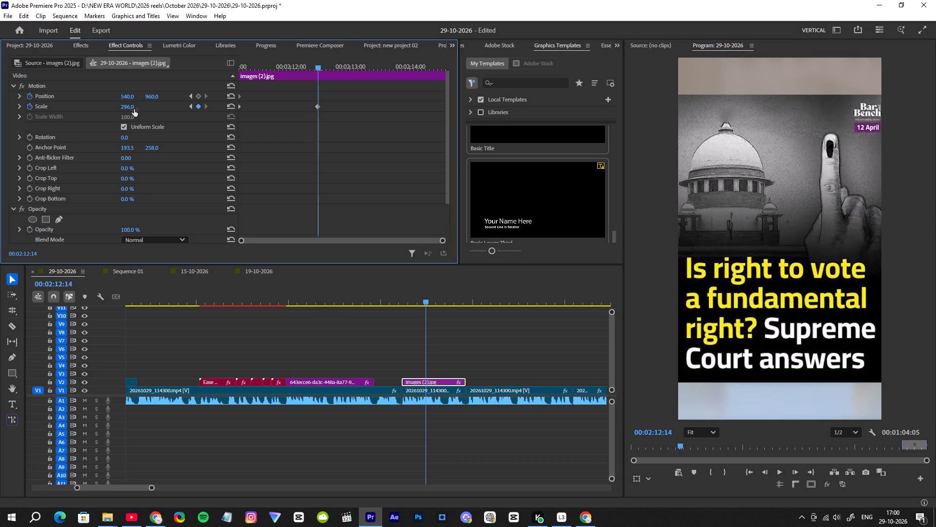
# Add a matching position keyframe at 00:02:12:14, ease both ending keyframes and move them to the end of images (2).jpg.
pyautogui.click(196, 96)
pyautogui.moveTo(312, 83); pyautogui.dragTo(331, 122)
pyautogui.press('F5')
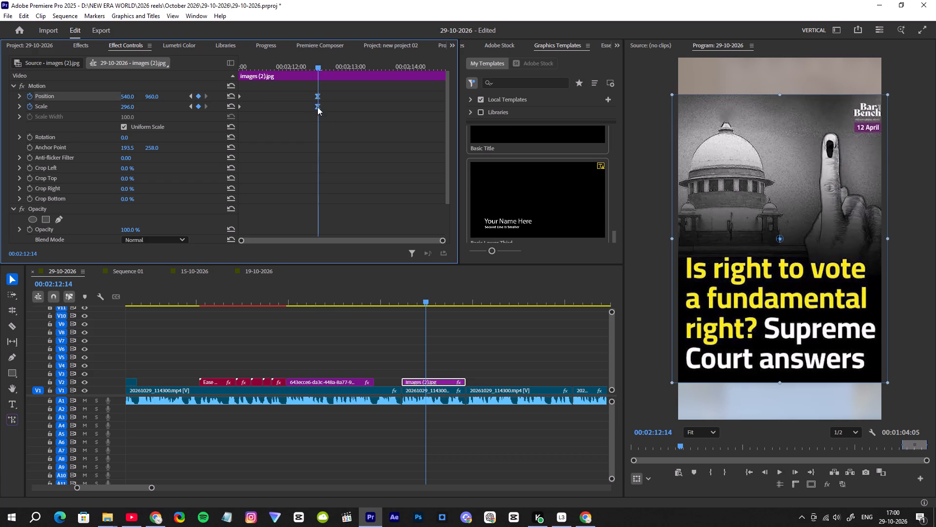
pyautogui.moveTo(316, 105); pyautogui.dragTo(477, 115)
# Play the animated images (2).jpg overlay and the speaker footage that follows it.
pyautogui.moveTo(260, 64); pyautogui.dragTo(194, 81)
pyautogui.press('space')
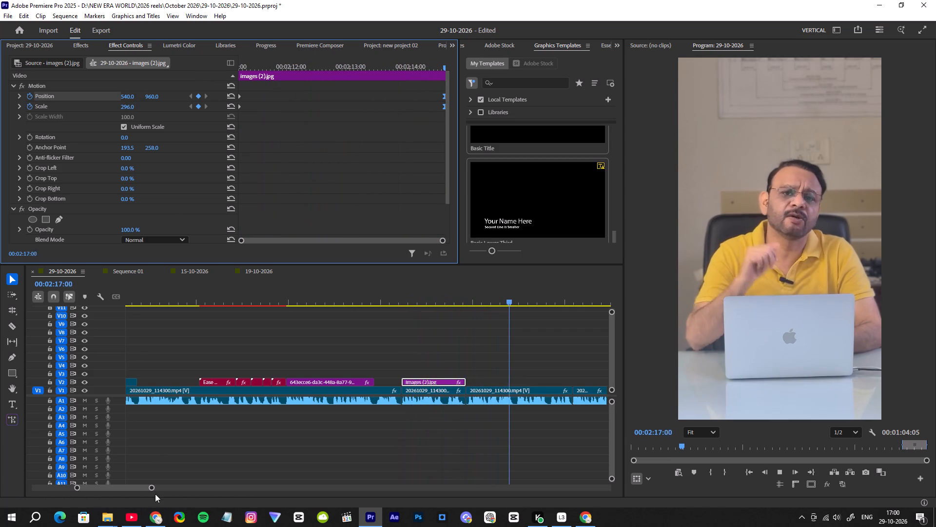
pyautogui.moveTo(153, 487); pyautogui.dragTo(172, 484)
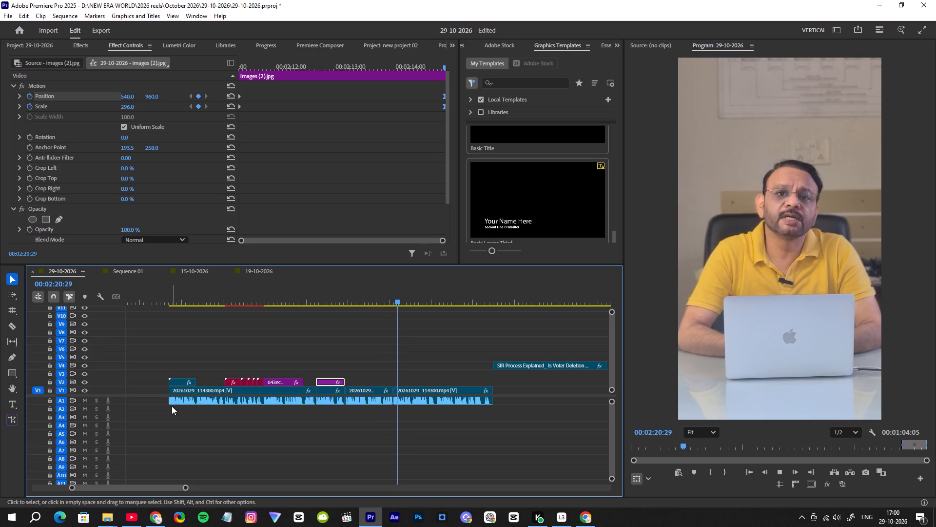
pyautogui.press('space')
# Add a Premiere Composer transition at the V1 cut between the speaker segments at 00:02:20:13.
pyautogui.click(393, 299)
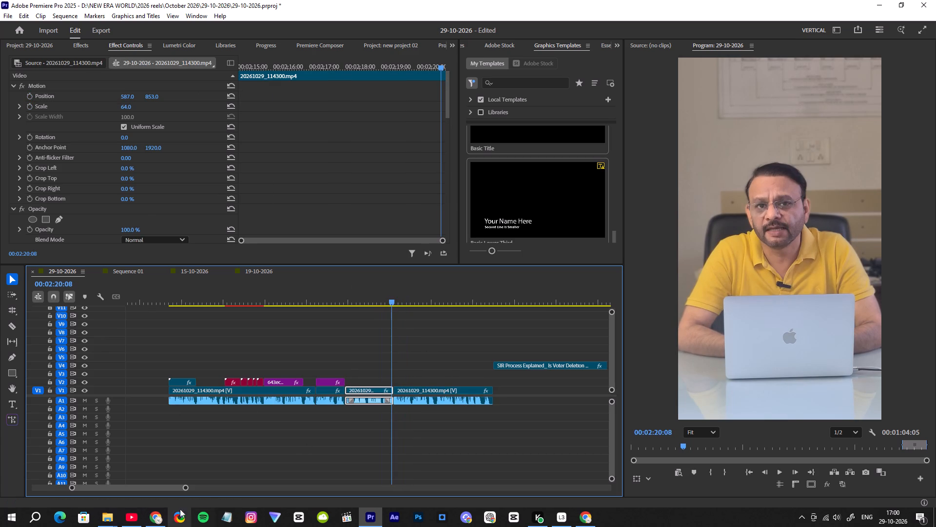
pyautogui.moveTo(187, 486); pyautogui.dragTo(146, 485)
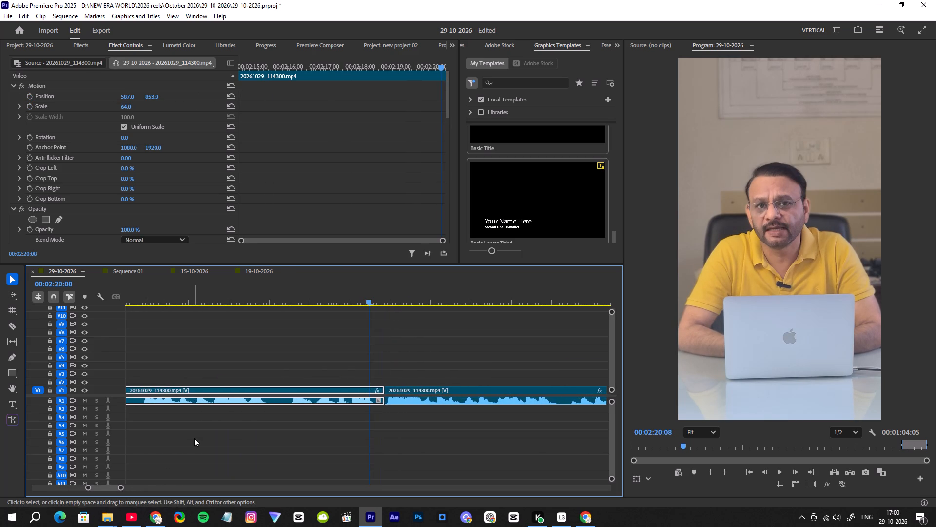
pyautogui.moveTo(369, 303); pyautogui.dragTo(385, 310)
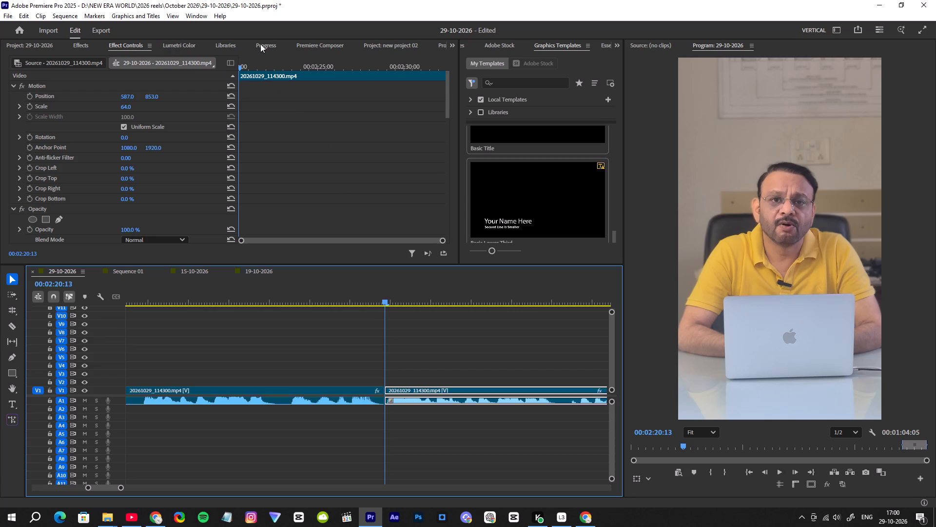
pyautogui.click(303, 46)
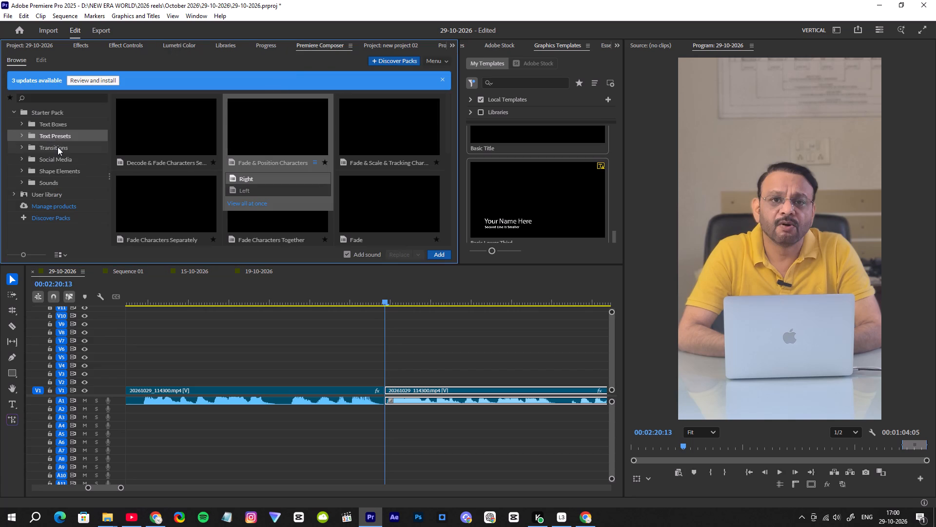
pyautogui.click(58, 147)
pyautogui.doubleClick(168, 132)
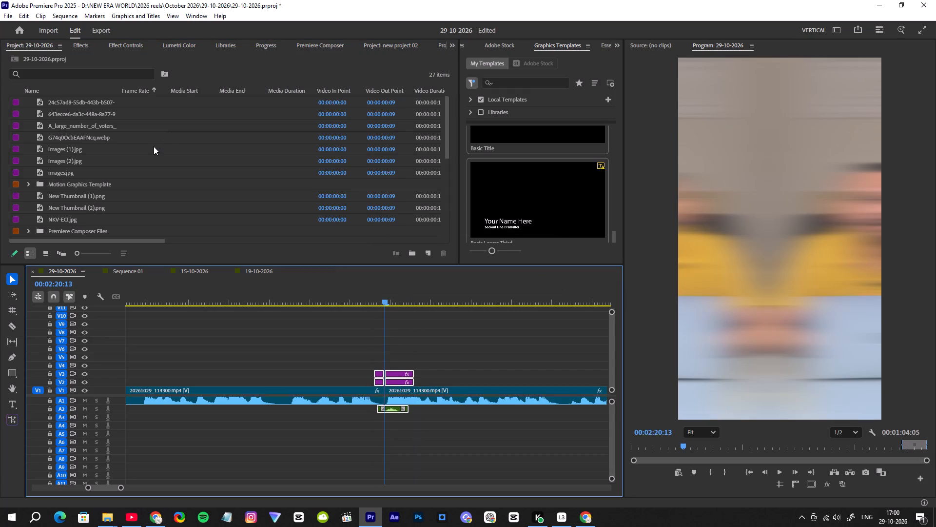
# Play the new V1 transition and the speaker segment after it from 00:02:20:02.
pyautogui.click(357, 295)
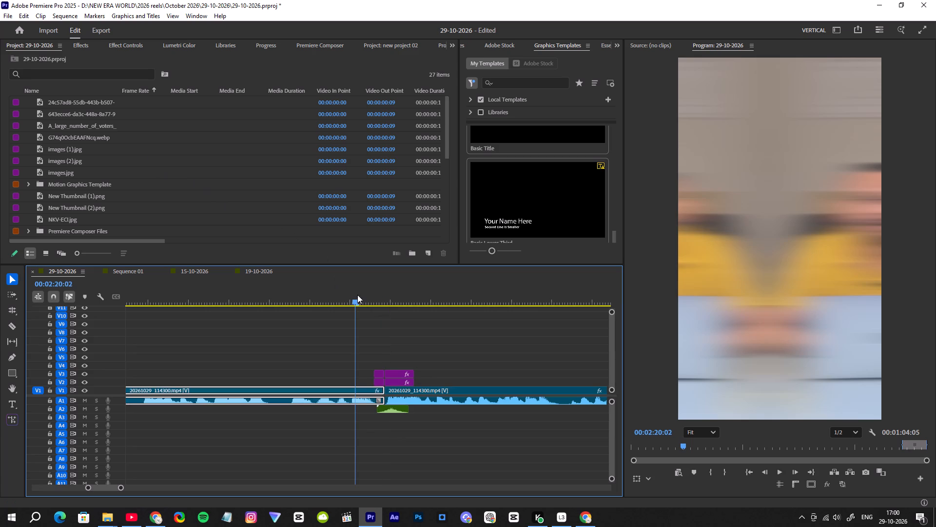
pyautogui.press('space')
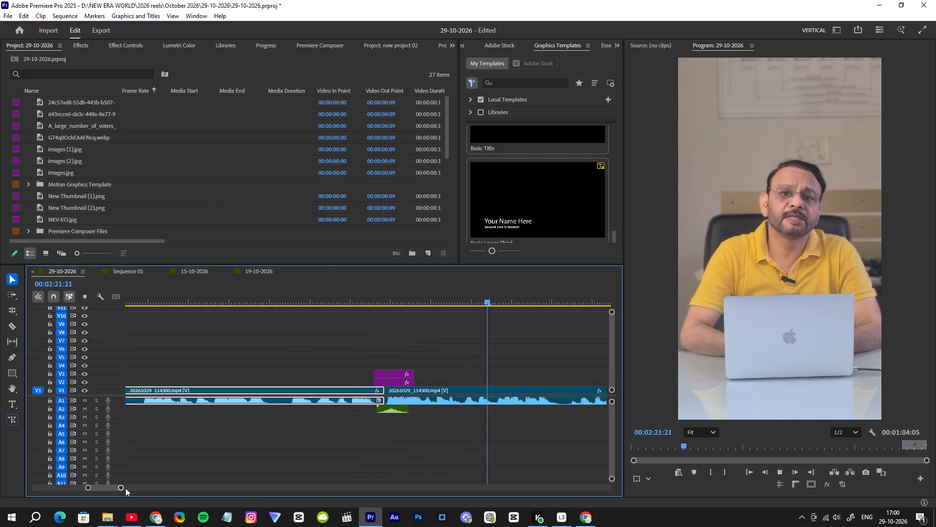
pyautogui.moveTo(121, 489); pyautogui.dragTo(155, 482)
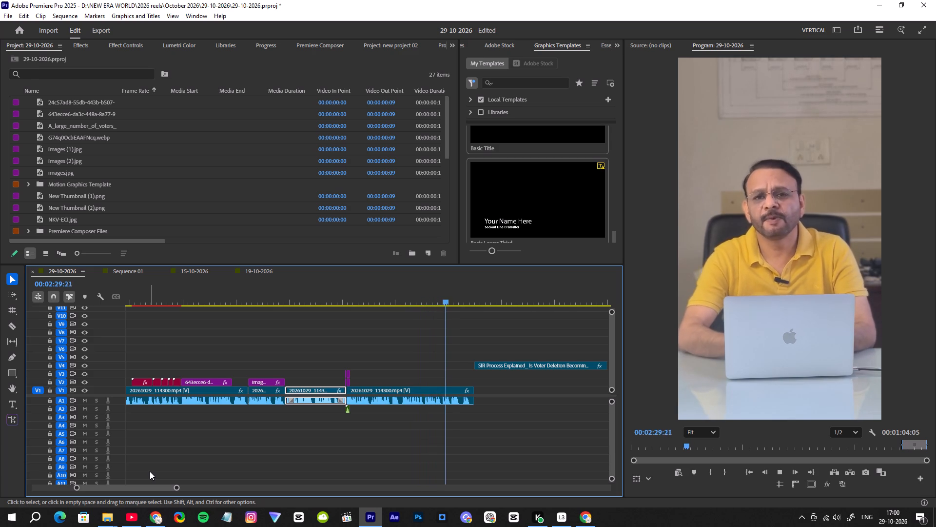
# Shift the SIR Process Explained clip on V4 about 28 frames later, farther from the end of the speaker segment.
pyautogui.moveTo(497, 366); pyautogui.dragTo(507, 364)
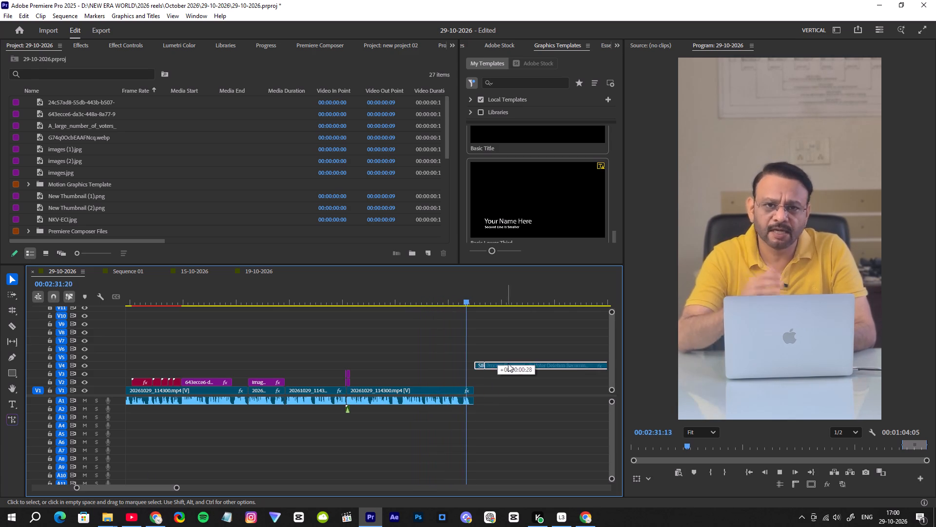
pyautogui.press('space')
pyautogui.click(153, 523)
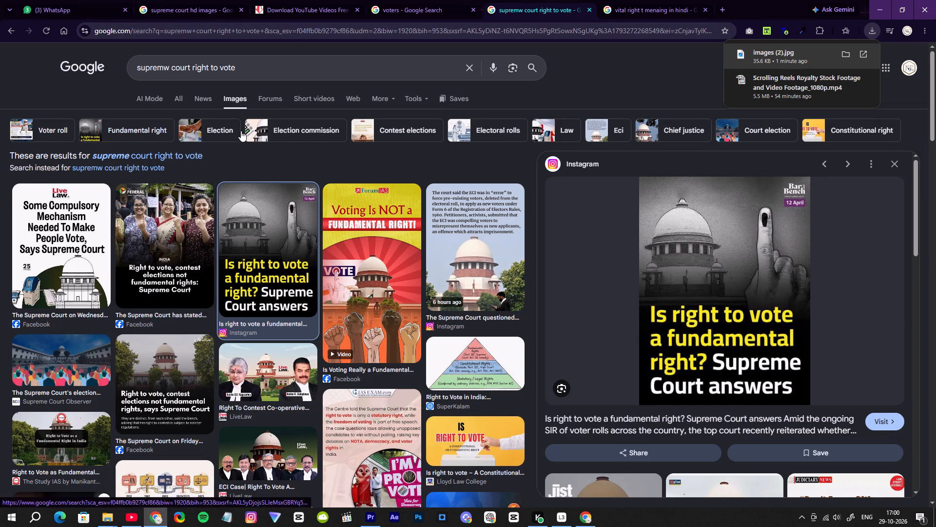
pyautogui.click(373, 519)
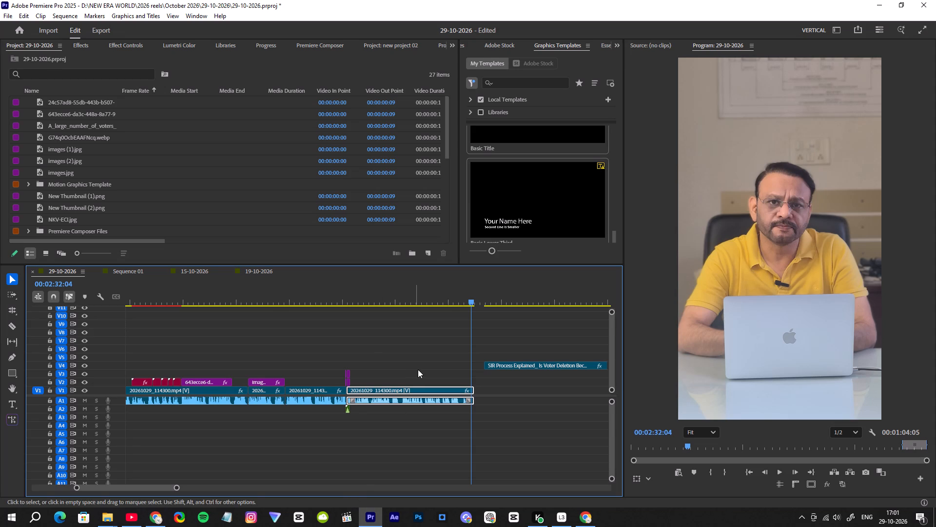
# Scrub into the SIR clip on V5 from about 00:04:03:22 and play it to review its visuals.
pyautogui.moveTo(177, 487); pyautogui.dragTo(313, 481)
pyautogui.moveTo(399, 301); pyautogui.dragTo(404, 303)
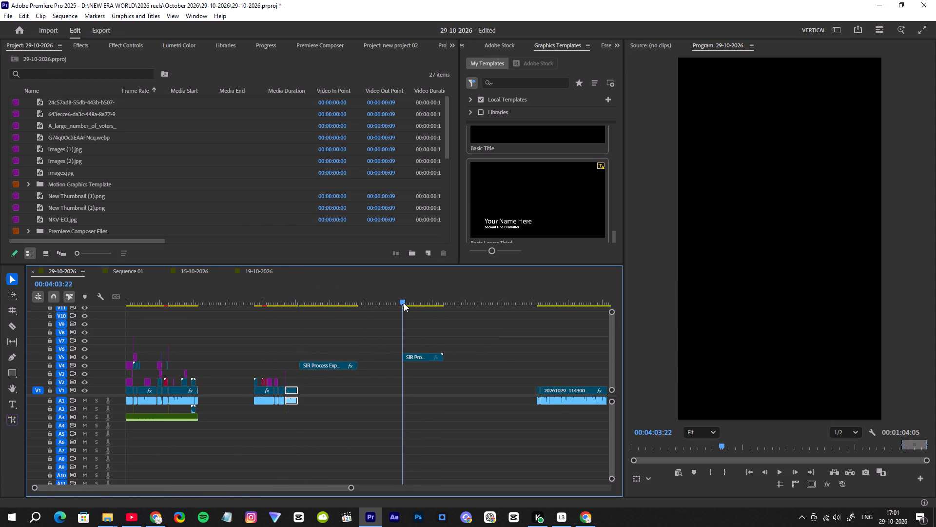
pyautogui.moveTo(404, 303); pyautogui.dragTo(410, 304)
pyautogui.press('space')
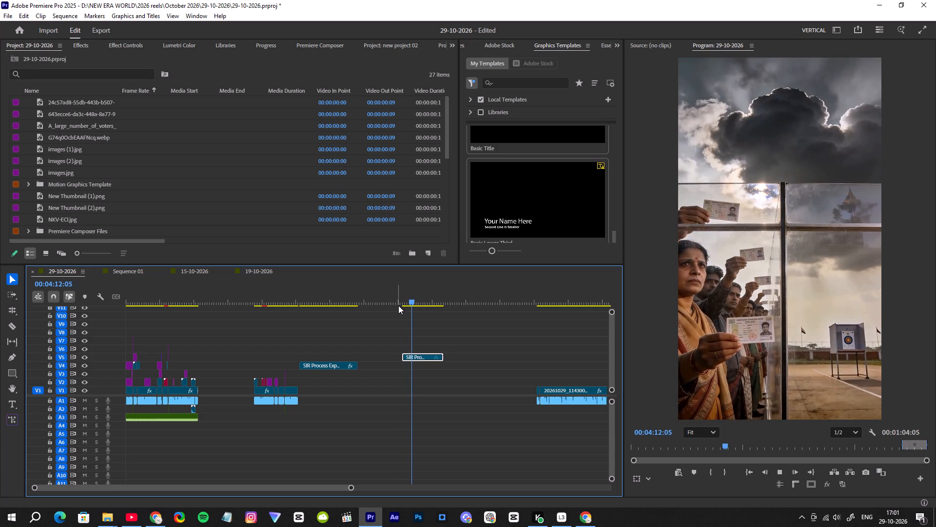
# Play the speaker's last V1 segment and scan the opening of the SIR Process Explained clip on V4 for usable visuals.
pyautogui.press('space')
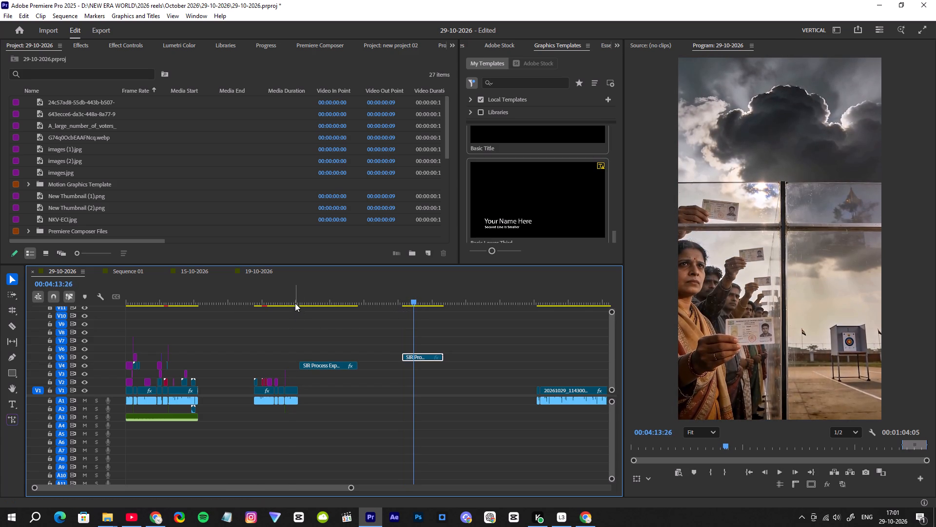
pyautogui.click(290, 301)
pyautogui.press('space')
pyautogui.moveTo(350, 486); pyautogui.dragTo(284, 472)
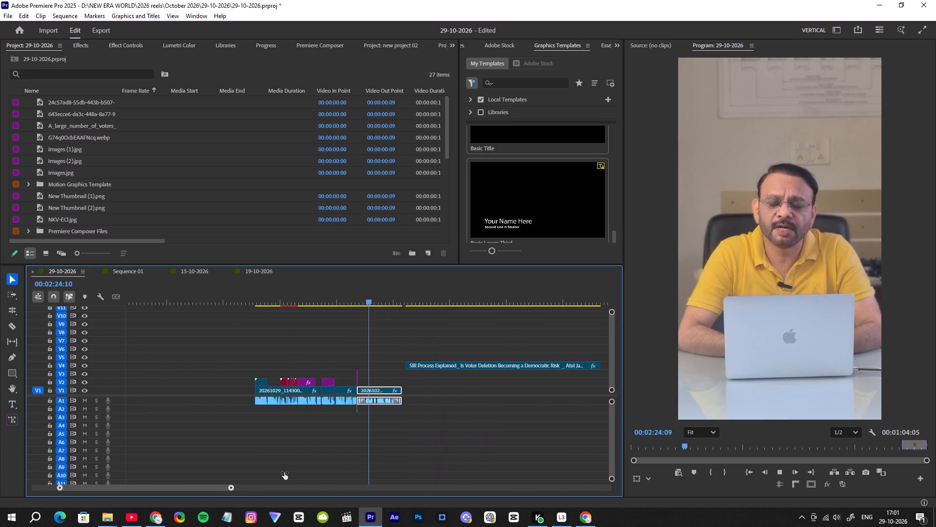
pyautogui.moveTo(284, 472); pyautogui.dragTo(337, 469)
pyautogui.press('space')
pyautogui.moveTo(361, 296); pyautogui.dragTo(360, 301)
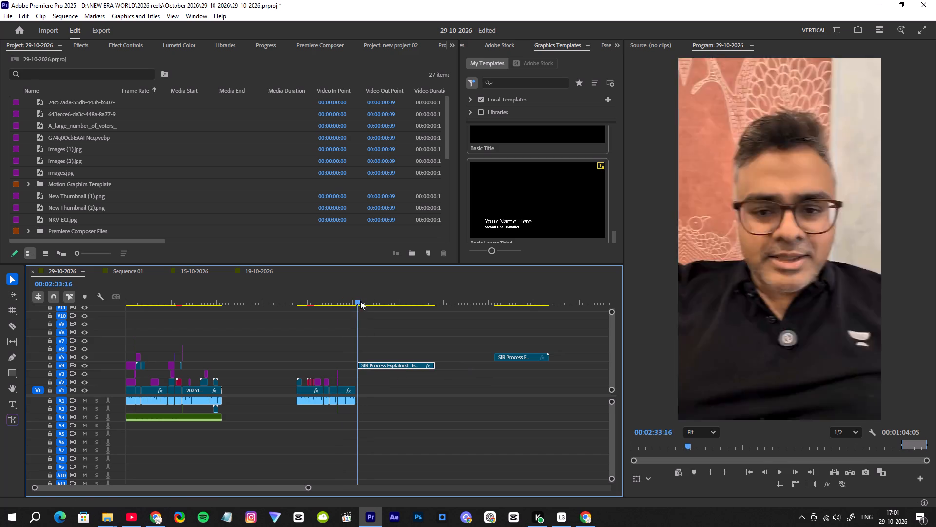
pyautogui.moveTo(360, 301); pyautogui.dragTo(364, 303)
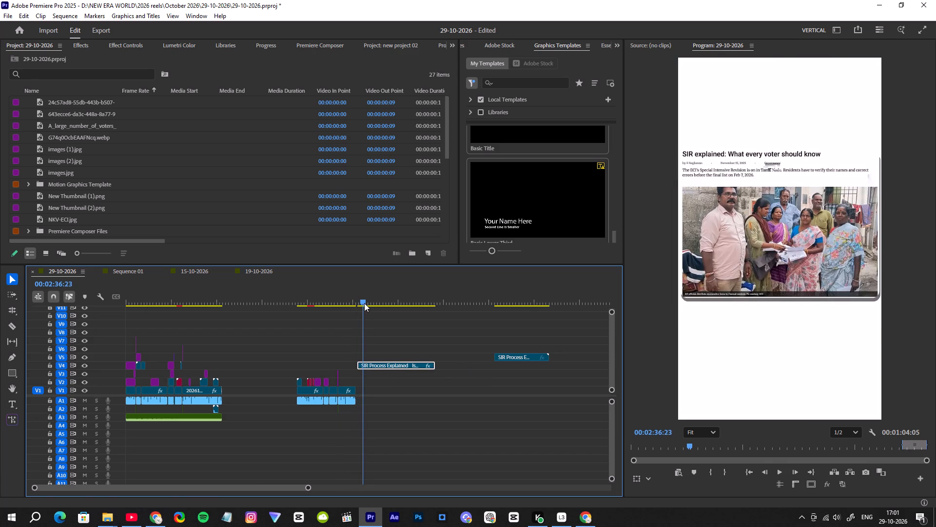
pyautogui.moveTo(364, 303); pyautogui.dragTo(365, 305)
# Trim the start of the SIR Process Explained clip on V4 to 00:02:34:29, where the first article shot begins.
pyautogui.moveTo(309, 486); pyautogui.dragTo(202, 458)
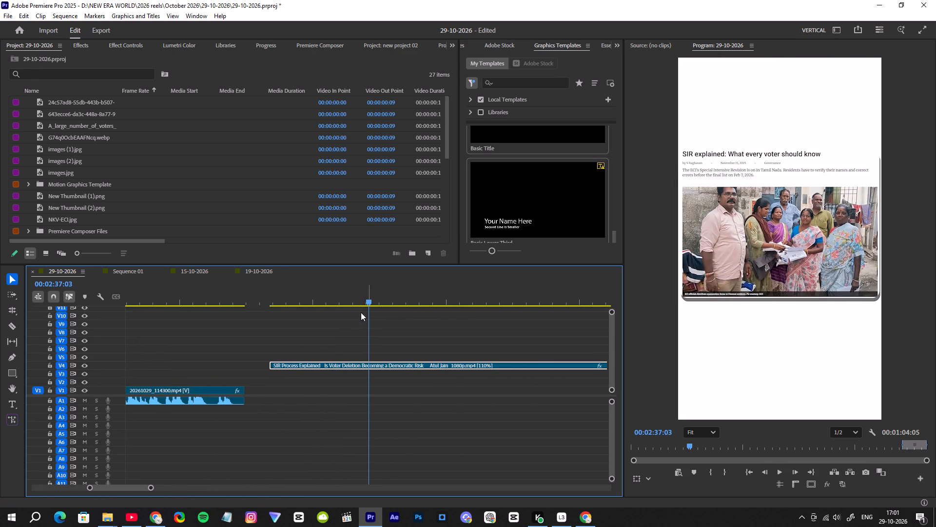
pyautogui.moveTo(366, 298); pyautogui.dragTo(314, 312)
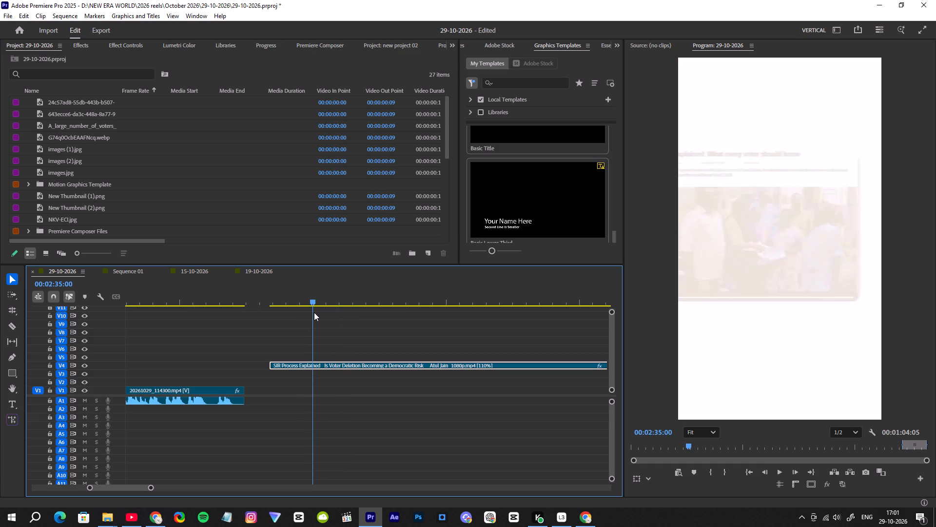
pyautogui.moveTo(314, 312); pyautogui.dragTo(313, 314)
pyautogui.moveTo(272, 365); pyautogui.dragTo(297, 368)
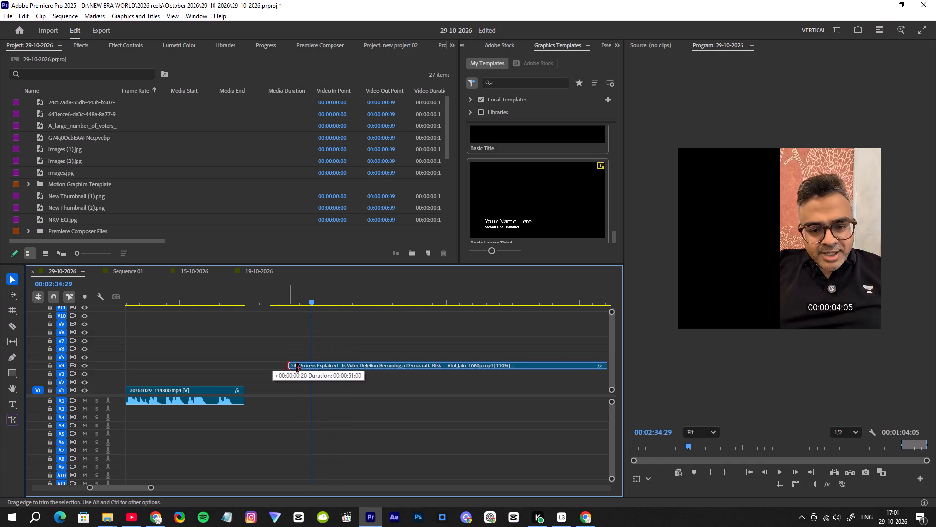
pyautogui.moveTo(297, 368); pyautogui.dragTo(315, 371)
# Move the trimmed SIR Process Explained clip to V2 above the last speaker segment, raising the transition layers to V3 and V4.
pyautogui.moveTo(151, 487); pyautogui.dragTo(170, 486)
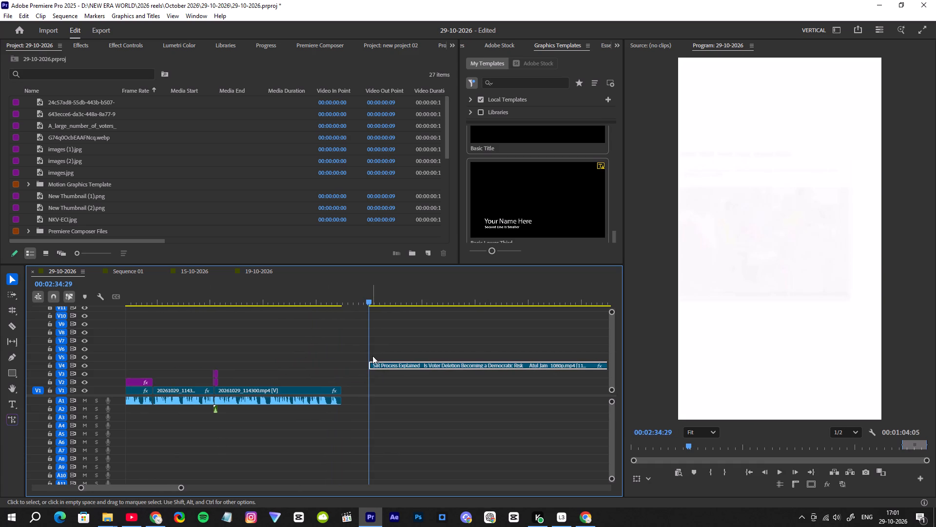
pyautogui.moveTo(381, 364); pyautogui.dragTo(234, 383)
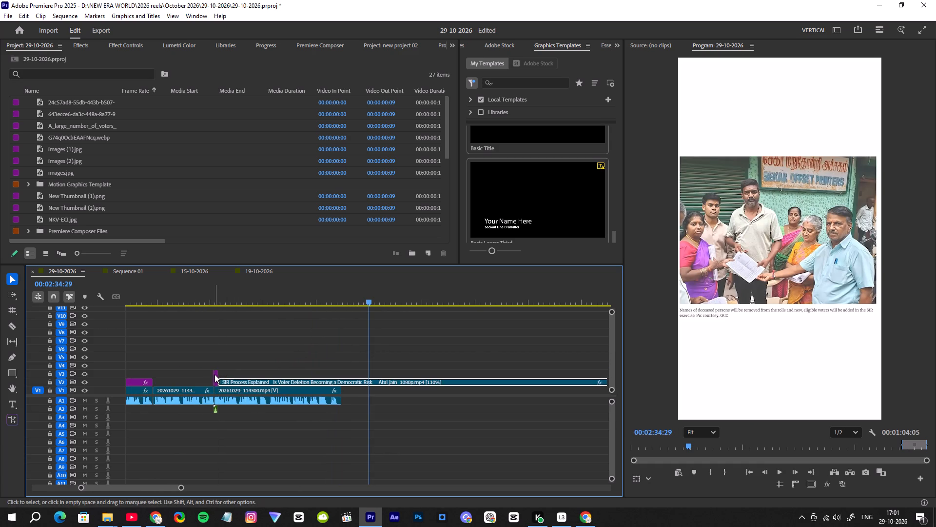
pyautogui.moveTo(217, 373); pyautogui.dragTo(217, 367)
pyautogui.moveTo(230, 382); pyautogui.dragTo(225, 382)
# Align the SIR Process Explained clip's start on V2 with the V1 cut beneath the transition and play it.
pyautogui.click(211, 294)
pyautogui.press('space')
pyautogui.press('space')
pyautogui.moveTo(181, 486); pyautogui.dragTo(176, 486)
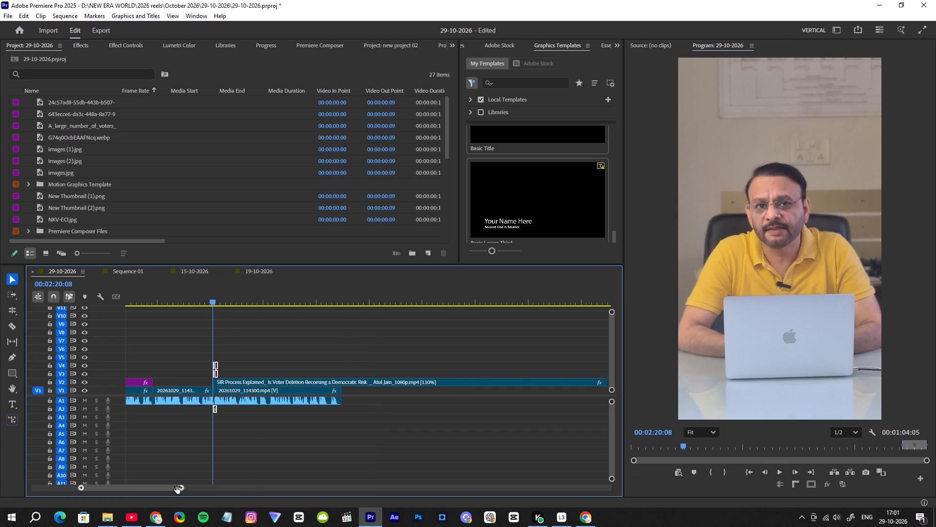
pyautogui.moveTo(176, 486); pyautogui.dragTo(148, 473)
pyautogui.moveTo(389, 384); pyautogui.dragTo(396, 385)
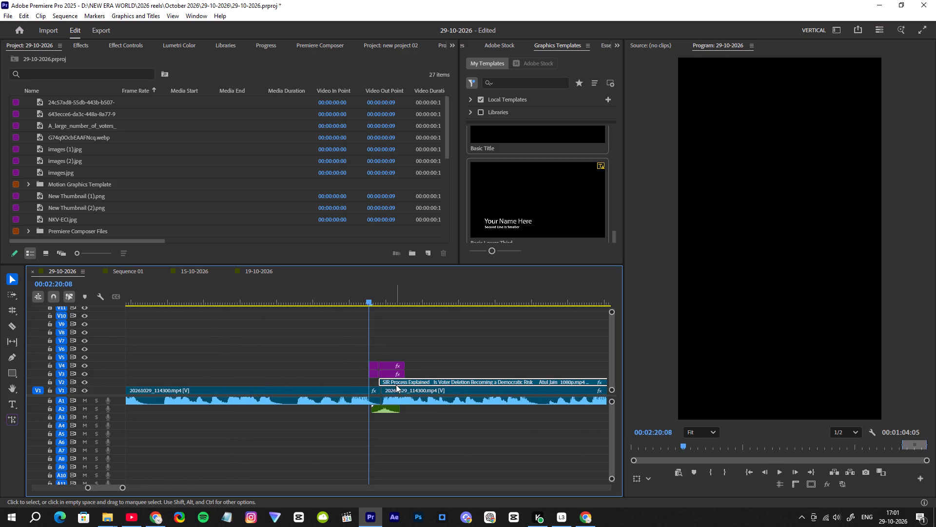
pyautogui.press('space')
pyautogui.press('space')
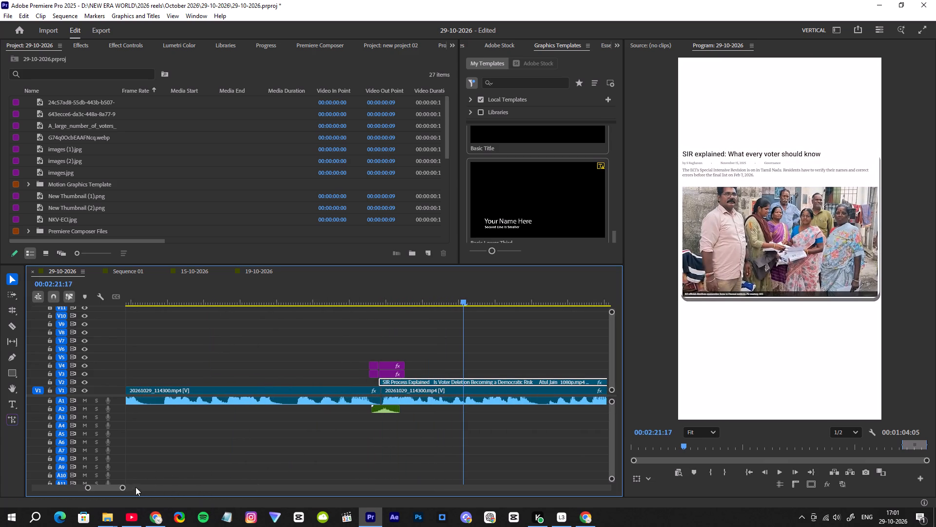
# Play through the "SIR explained" article shot and split its V2 clip at 00:02:23:27, where the shot fades out.
pyautogui.moveTo(122, 487); pyautogui.dragTo(136, 487)
pyautogui.press('space')
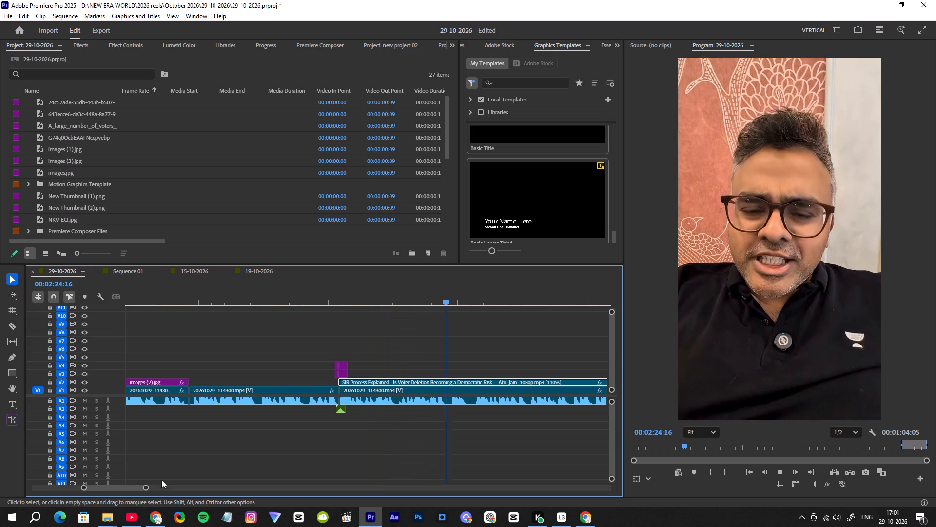
pyautogui.press('space')
pyautogui.moveTo(448, 299); pyautogui.dragTo(426, 310)
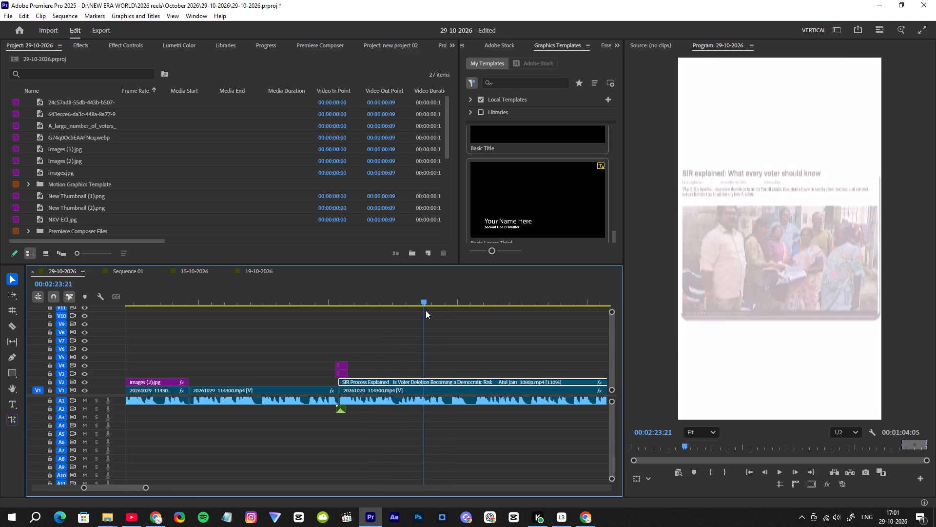
pyautogui.moveTo(426, 310); pyautogui.dragTo(430, 309)
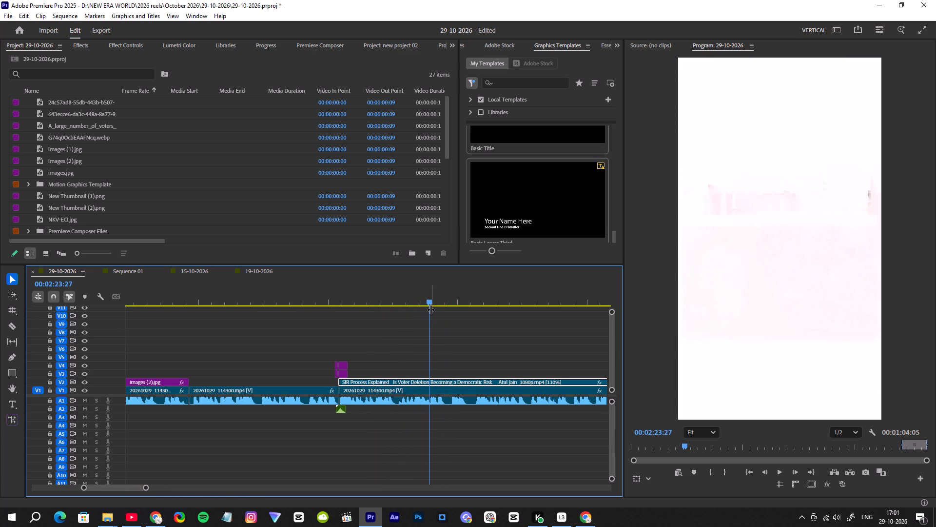
pyautogui.press('F2')
# Trim the second SIR piece's start to the "New voters list in Indian state" article, butt it against the first piece and play the join.
pyautogui.moveTo(432, 382); pyautogui.dragTo(491, 383)
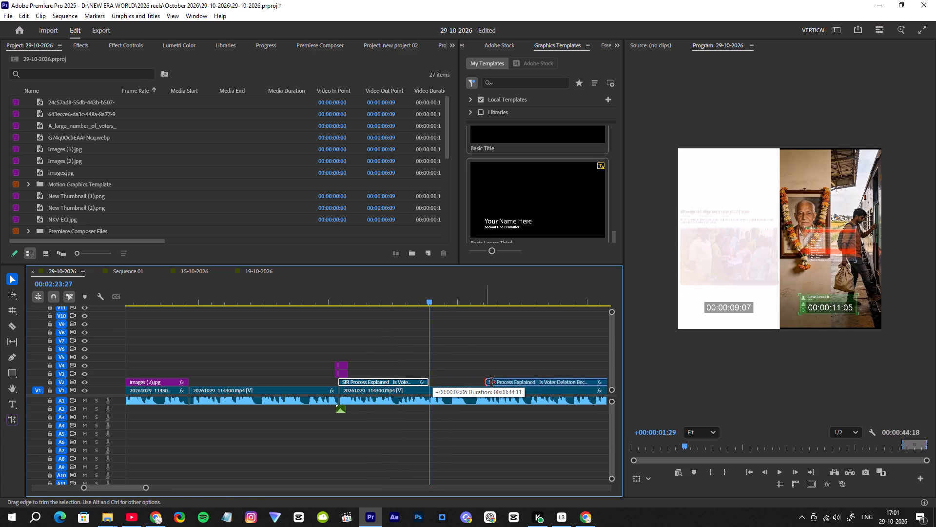
pyautogui.moveTo(491, 383); pyautogui.dragTo(515, 384)
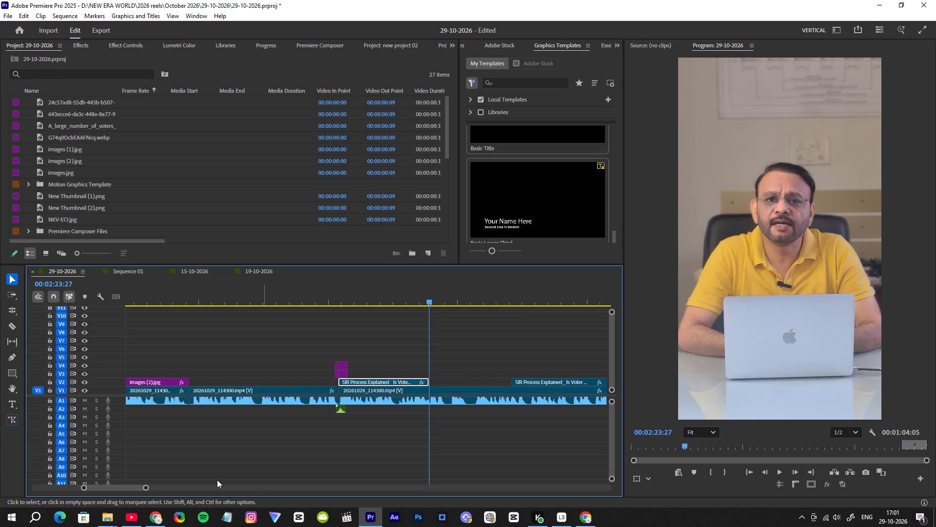
pyautogui.moveTo(149, 487); pyautogui.dragTo(182, 484)
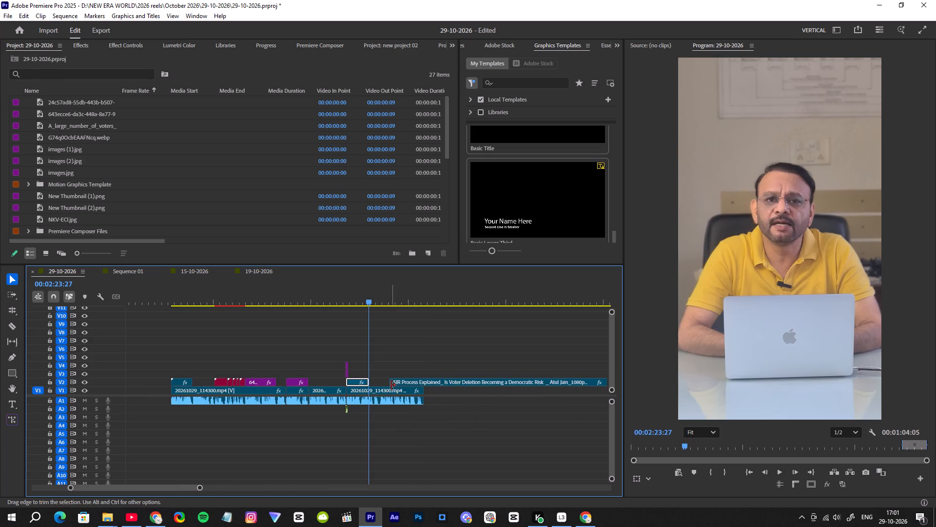
pyautogui.moveTo(391, 385); pyautogui.dragTo(426, 388)
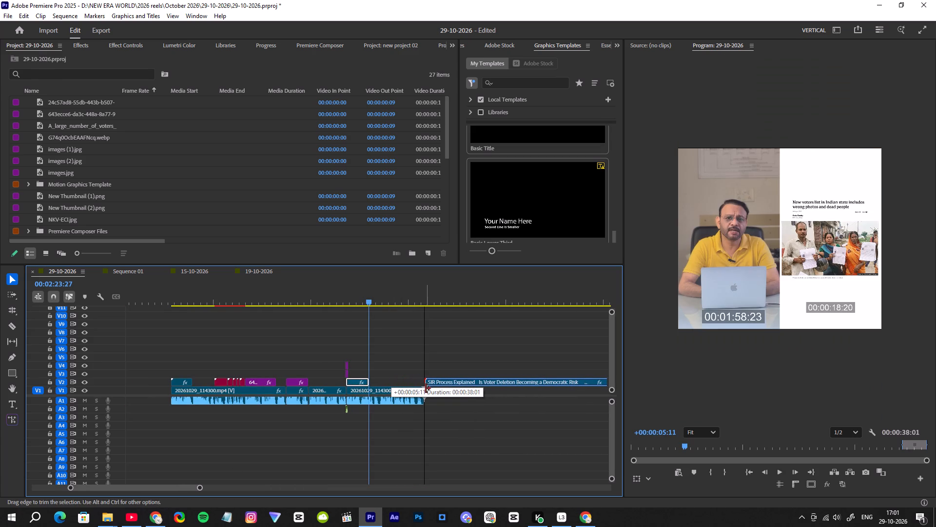
pyautogui.moveTo(426, 388); pyautogui.dragTo(417, 392)
pyautogui.moveTo(439, 381); pyautogui.dragTo(397, 385)
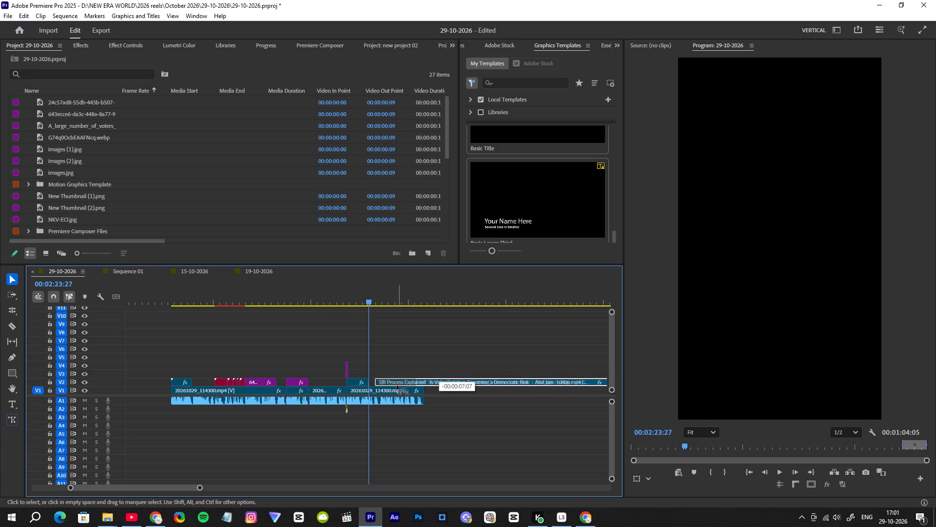
pyautogui.moveTo(397, 385); pyautogui.dragTo(396, 386)
pyautogui.click(365, 301)
pyautogui.press('space')
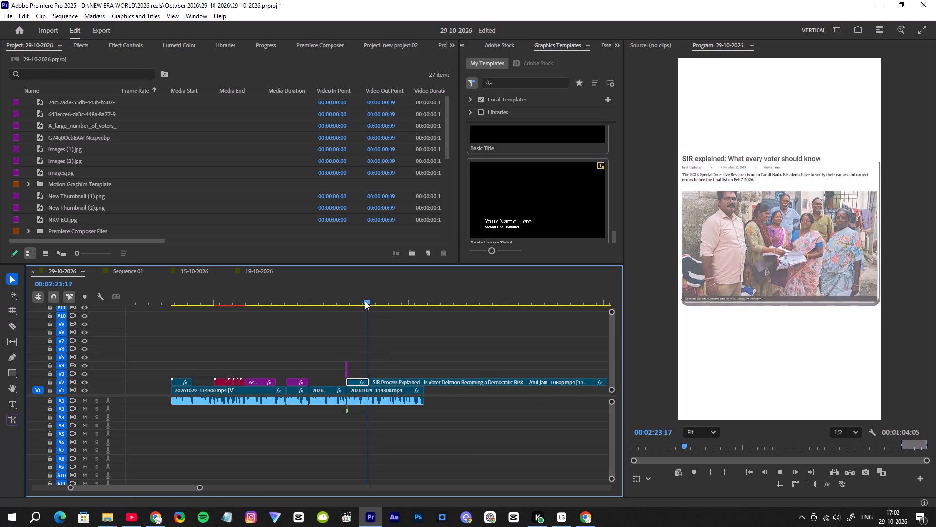
pyautogui.press('space')
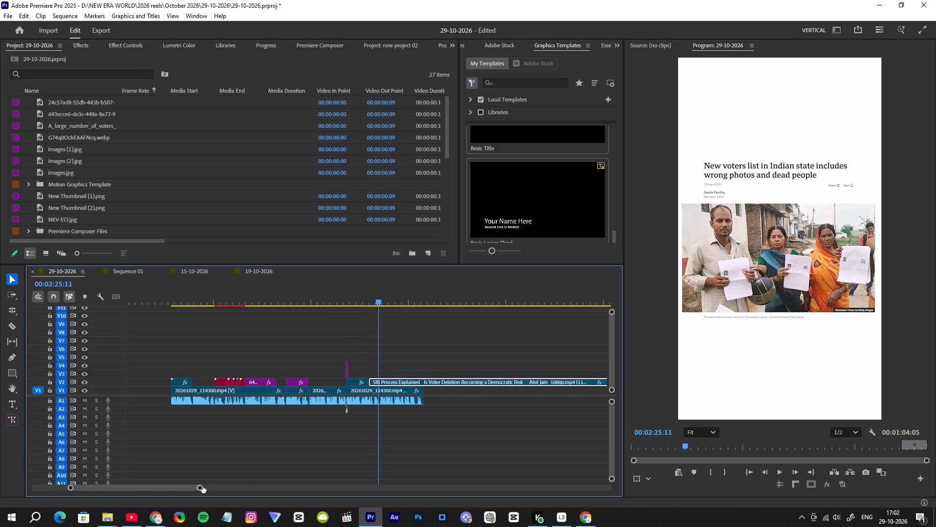
# Play the second SIR piece on V2 from the "New voters list in Indian state" article to check the shots that follow.
pyautogui.moveTo(200, 489); pyautogui.dragTo(177, 473)
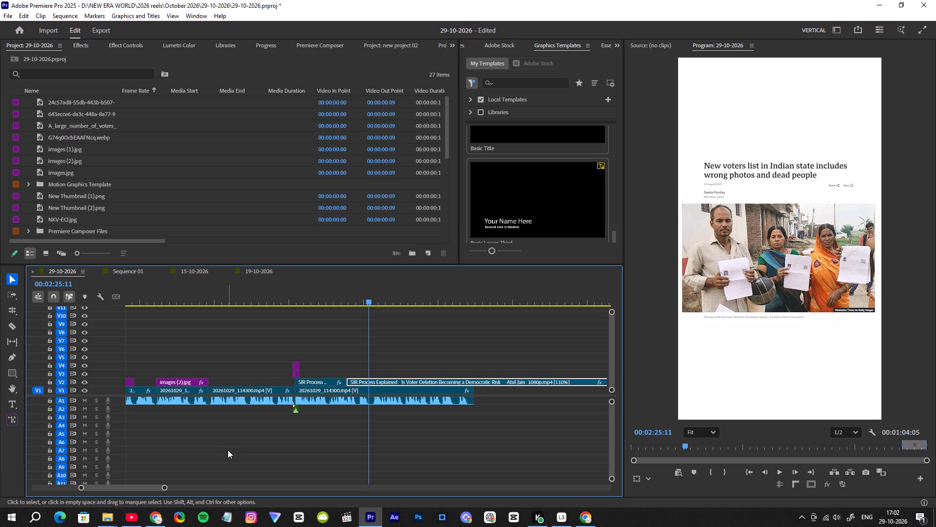
pyautogui.press('space')
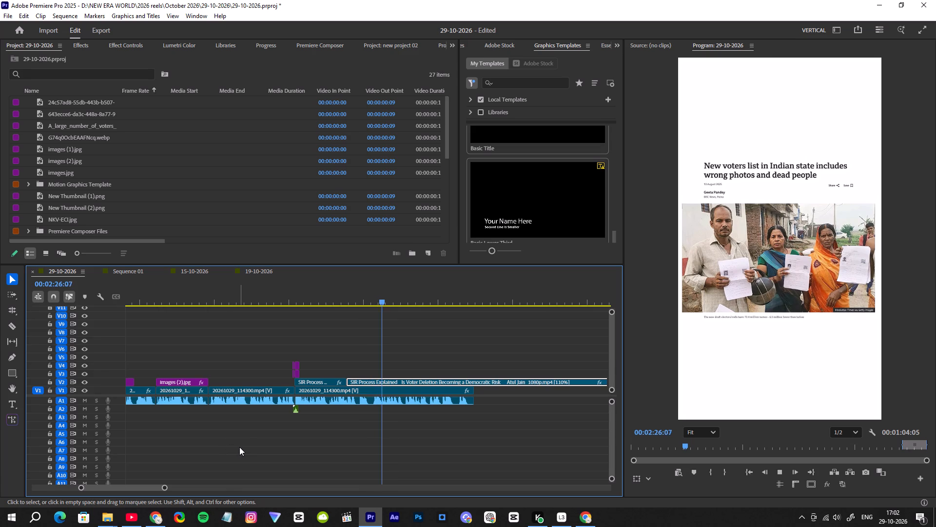
pyautogui.moveTo(165, 488); pyautogui.dragTo(206, 483)
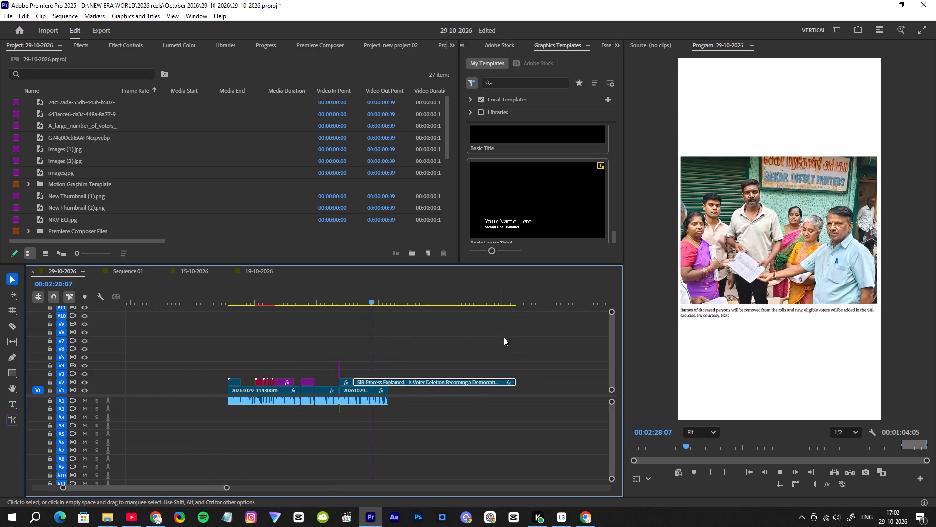
pyautogui.press('space')
# Scrub through the remaining SIR Process Explained clip on V5 to look for another usable news visual.
pyautogui.moveTo(228, 489); pyautogui.dragTo(394, 468)
pyautogui.moveTo(339, 301); pyautogui.dragTo(359, 311)
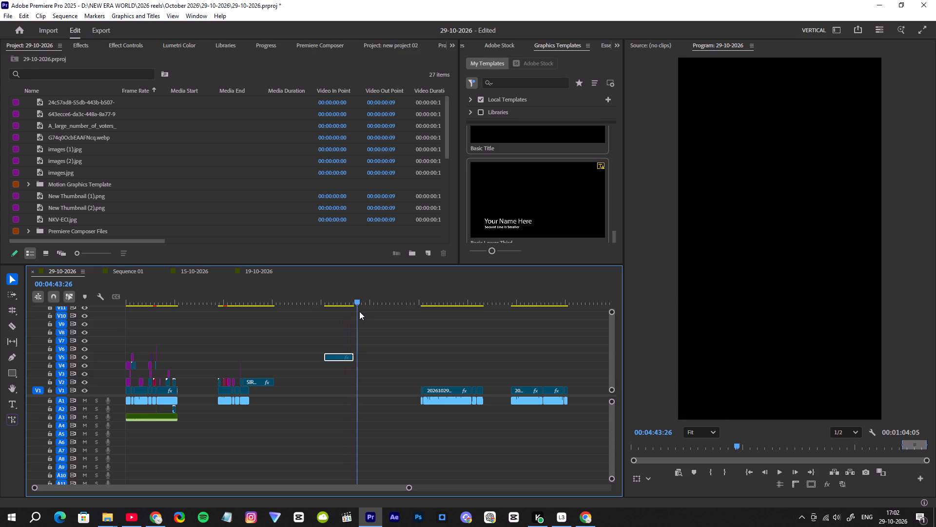
pyautogui.moveTo(359, 311); pyautogui.dragTo(351, 315)
pyautogui.press('space')
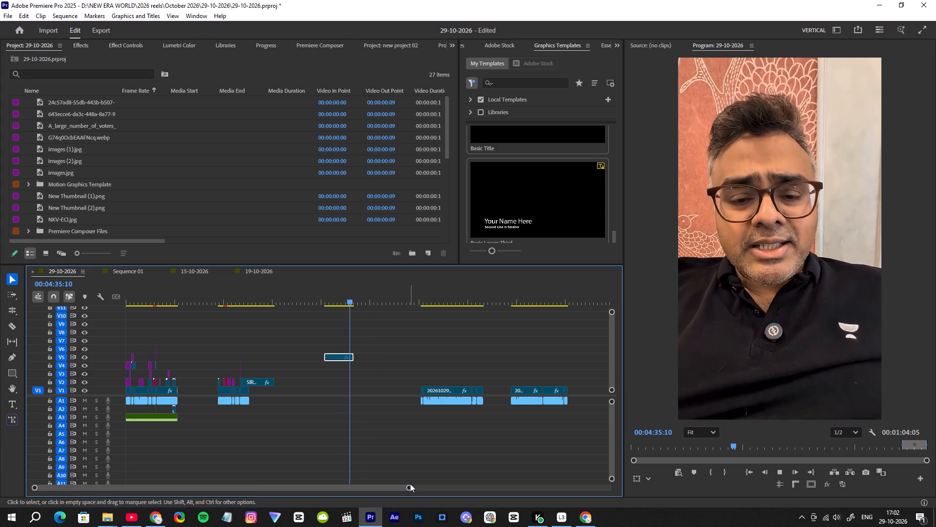
pyautogui.moveTo(409, 489); pyautogui.dragTo(274, 446)
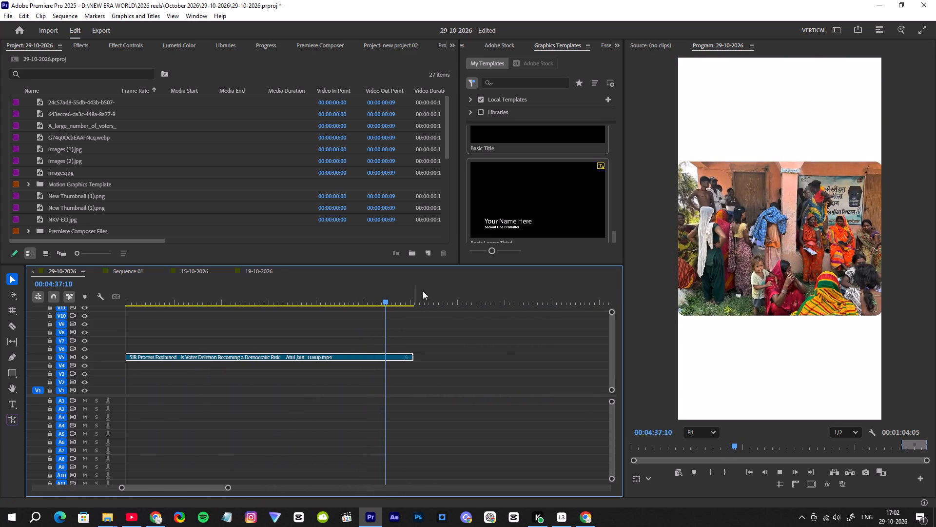
pyautogui.moveTo(395, 302); pyautogui.dragTo(410, 303)
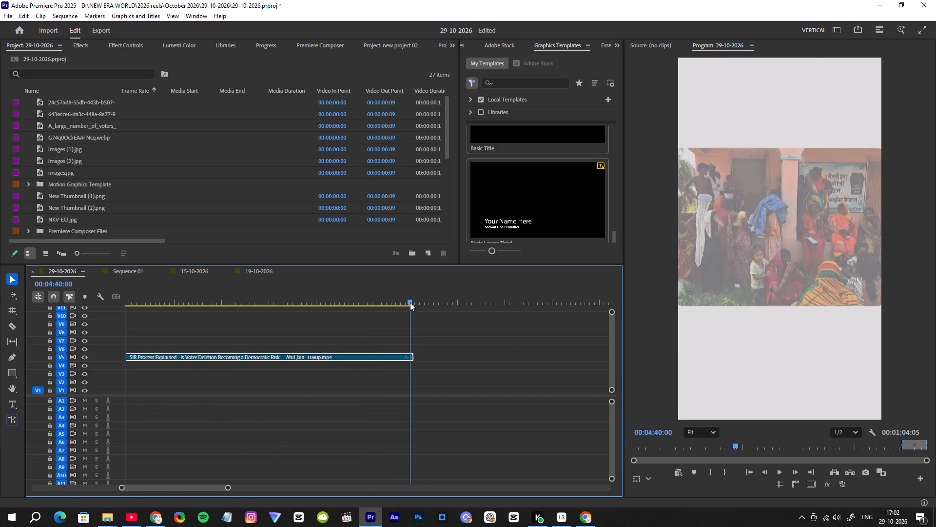
pyautogui.moveTo(410, 303); pyautogui.dragTo(249, 322)
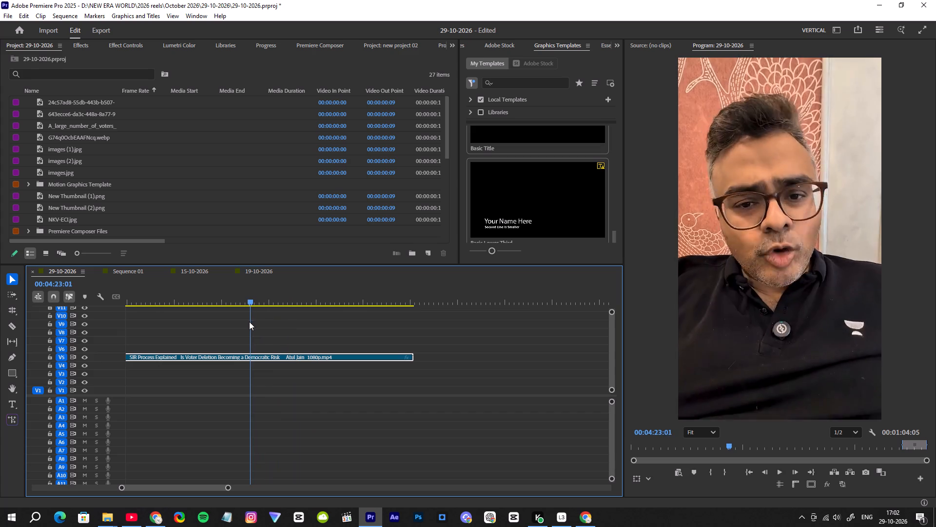
pyautogui.moveTo(249, 322); pyautogui.dragTo(199, 335)
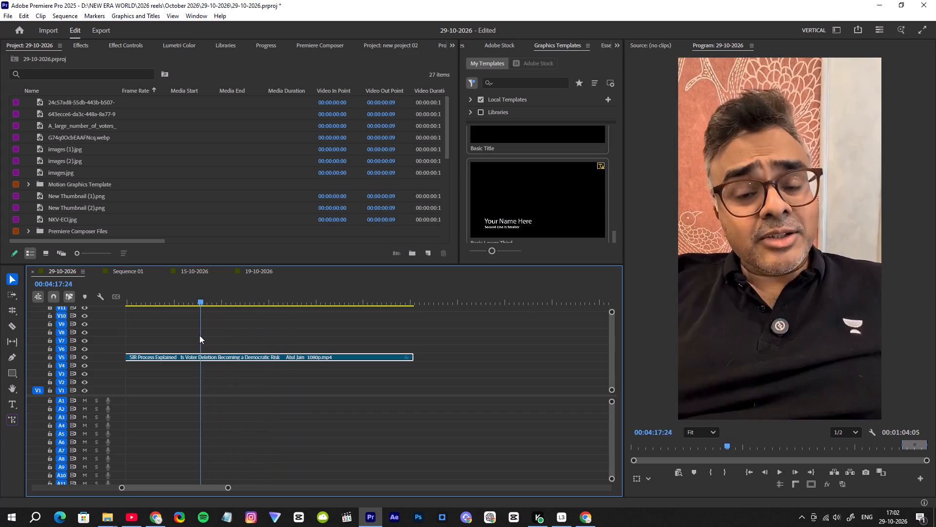
pyautogui.moveTo(199, 335); pyautogui.dragTo(123, 349)
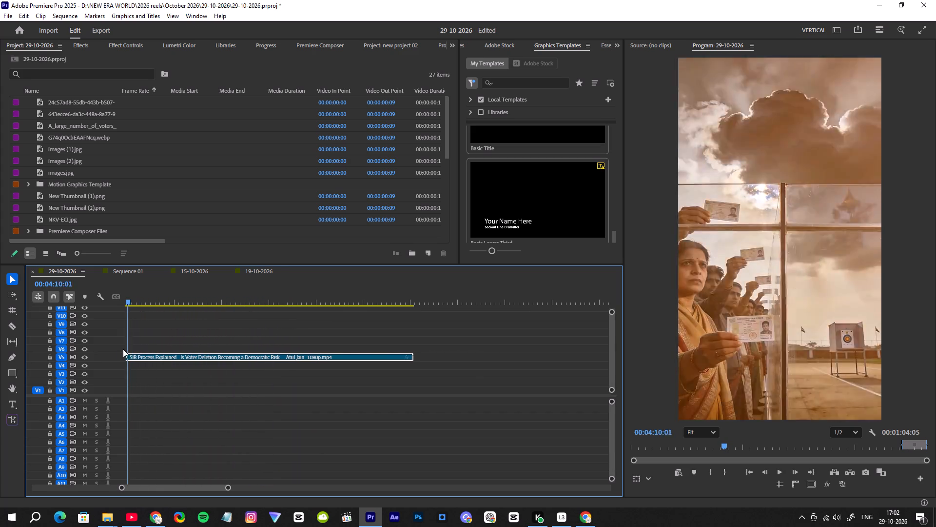
pyautogui.moveTo(123, 349); pyautogui.dragTo(518, 320)
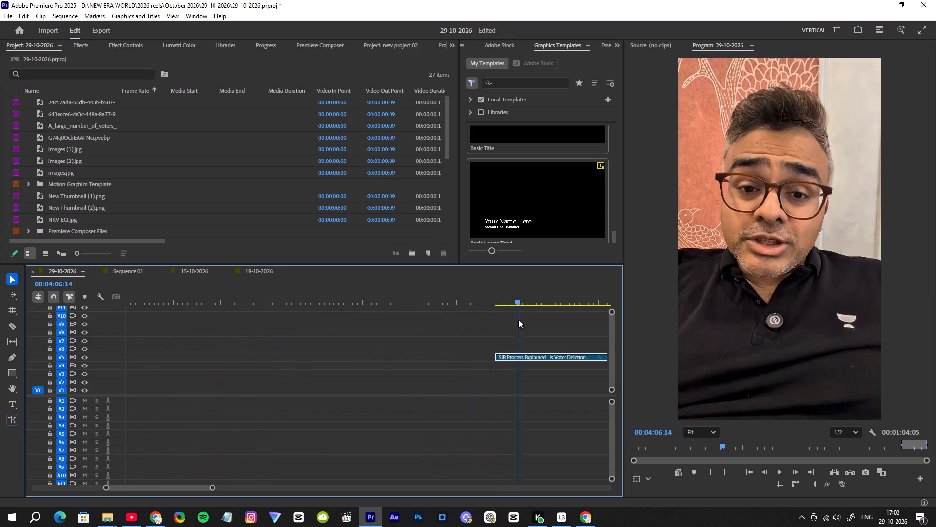
# Ripple-trim the V5 clip's start to 00:04:07:02, just before the "Row over fake voter list entries" article appears.
pyautogui.moveTo(518, 320); pyautogui.dragTo(531, 330)
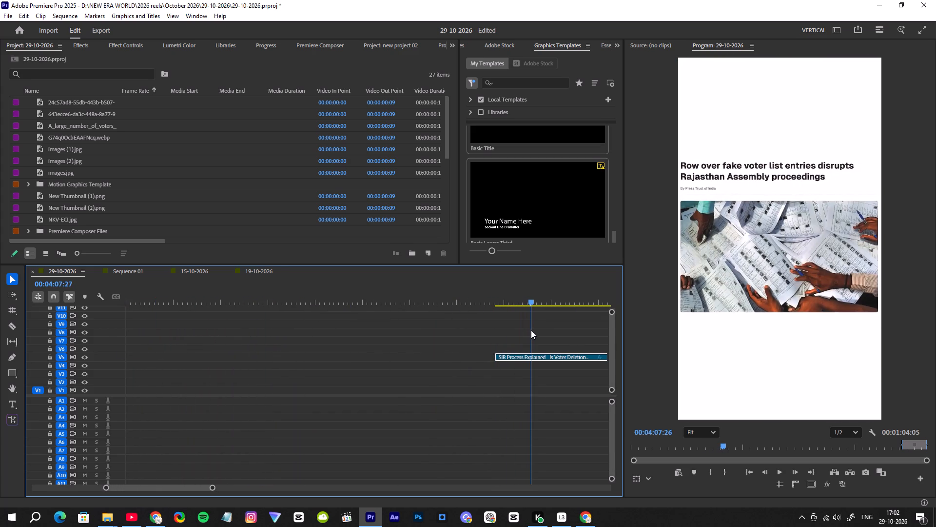
pyautogui.moveTo(531, 330); pyautogui.dragTo(552, 337)
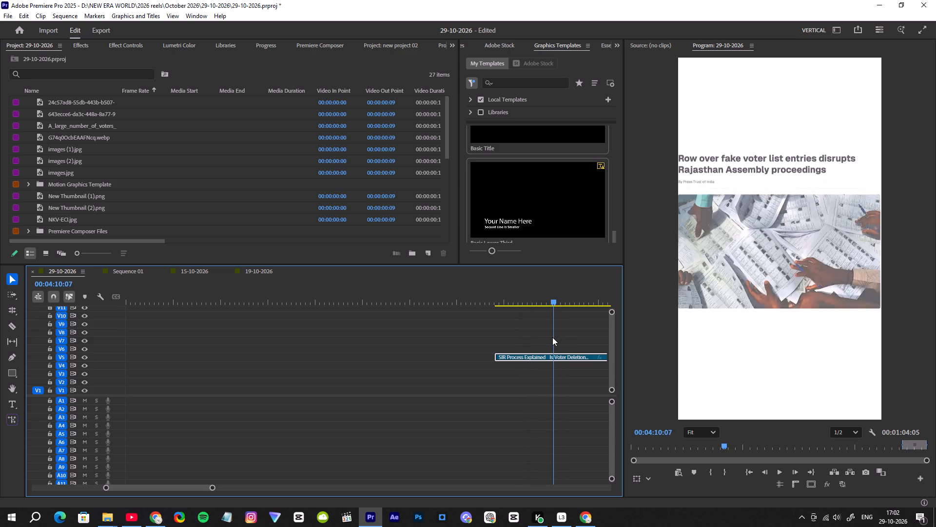
pyautogui.moveTo(552, 337); pyautogui.dragTo(545, 340)
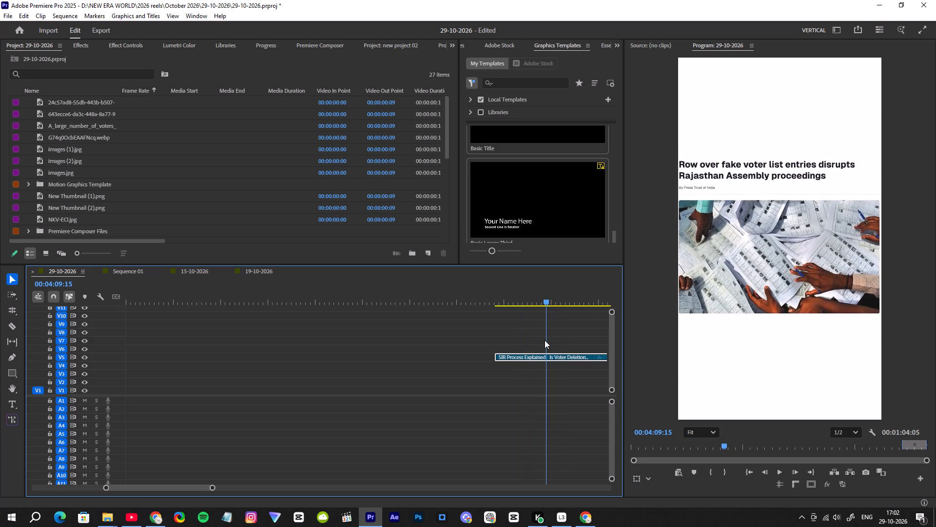
pyautogui.moveTo(545, 340); pyautogui.dragTo(532, 349)
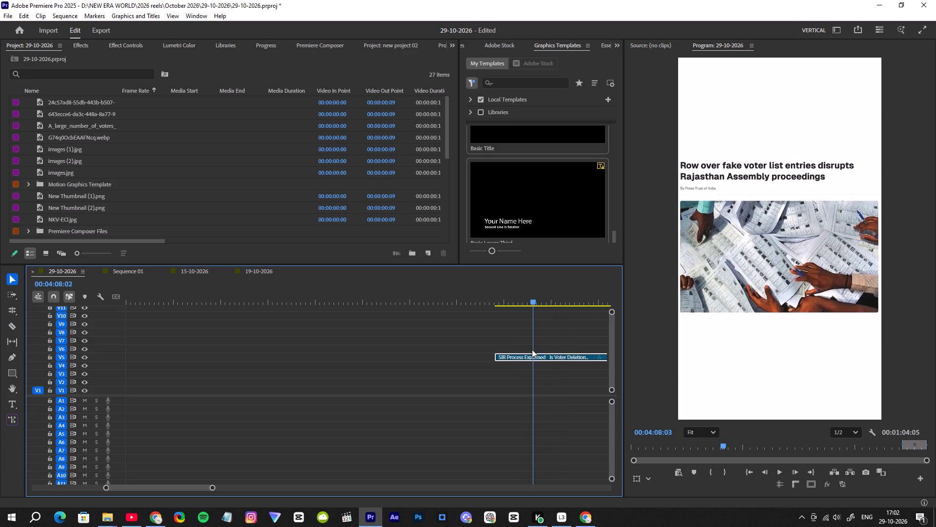
pyautogui.moveTo(532, 349); pyautogui.dragTo(523, 354)
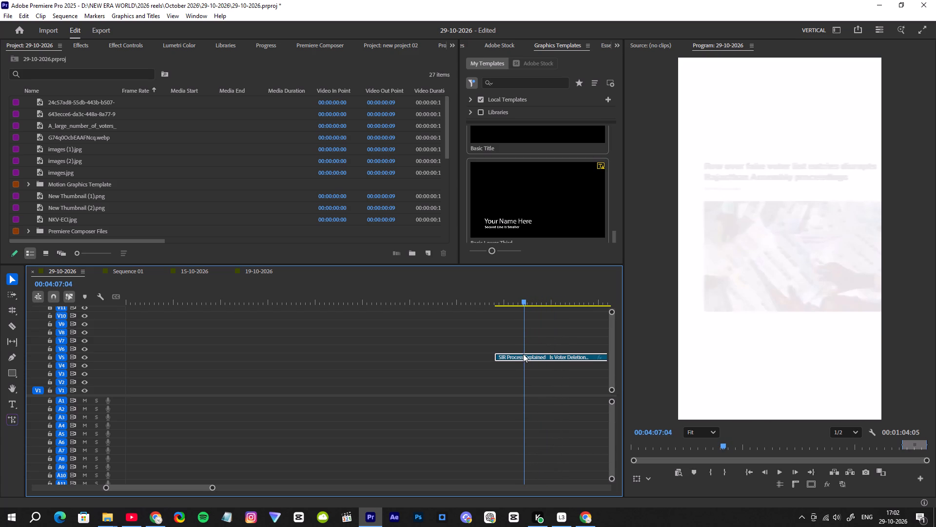
pyautogui.moveTo(523, 354); pyautogui.dragTo(523, 355)
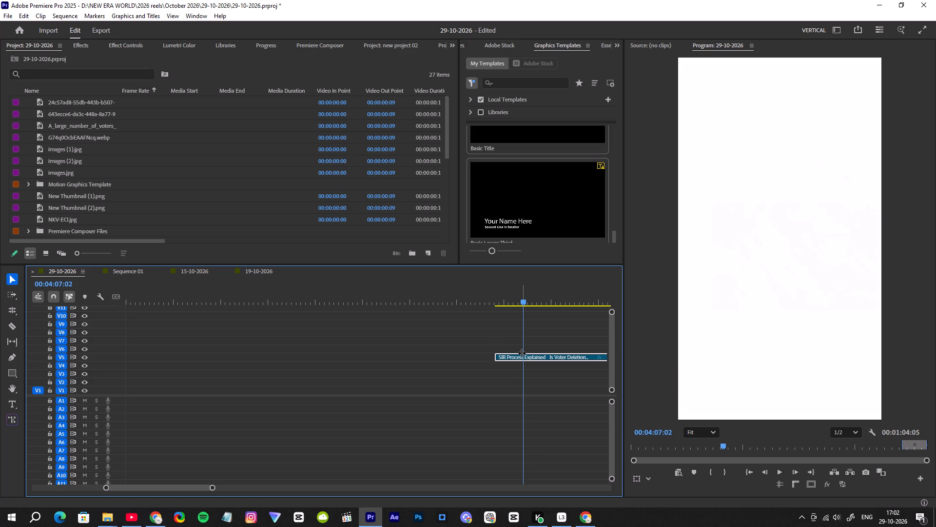
pyautogui.press('q')
# Split the V5 clip at 00:04:11:15, at the end of the voter ID card queue shot before the speaker reappears.
pyautogui.moveTo(496, 302); pyautogui.dragTo(577, 316)
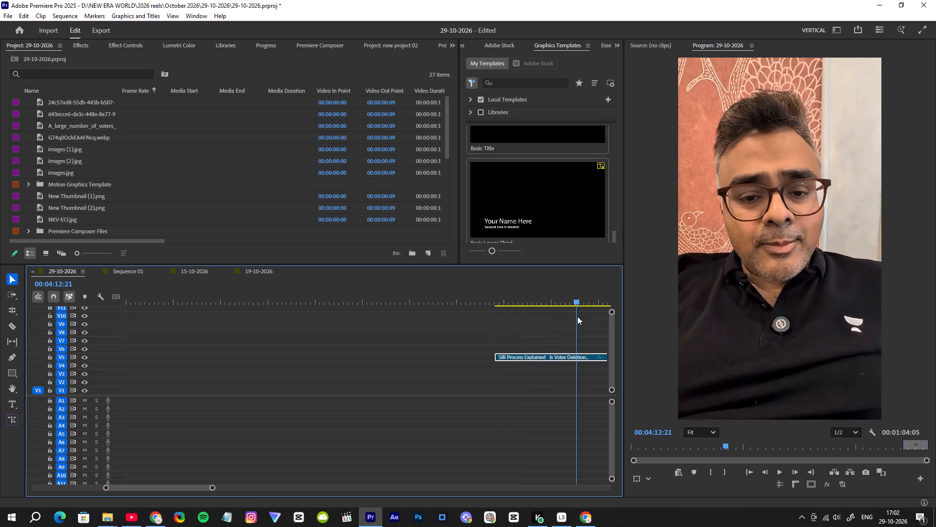
pyautogui.moveTo(577, 316); pyautogui.dragTo(566, 321)
pyautogui.press('F2')
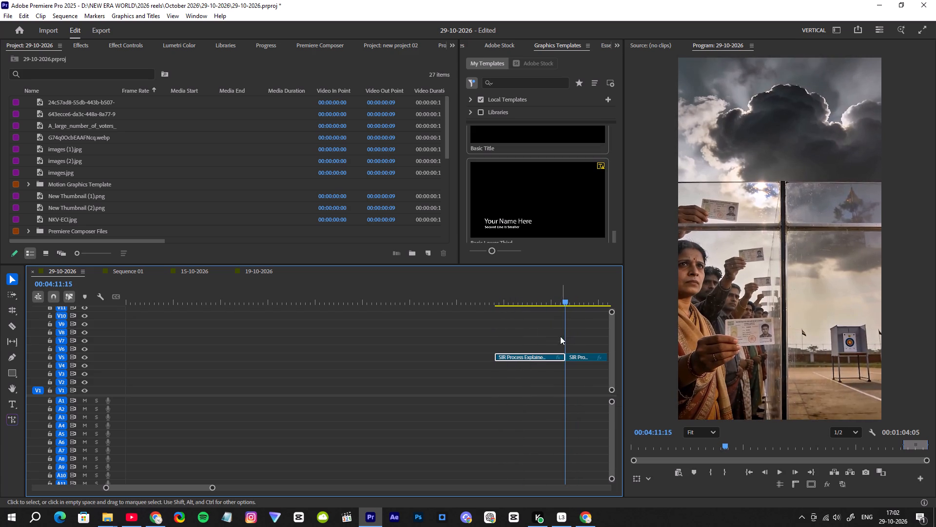
# Move the fake voter list piece earlier on V6 and shift the "New voters list" piece off V2 into the empty V1 gap.
pyautogui.moveTo(536, 359); pyautogui.dragTo(225, 352)
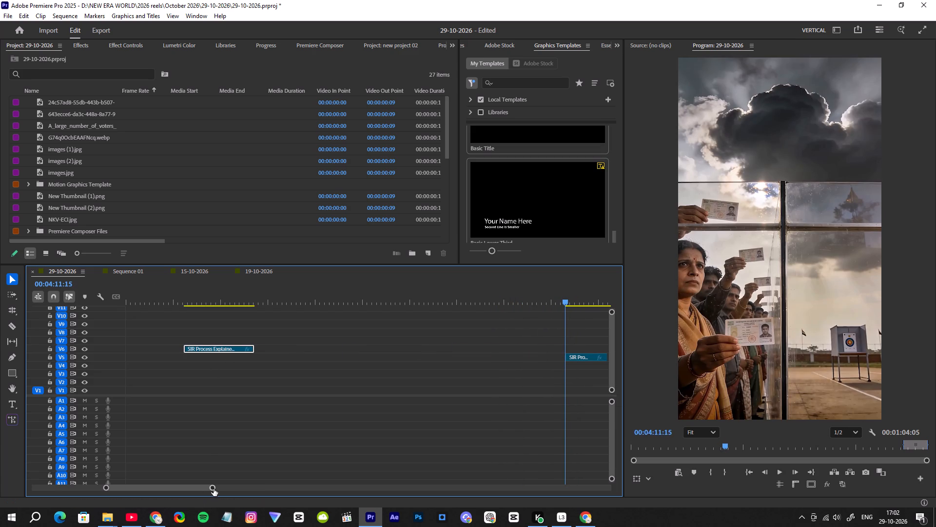
pyautogui.moveTo(214, 489); pyautogui.dragTo(294, 480)
pyautogui.moveTo(218, 384); pyautogui.dragTo(286, 387)
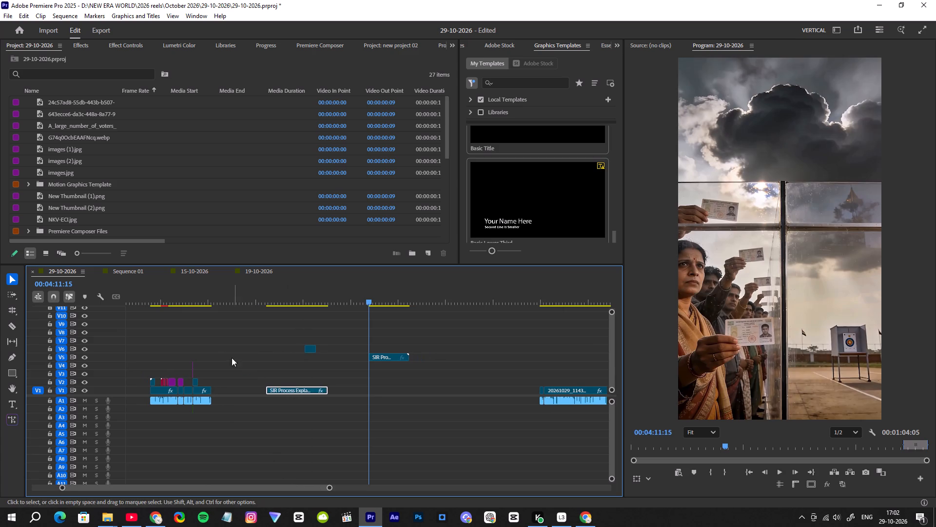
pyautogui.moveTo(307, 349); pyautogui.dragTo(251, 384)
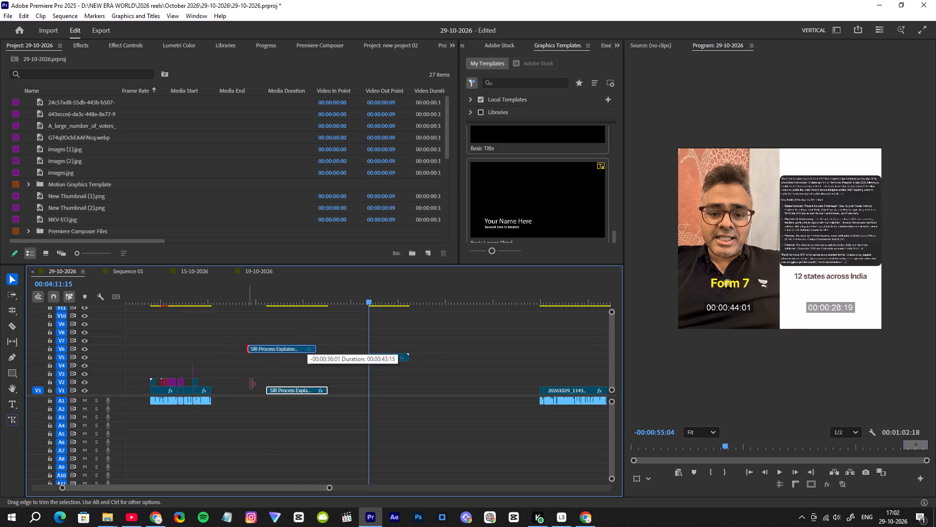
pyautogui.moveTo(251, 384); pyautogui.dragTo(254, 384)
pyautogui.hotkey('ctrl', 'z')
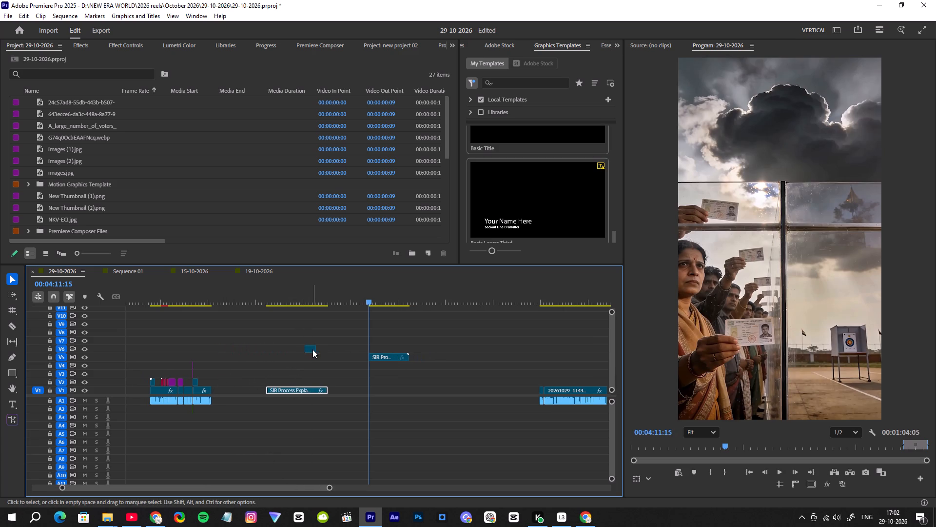
# Place the fake voter list piece on V2, butted against the "SIR explained" piece at 00:02:23:27, and play the join.
pyautogui.moveTo(312, 349); pyautogui.dragTo(213, 383)
pyautogui.click(198, 295)
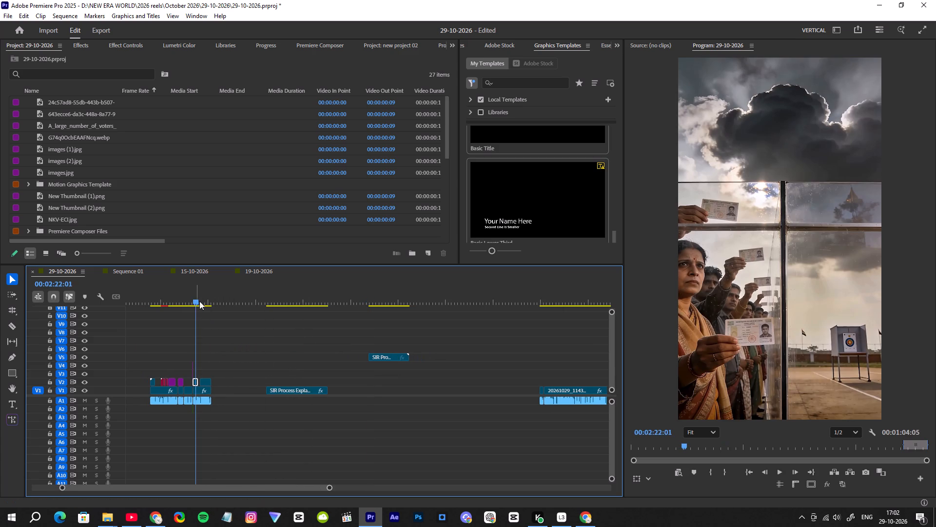
pyautogui.press('space')
pyautogui.moveTo(330, 488); pyautogui.dragTo(240, 474)
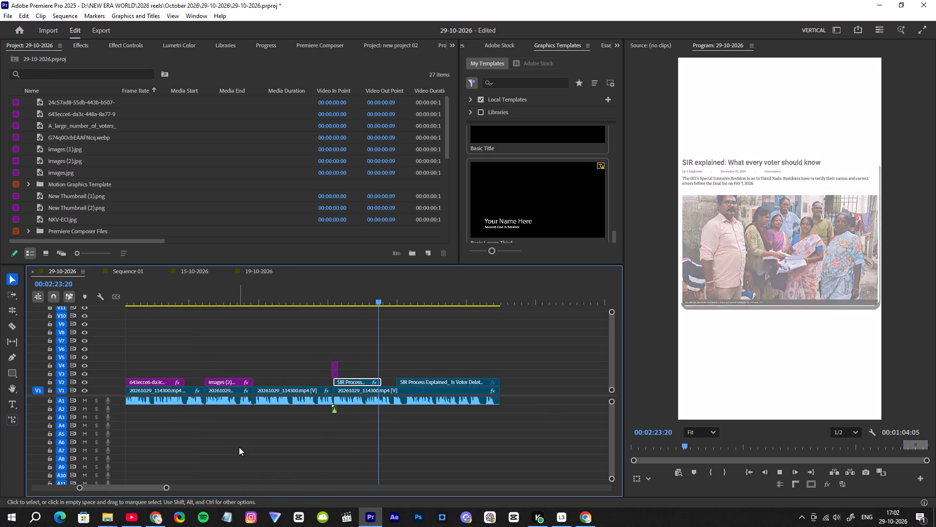
pyautogui.moveTo(410, 381); pyautogui.dragTo(394, 385)
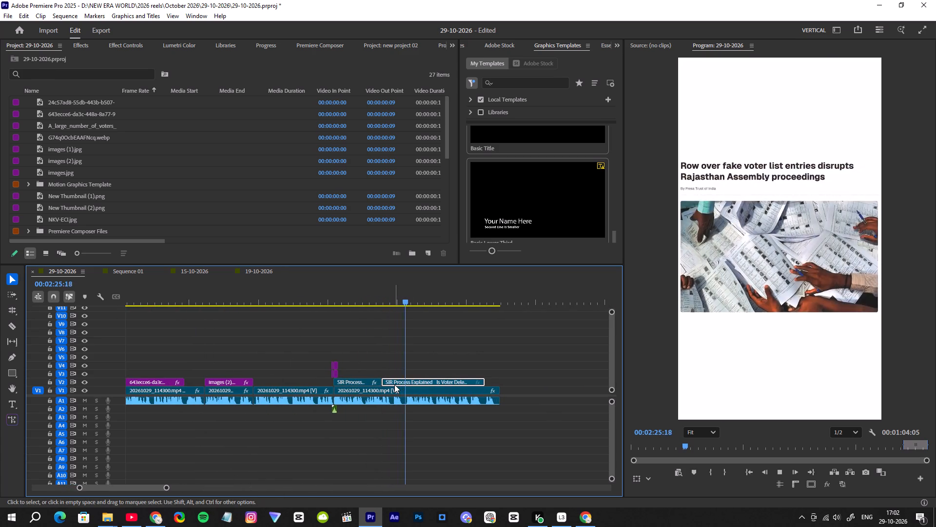
pyautogui.press('space')
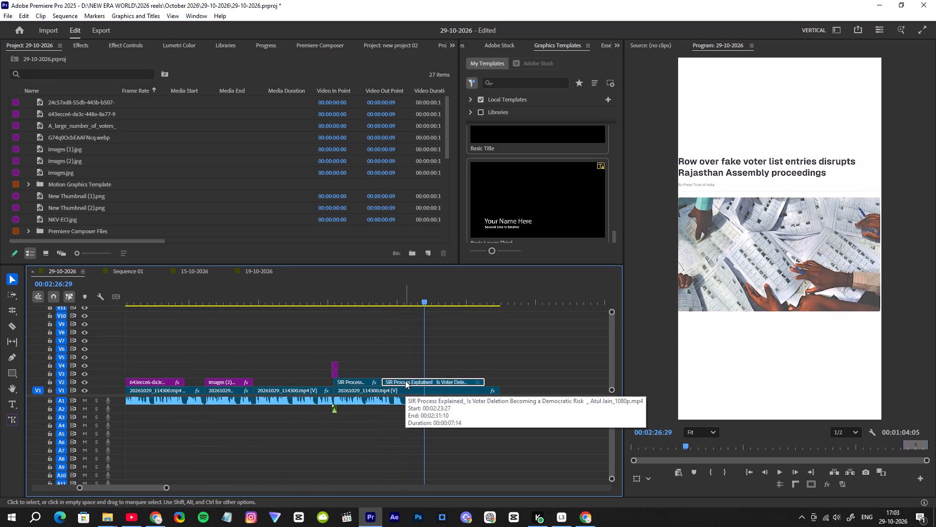
# Play from images (2).jpg, lift the "SIR explained" piece to V6 and slide the fake voter list piece earlier into its place.
pyautogui.click(247, 299)
pyautogui.press('space')
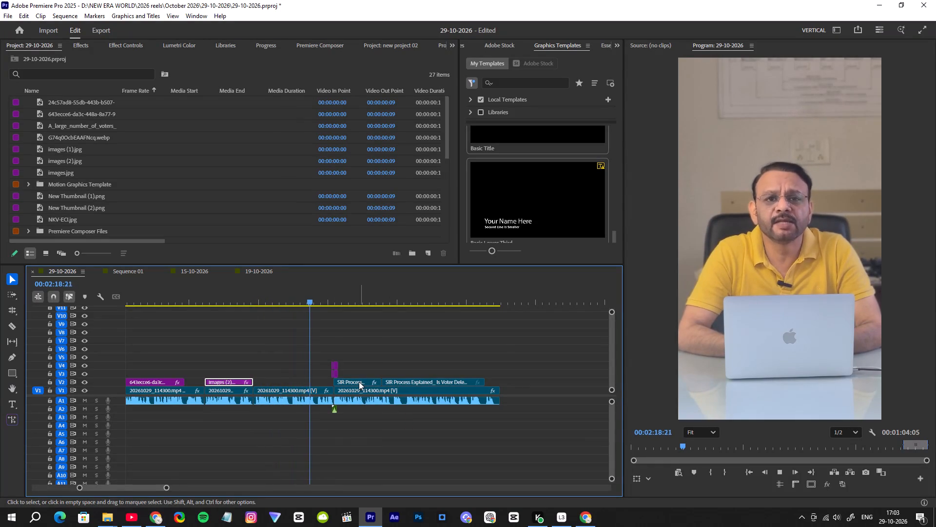
pyautogui.moveTo(351, 382); pyautogui.dragTo(407, 352)
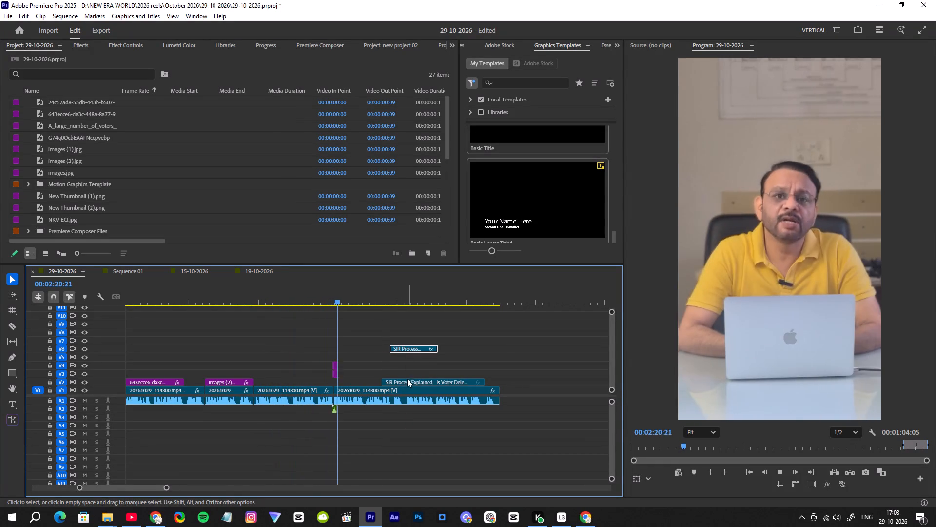
pyautogui.press('space')
pyautogui.moveTo(401, 382); pyautogui.dragTo(354, 386)
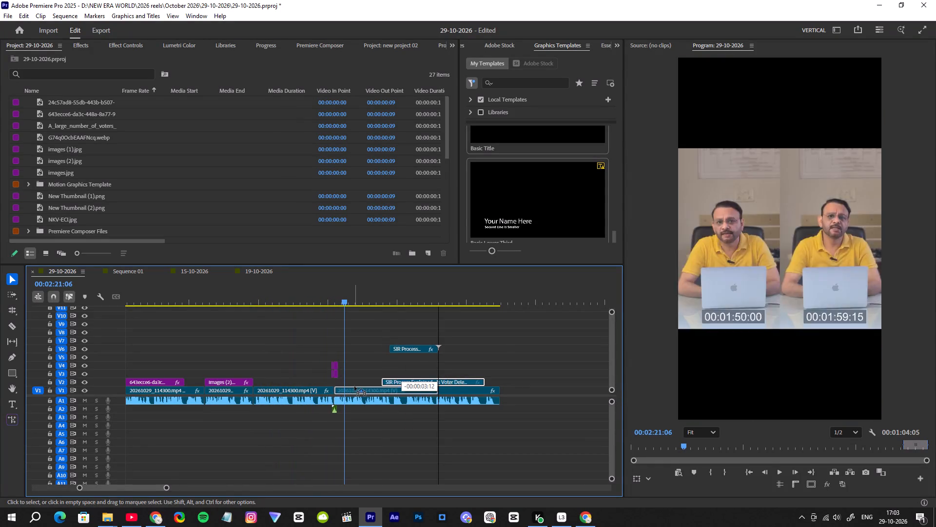
# Slide the fake voter list piece on V2 to the start of the last V1 clip and shift the V6 piece later, past its end.
pyautogui.moveTo(354, 386); pyautogui.dragTo(353, 384)
pyautogui.click(329, 304)
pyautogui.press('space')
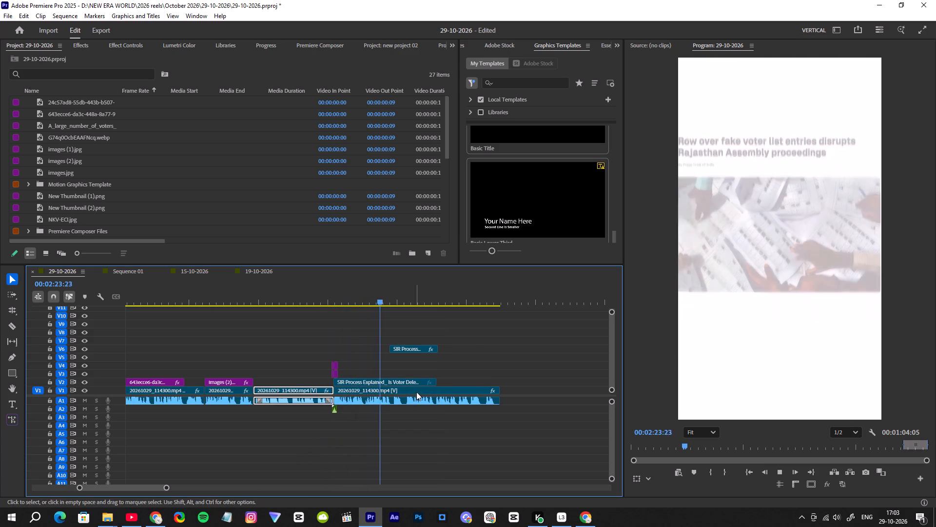
pyautogui.moveTo(407, 347); pyautogui.dragTo(454, 345)
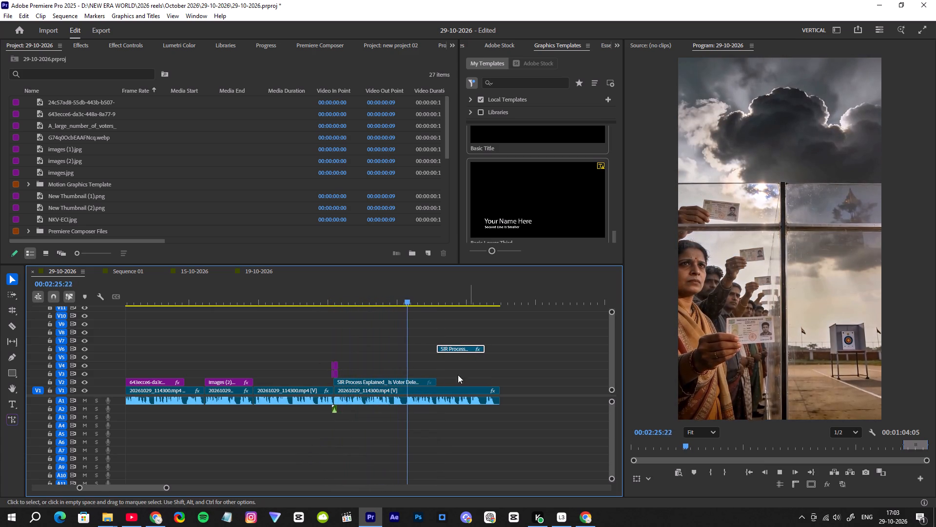
# Trim the end of the fake voter list piece on V2 to 00:02:25:17, within the voter ID card crowd shot, and play the ending.
pyautogui.moveTo(417, 293); pyautogui.dragTo(406, 313)
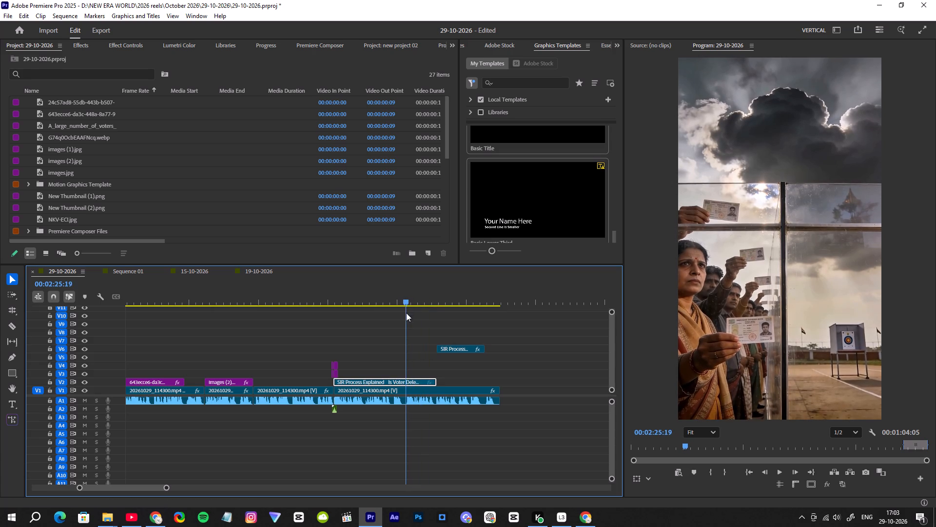
pyautogui.moveTo(406, 313); pyautogui.dragTo(406, 313)
pyautogui.moveTo(435, 382); pyautogui.dragTo(406, 390)
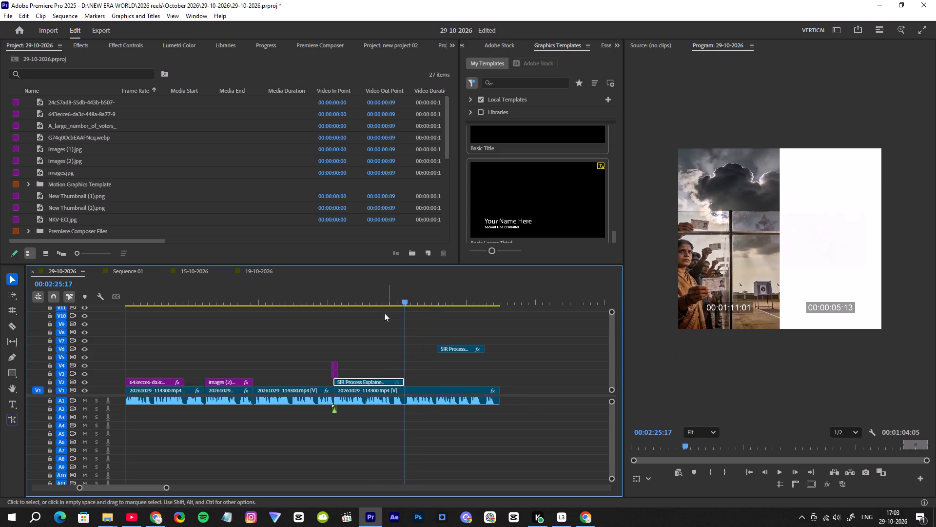
pyautogui.click(384, 301)
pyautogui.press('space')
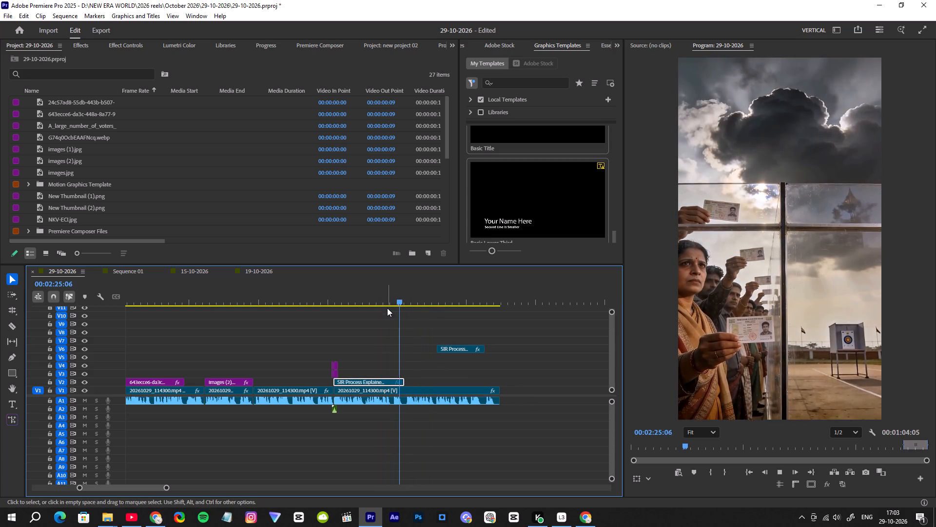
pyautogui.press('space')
# Move the spare "SIR Process" piece on V6 far past the end of the speaker footage, clear of the current edit.
pyautogui.moveTo(165, 489); pyautogui.dragTo(203, 483)
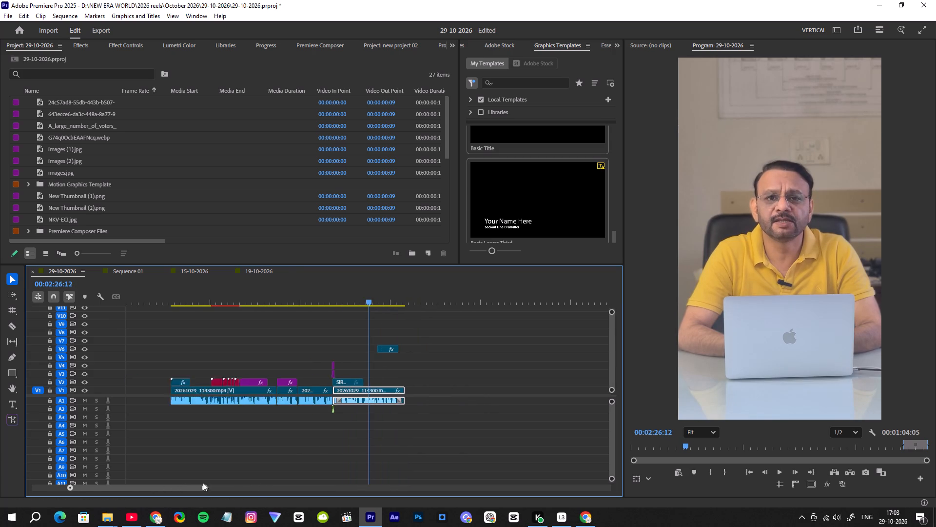
pyautogui.moveTo(203, 483); pyautogui.dragTo(196, 486)
pyautogui.moveTo(383, 349); pyautogui.dragTo(552, 348)
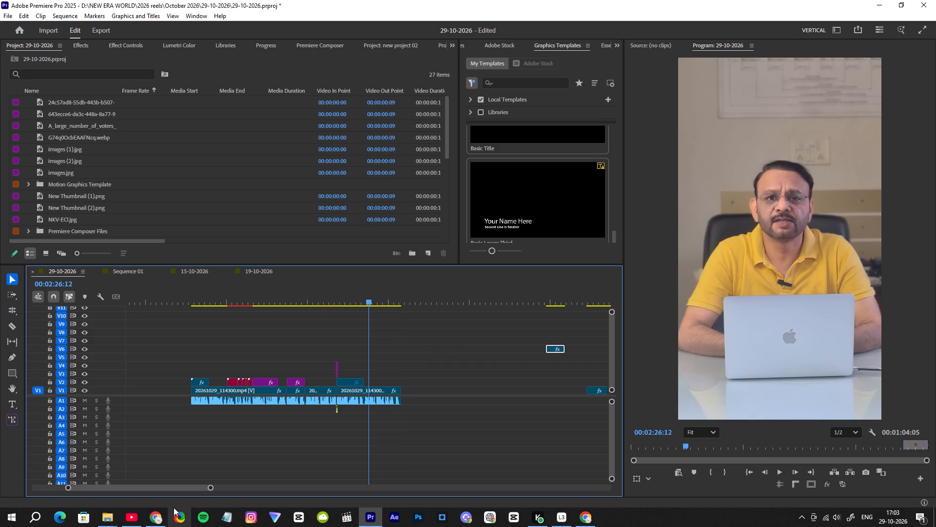
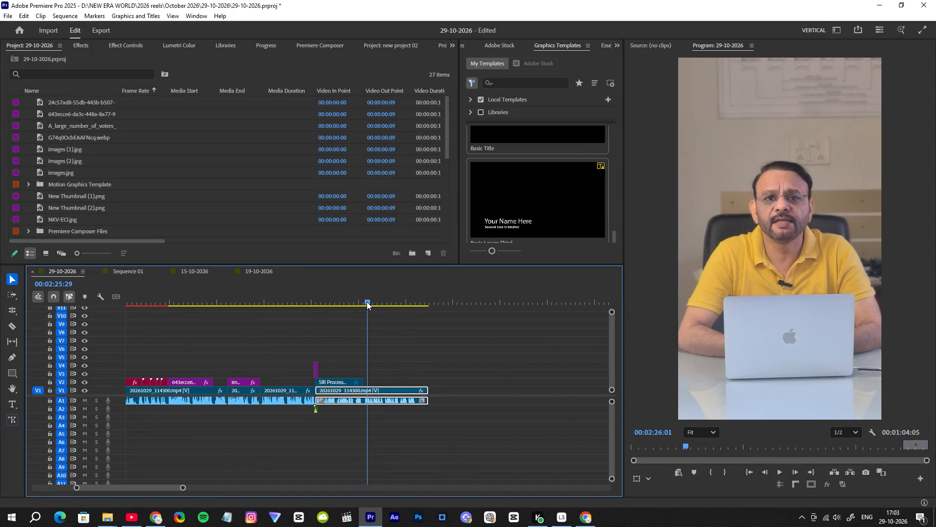
# Add the Position & Mask Ease In text preset, Bottom variant, on V2 at 00:02:25:18, directly after the SIR Process clip.
pyautogui.moveTo(367, 302); pyautogui.dragTo(363, 306)
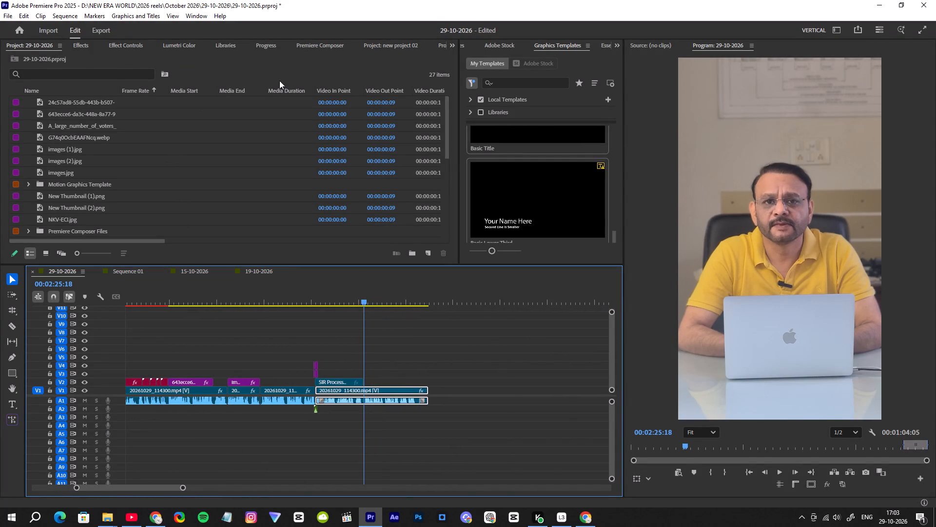
pyautogui.click(321, 47)
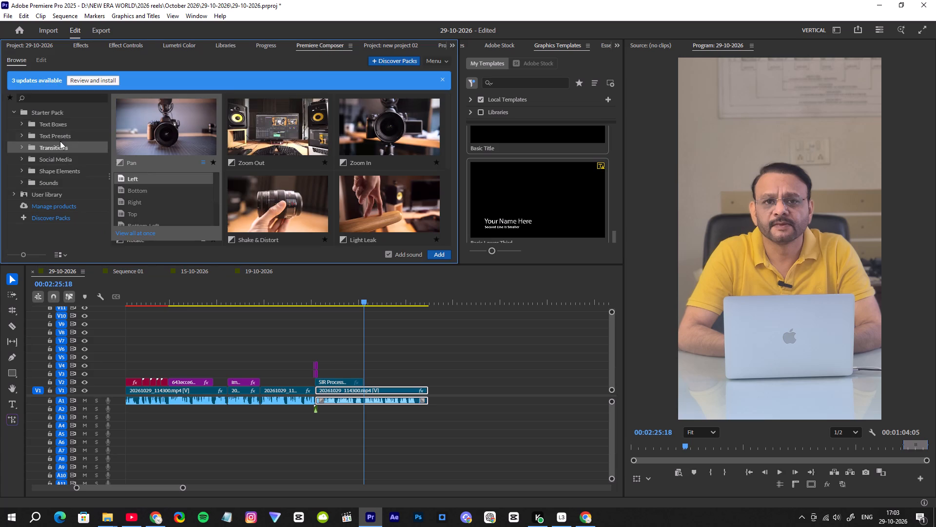
pyautogui.click(60, 137)
pyautogui.scroll(-1, 275, 169)
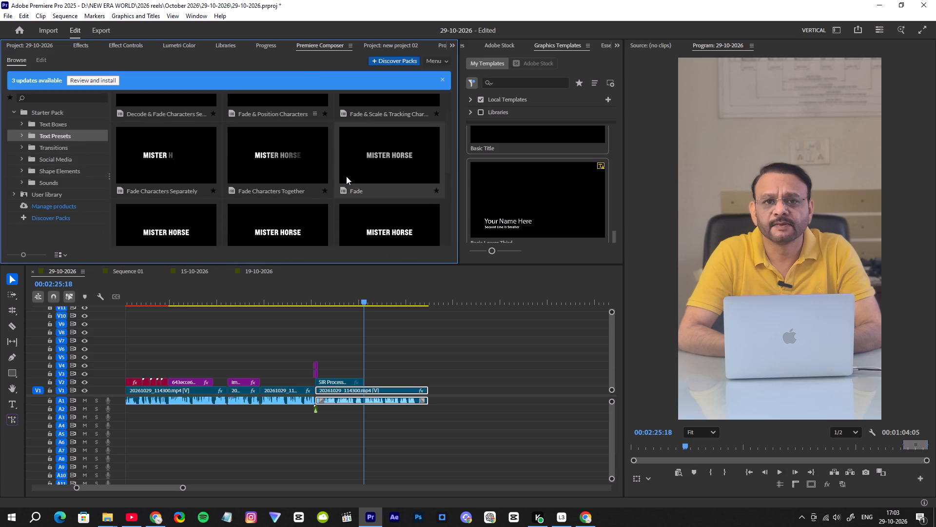
pyautogui.scroll(-2, 346, 176)
pyautogui.doubleClick(175, 132)
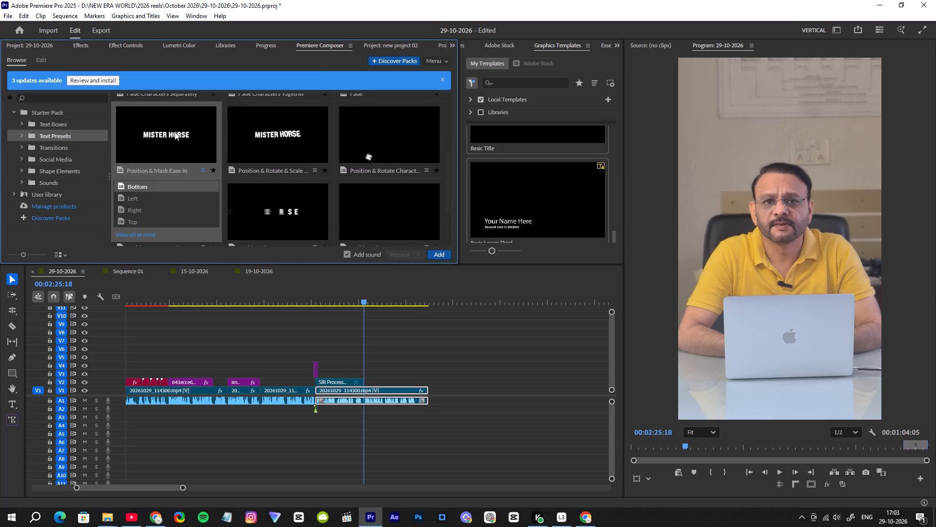
pyautogui.scroll(-1, 113, 215)
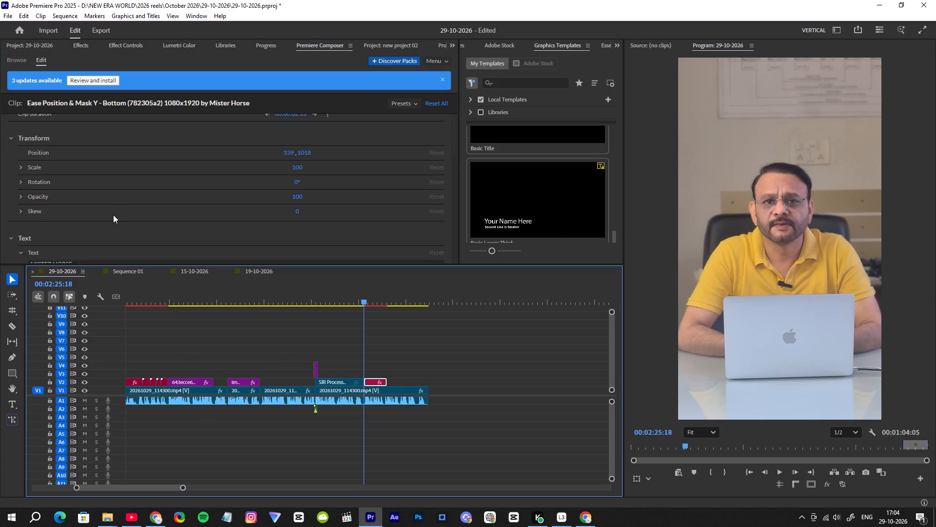
# Replace the title's placeholder text with "Deadline 30 October" in all caps and break it onto two lines before "30".
pyautogui.moveTo(91, 223); pyautogui.dragTo(0, 228)
pyautogui.hotkey('ctrl', 'v')
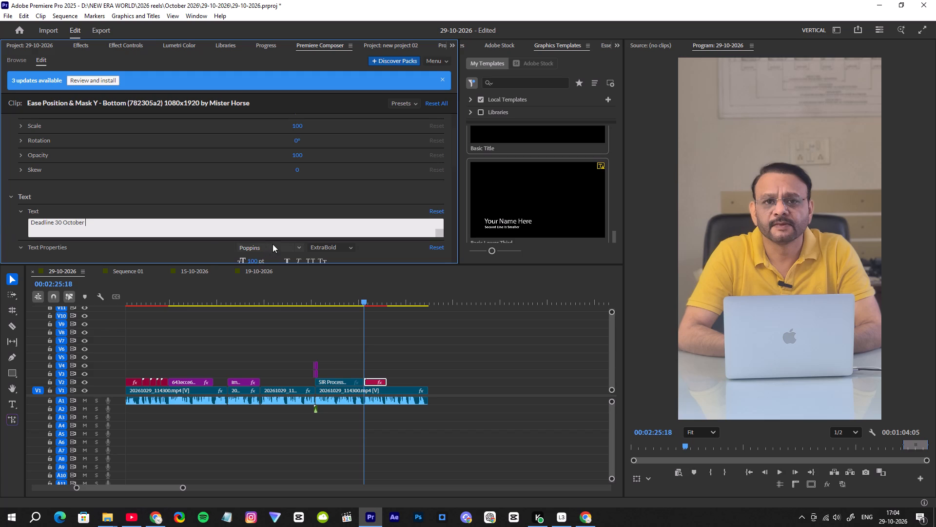
pyautogui.click(313, 260)
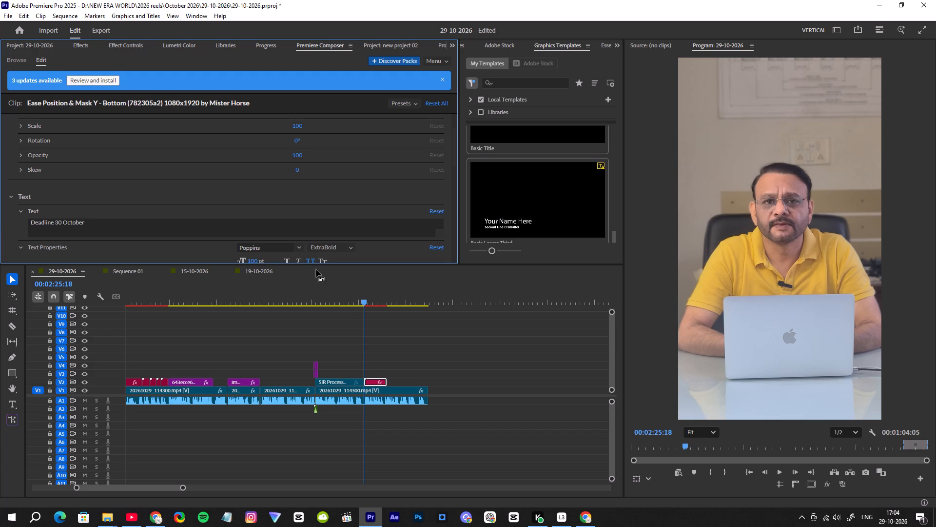
pyautogui.click(363, 302)
pyautogui.press('space')
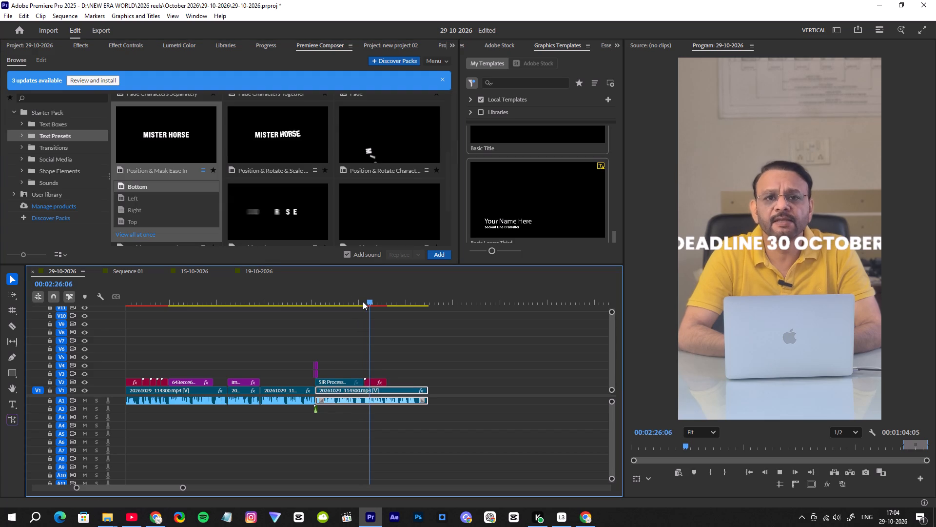
pyautogui.press('space')
pyautogui.scroll(-1, 194, 232)
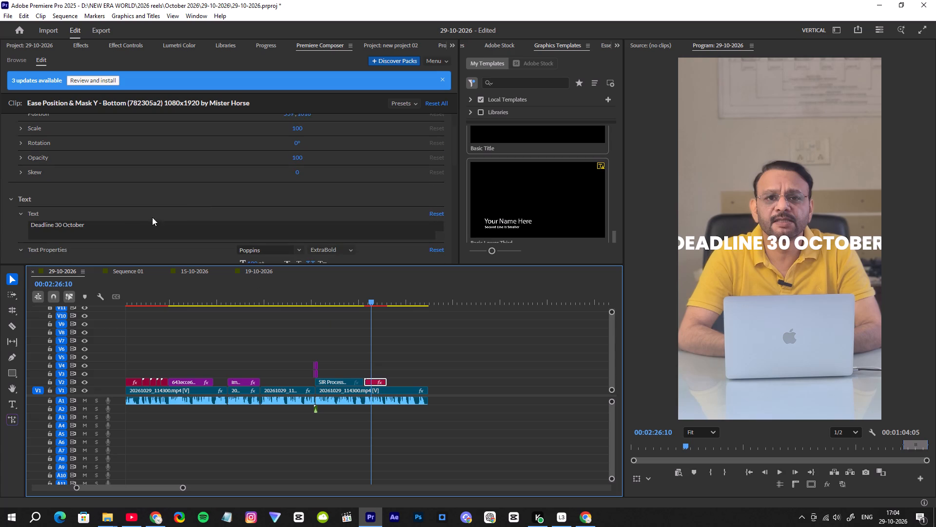
pyautogui.click(55, 221)
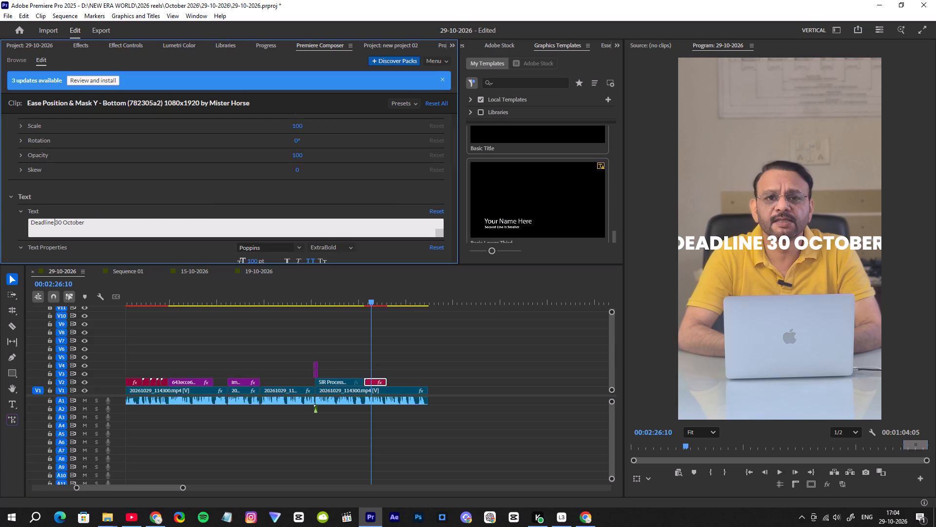
pyautogui.press('Return')
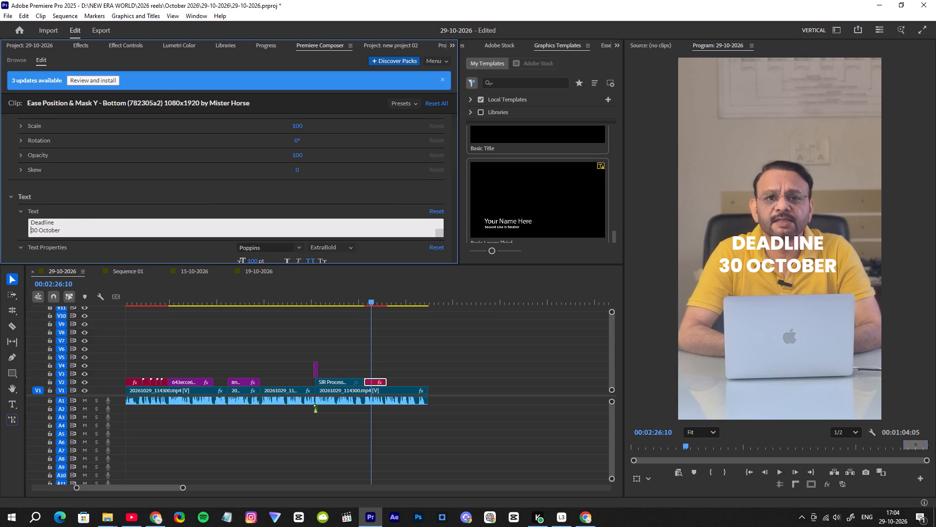
# Scale the deadline title to 131 and move it above the speaker's head, at position 539, 238.
pyautogui.scroll(-1, 116, 184)
pyautogui.scroll(2, 116, 184)
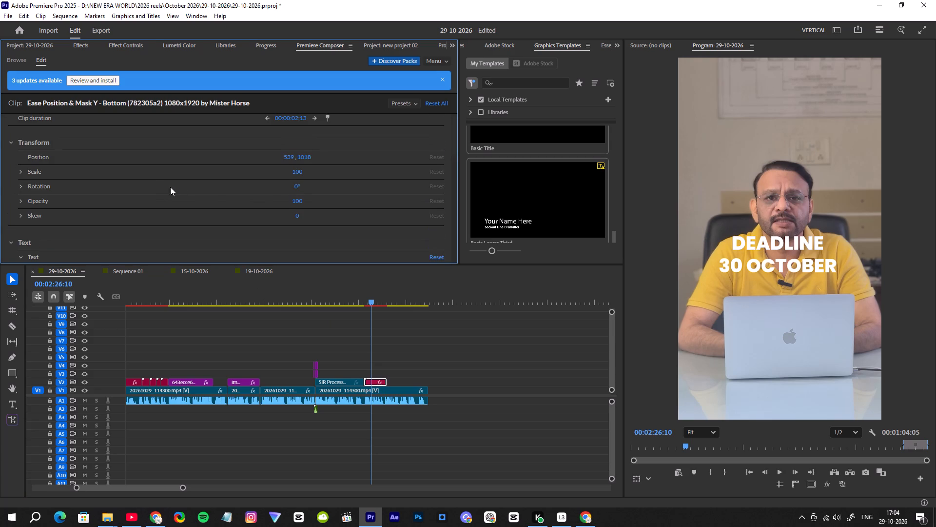
pyautogui.scroll(2, 182, 185)
pyautogui.moveTo(294, 176); pyautogui.dragTo(305, 178)
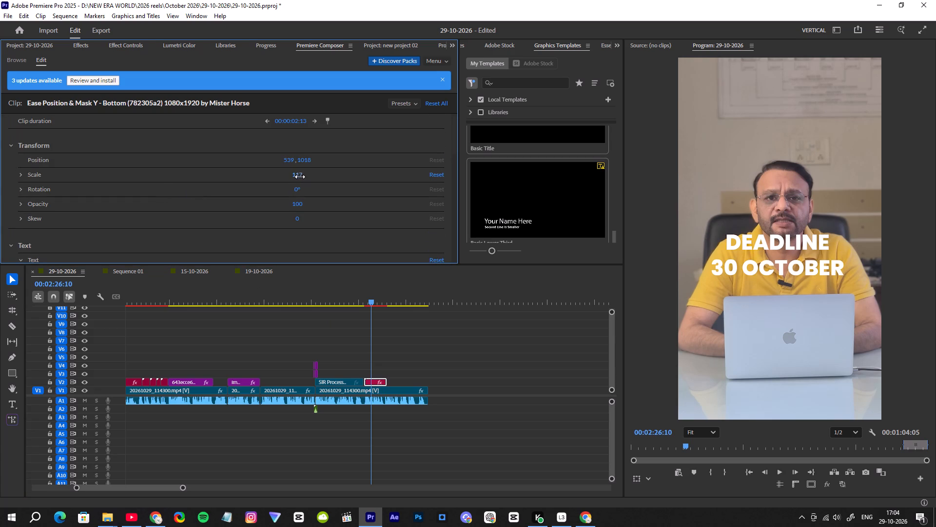
pyautogui.moveTo(300, 177); pyautogui.dragTo(309, 180)
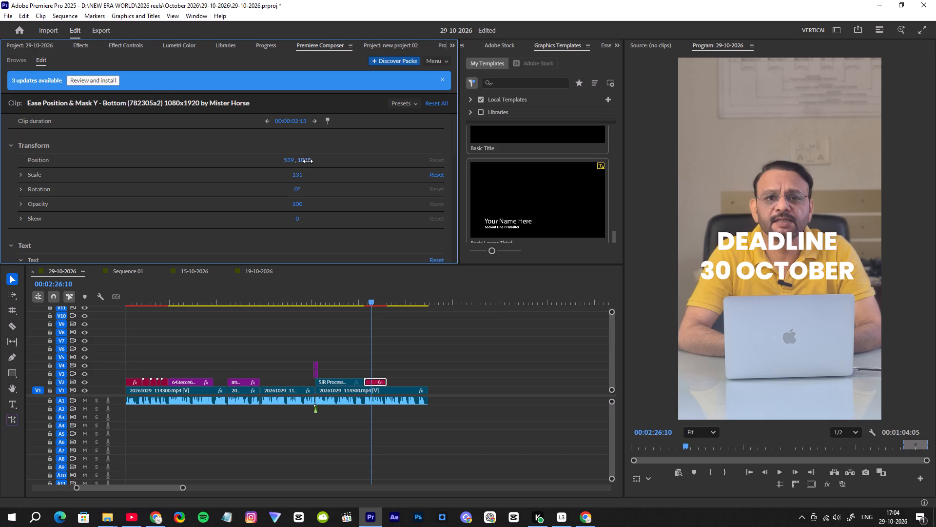
pyautogui.moveTo(308, 161); pyautogui.dragTo(24, 258)
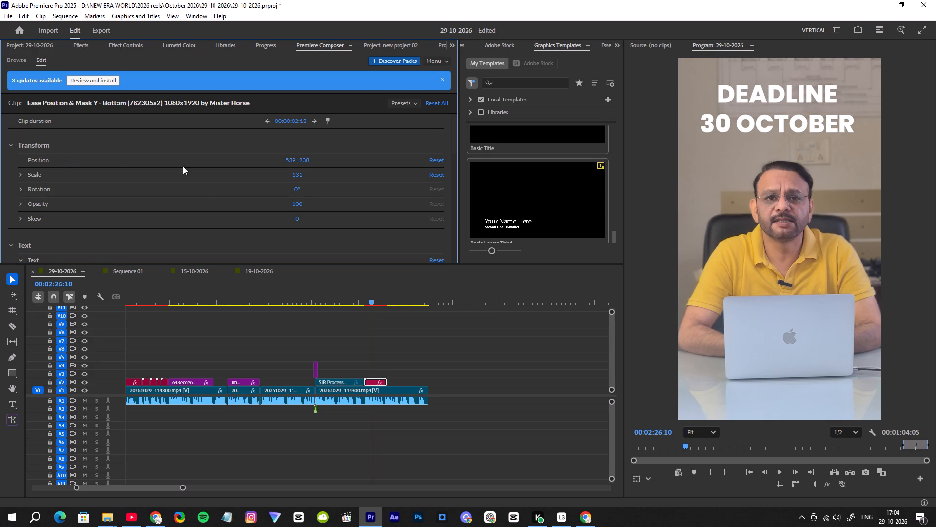
# Set the title's color fill to a yellow sampled from the speaker's shirt and adjusted to f1e45a.
pyautogui.scroll(-2, 183, 169)
pyautogui.scroll(-1, 196, 215)
pyautogui.click(299, 211)
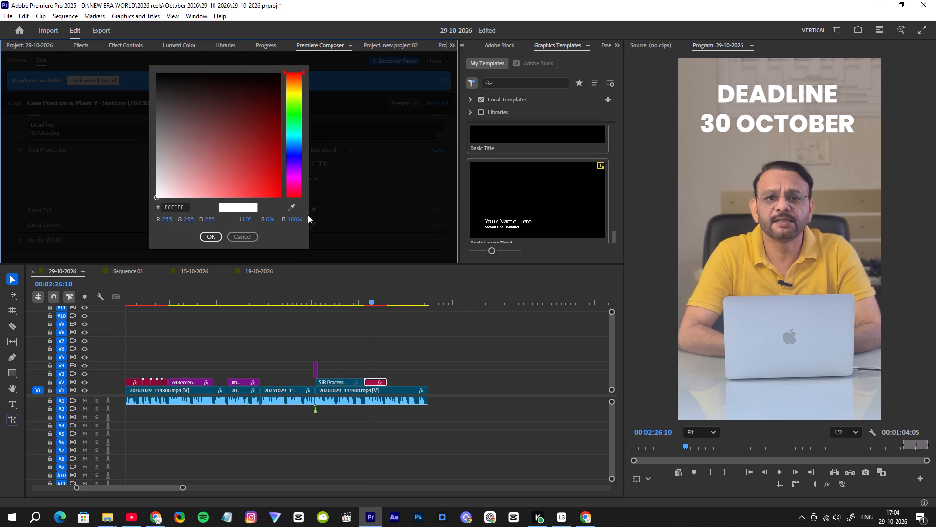
pyautogui.doubleClick(292, 208)
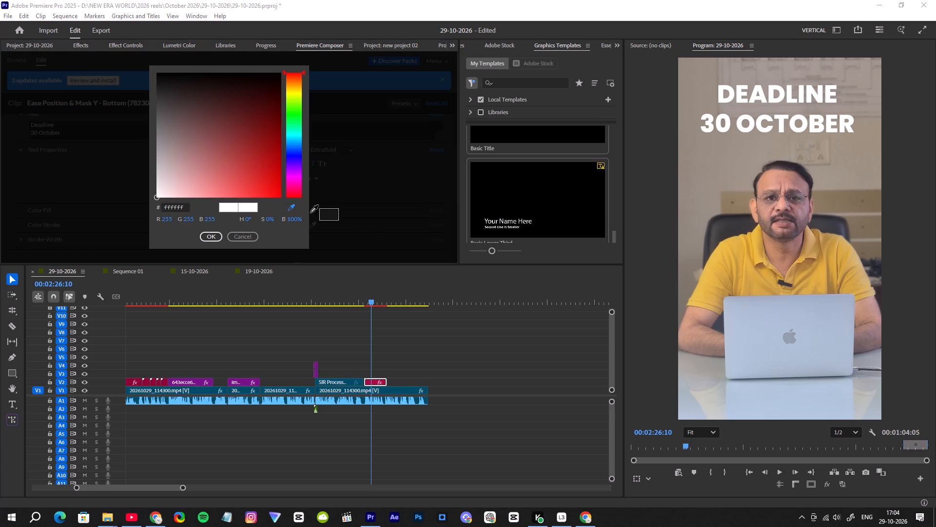
pyautogui.click(749, 252)
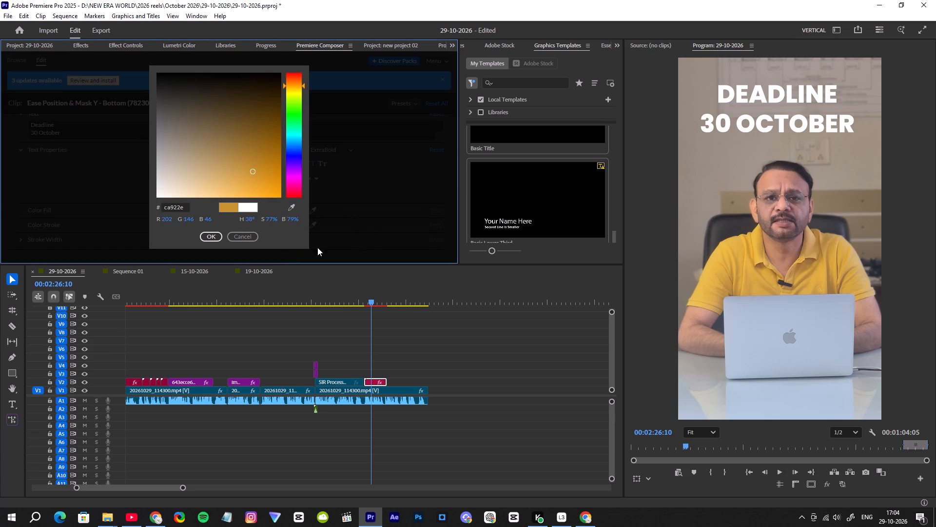
pyautogui.doubleClick(291, 210)
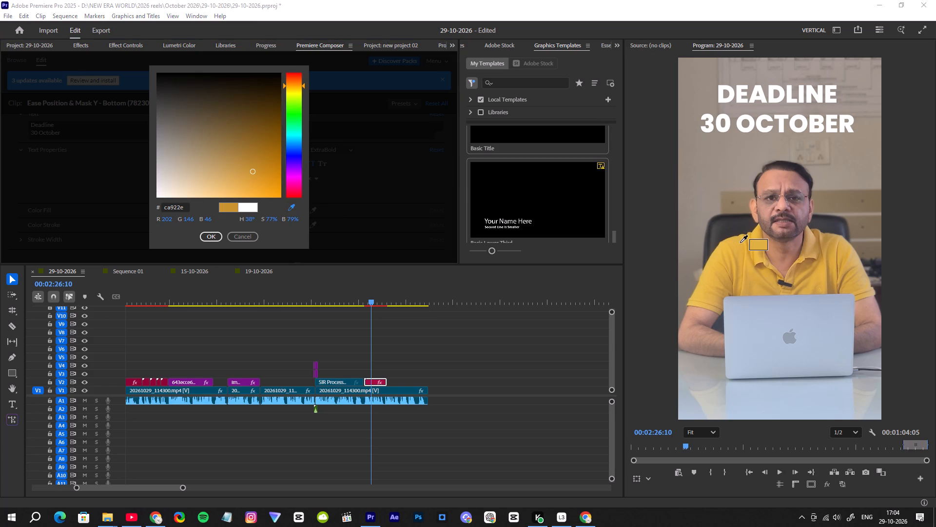
pyautogui.click(744, 246)
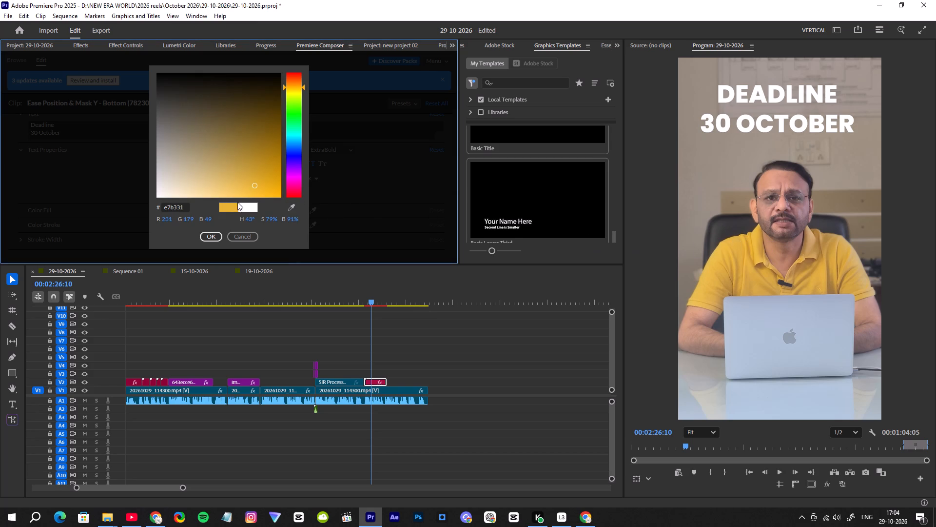
pyautogui.doubleClick(292, 208)
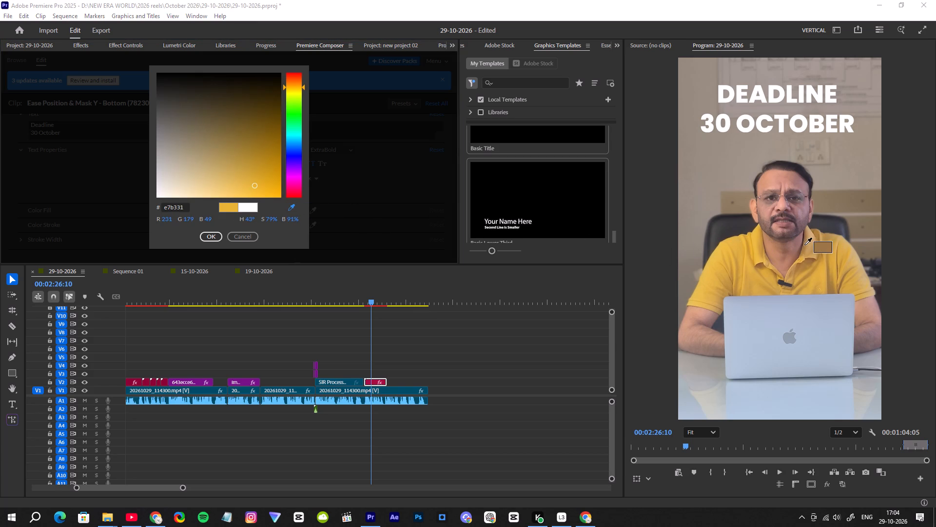
pyautogui.click(821, 272)
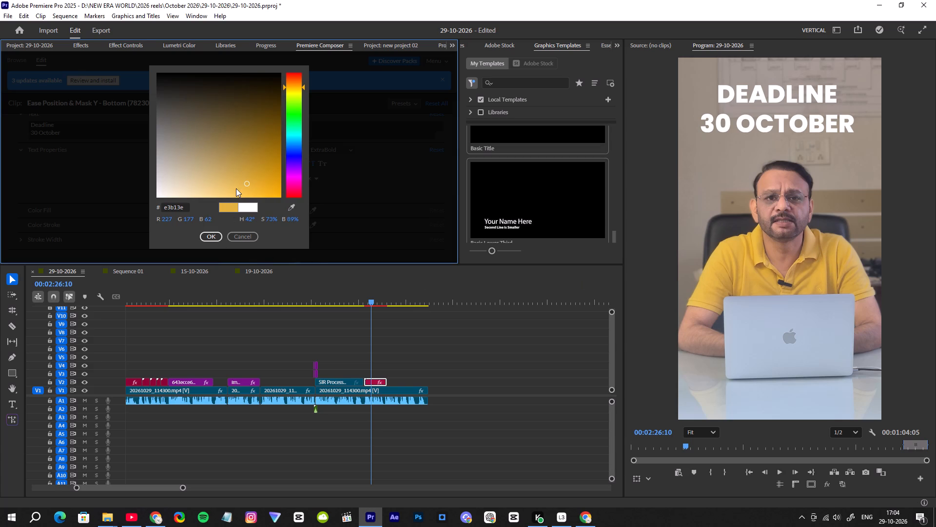
pyautogui.click(236, 188)
pyautogui.click(210, 234)
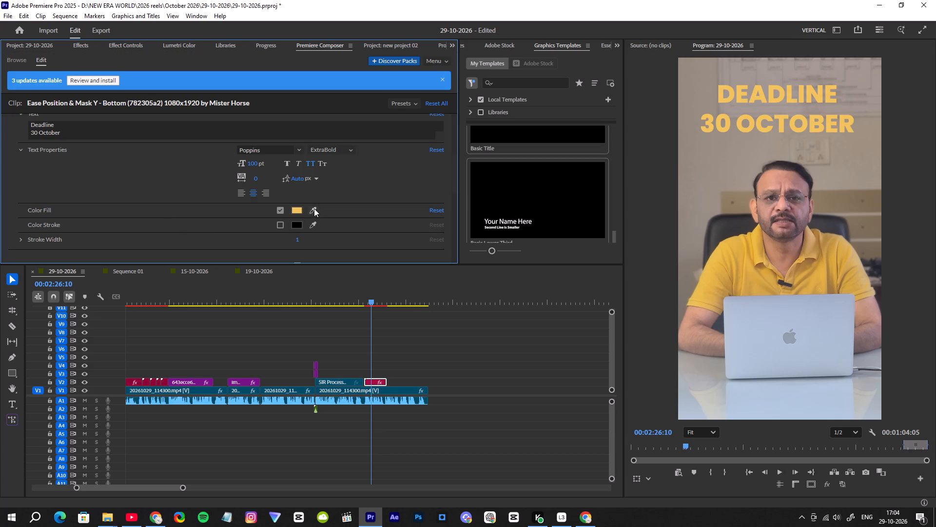
pyautogui.click(299, 209)
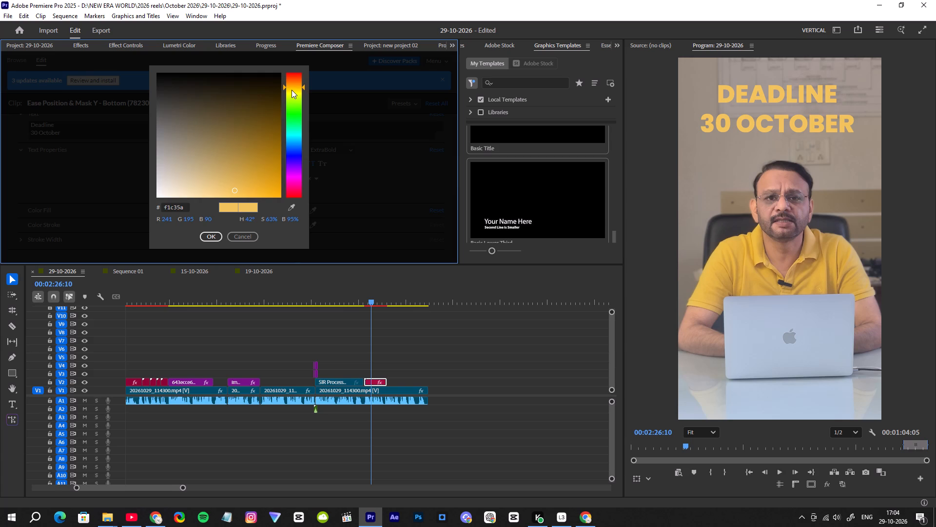
pyautogui.click(292, 90)
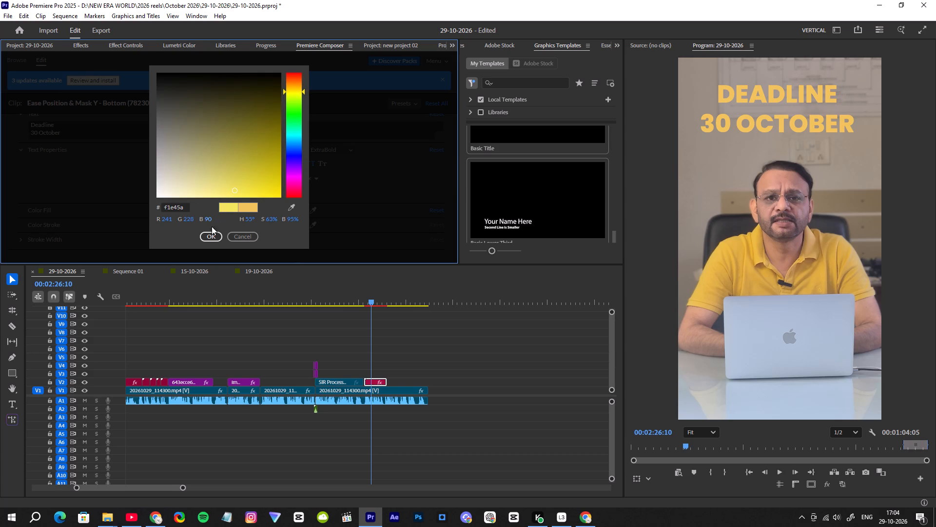
pyautogui.click(215, 237)
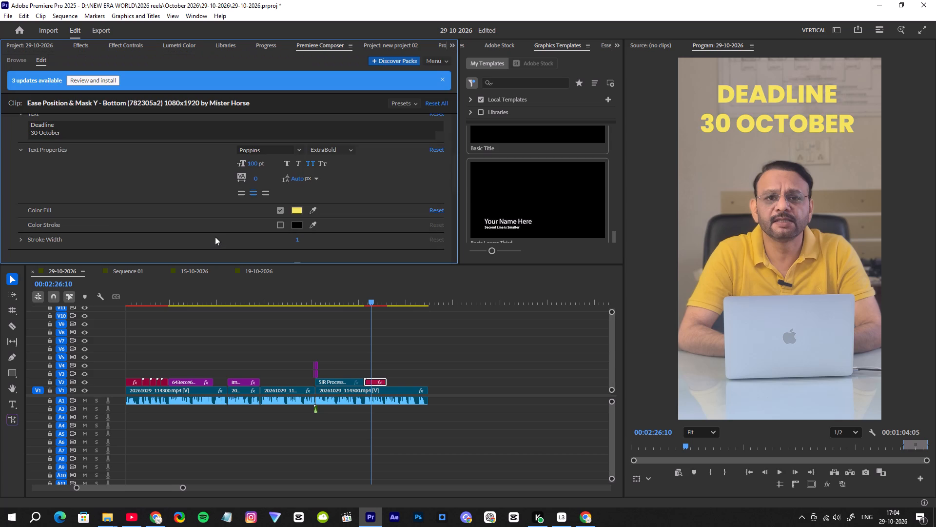
# Find the Drop Shadow video effect by searching for "drop" and apply it to the deadline title clip on V2.
pyautogui.click(66, 43)
pyautogui.click(82, 47)
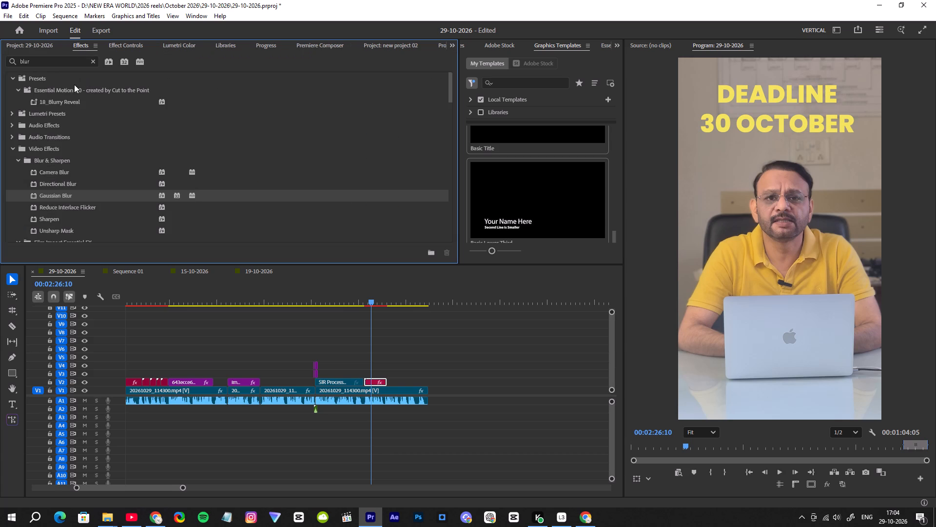
pyautogui.click(93, 62)
pyautogui.click(67, 62)
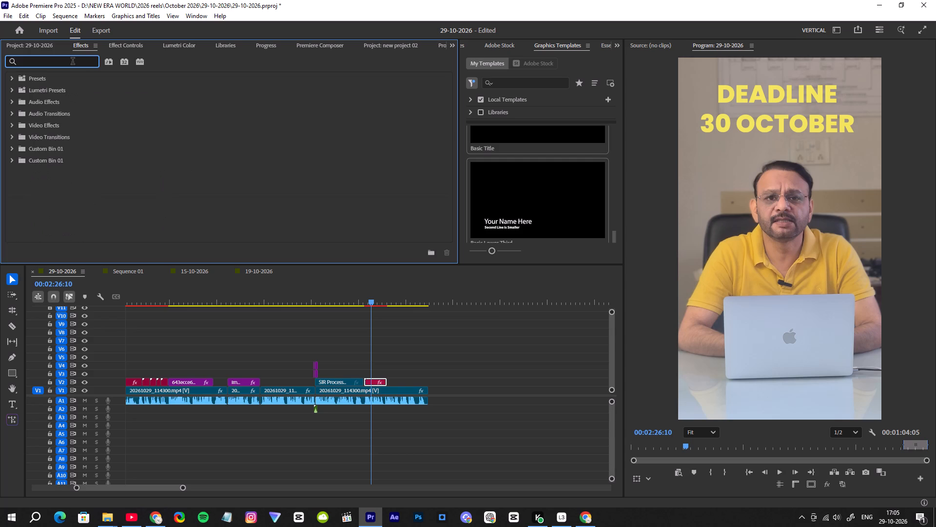
pyautogui.write('drop')
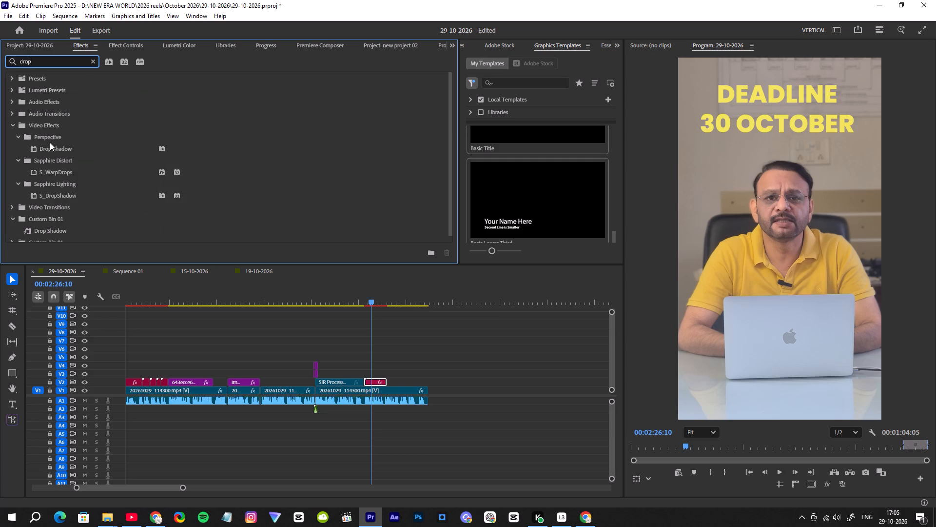
pyautogui.moveTo(51, 147); pyautogui.dragTo(377, 386)
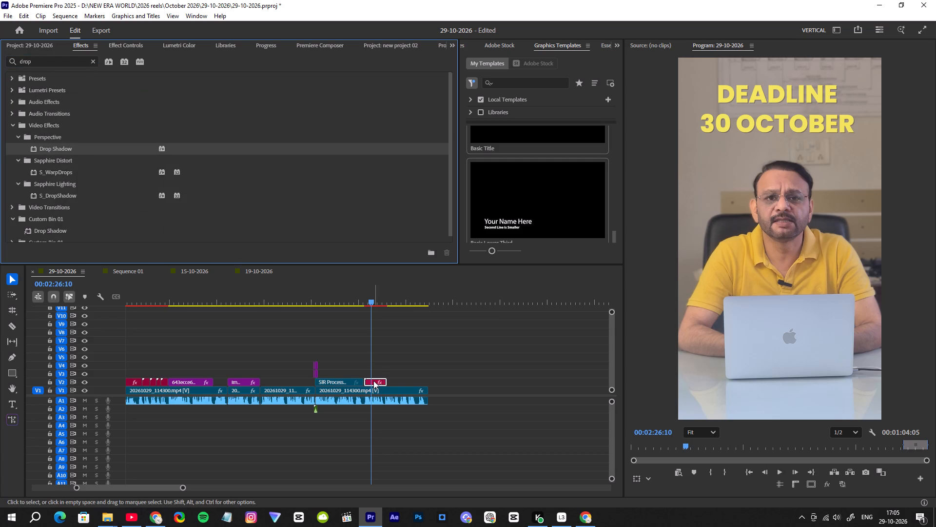
# Play the deadline title over the speaker through its exit animation to check its timing.
pyautogui.click(362, 297)
pyautogui.press('space')
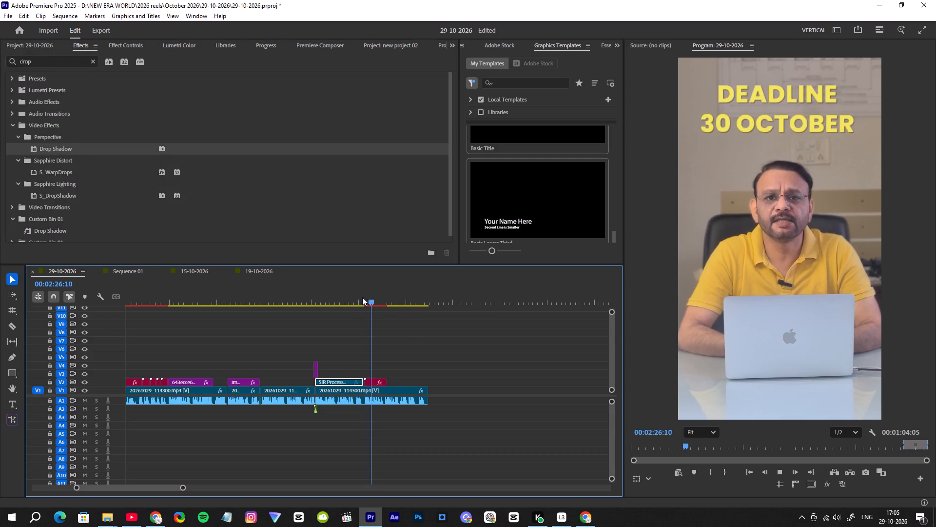
pyautogui.press('space')
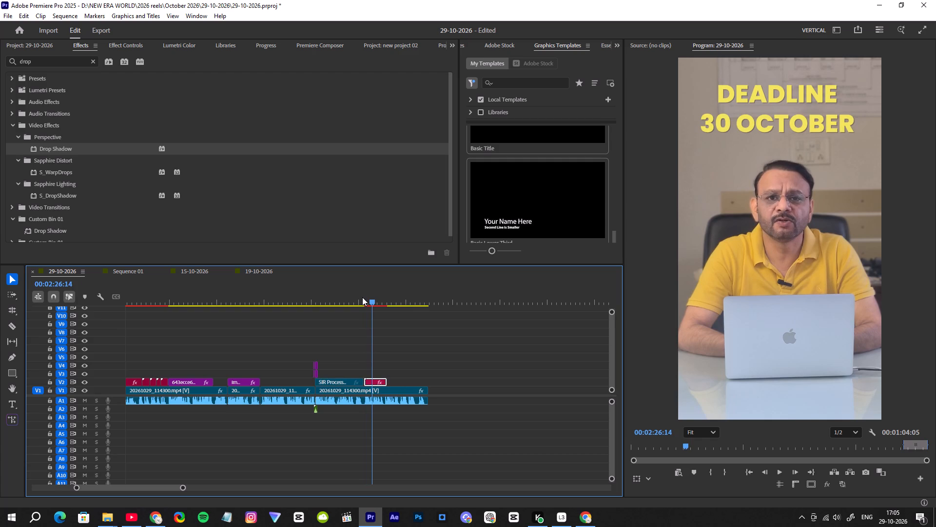
pyautogui.press('space')
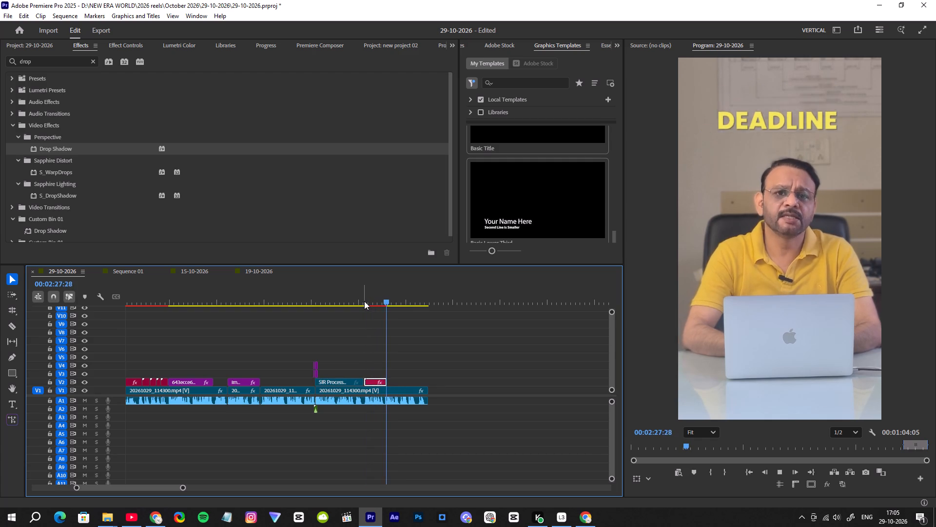
pyautogui.press('space')
pyautogui.moveTo(383, 301); pyautogui.dragTo(377, 304)
pyautogui.press('space')
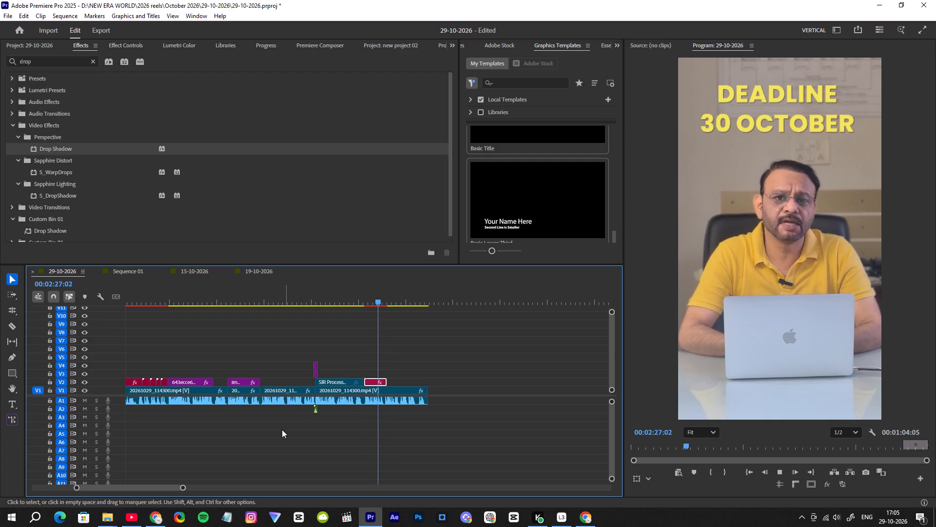
pyautogui.press('space')
pyautogui.moveTo(183, 488); pyautogui.dragTo(156, 486)
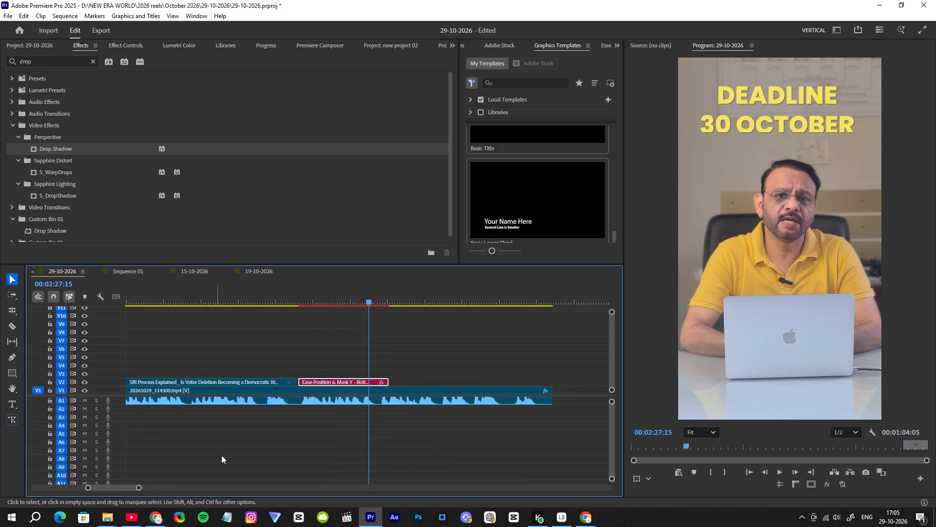
pyautogui.press('space')
pyautogui.press('space')
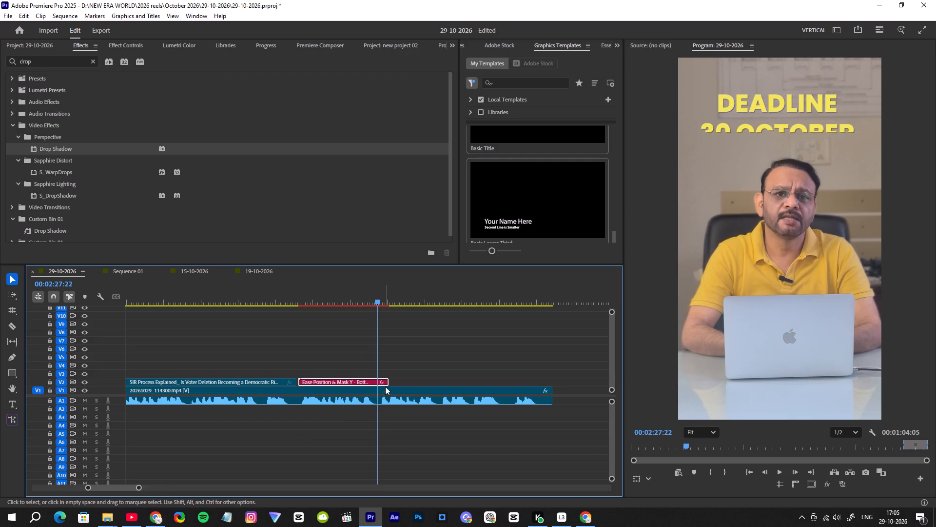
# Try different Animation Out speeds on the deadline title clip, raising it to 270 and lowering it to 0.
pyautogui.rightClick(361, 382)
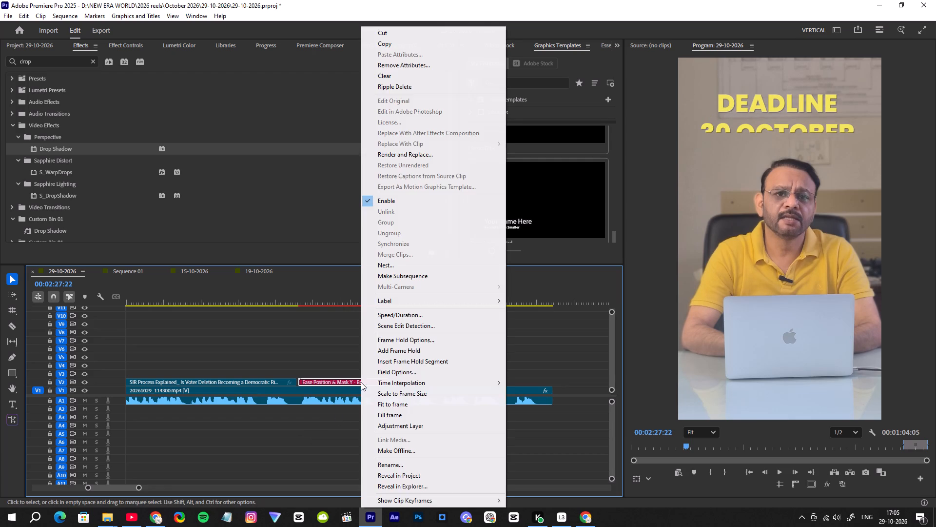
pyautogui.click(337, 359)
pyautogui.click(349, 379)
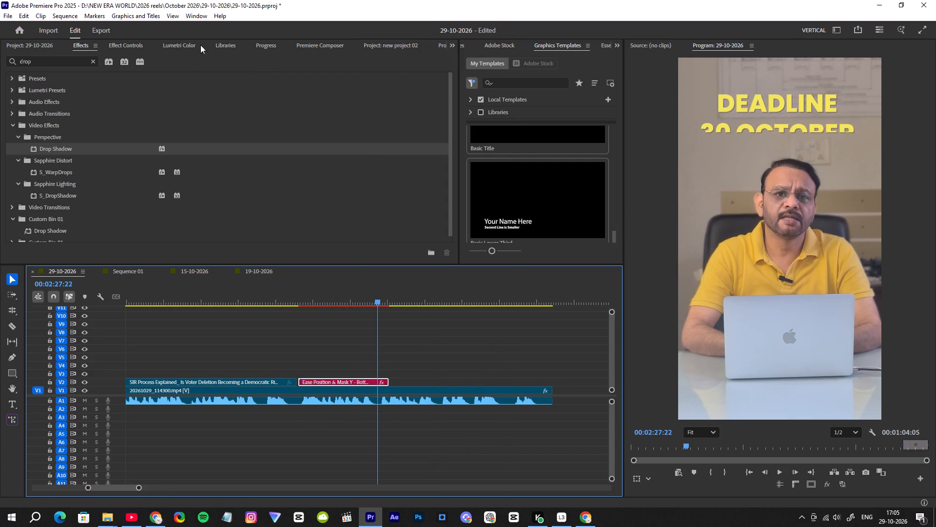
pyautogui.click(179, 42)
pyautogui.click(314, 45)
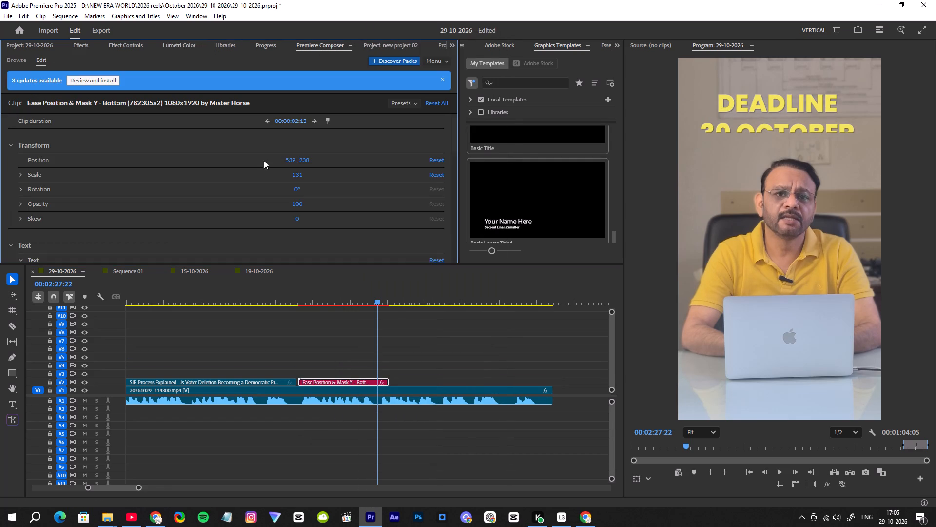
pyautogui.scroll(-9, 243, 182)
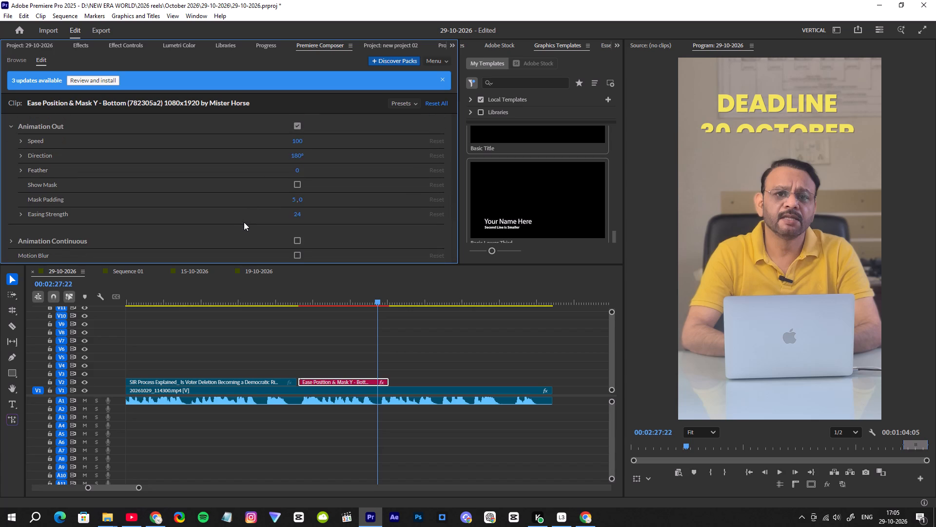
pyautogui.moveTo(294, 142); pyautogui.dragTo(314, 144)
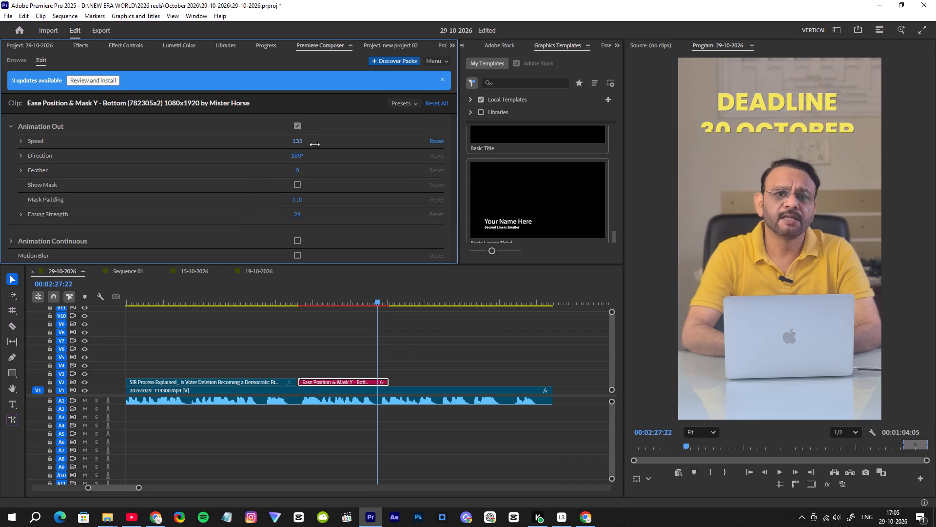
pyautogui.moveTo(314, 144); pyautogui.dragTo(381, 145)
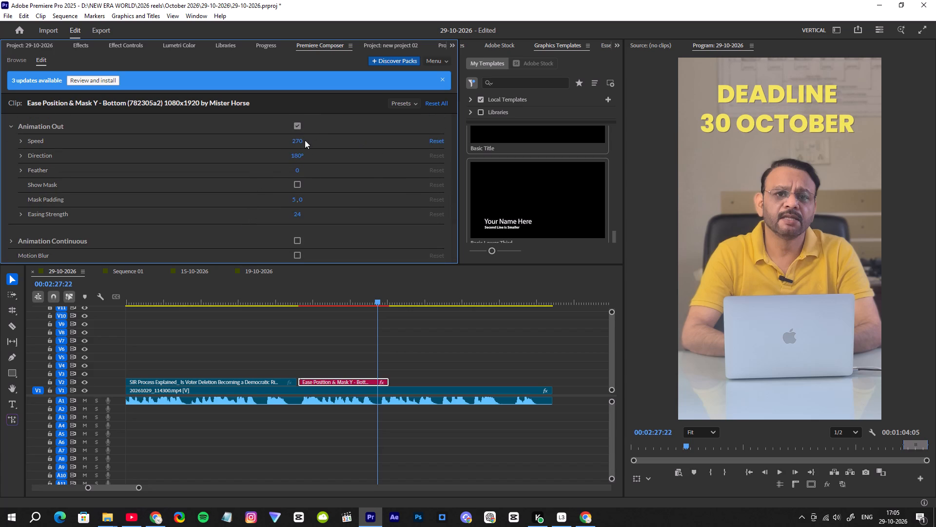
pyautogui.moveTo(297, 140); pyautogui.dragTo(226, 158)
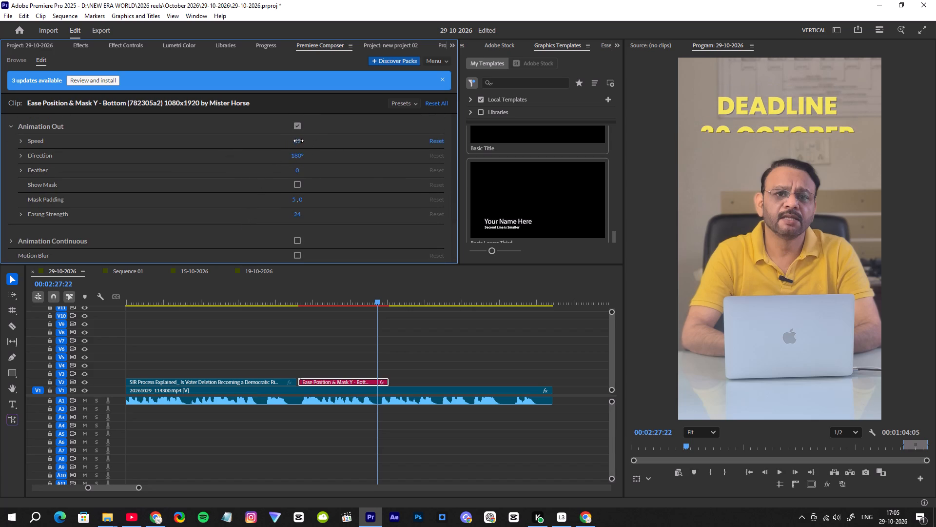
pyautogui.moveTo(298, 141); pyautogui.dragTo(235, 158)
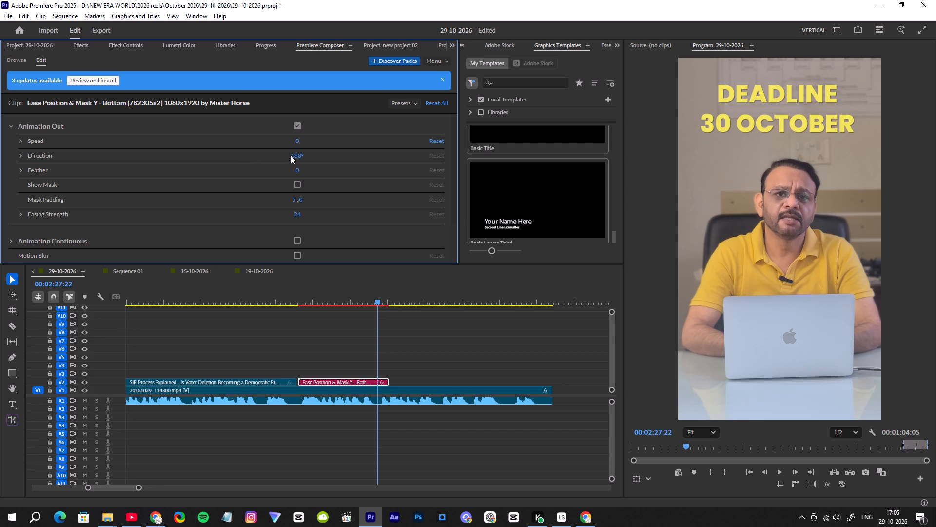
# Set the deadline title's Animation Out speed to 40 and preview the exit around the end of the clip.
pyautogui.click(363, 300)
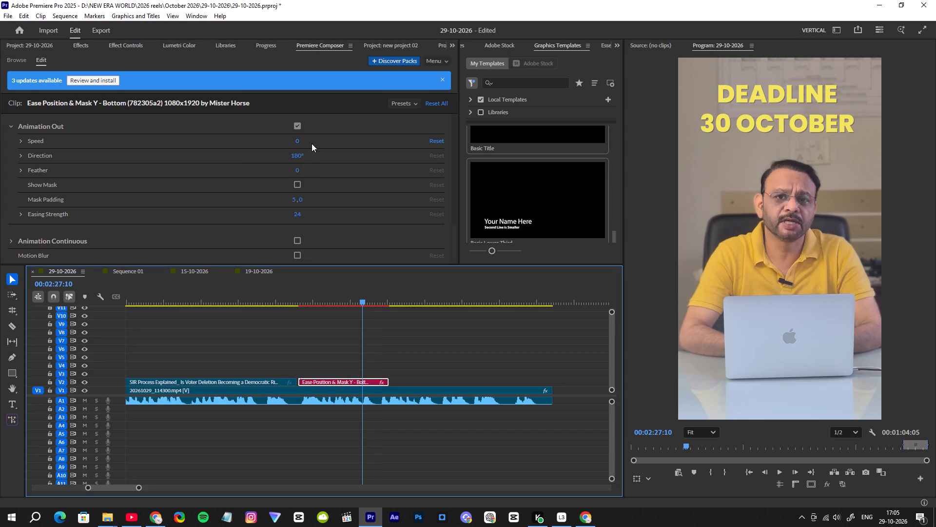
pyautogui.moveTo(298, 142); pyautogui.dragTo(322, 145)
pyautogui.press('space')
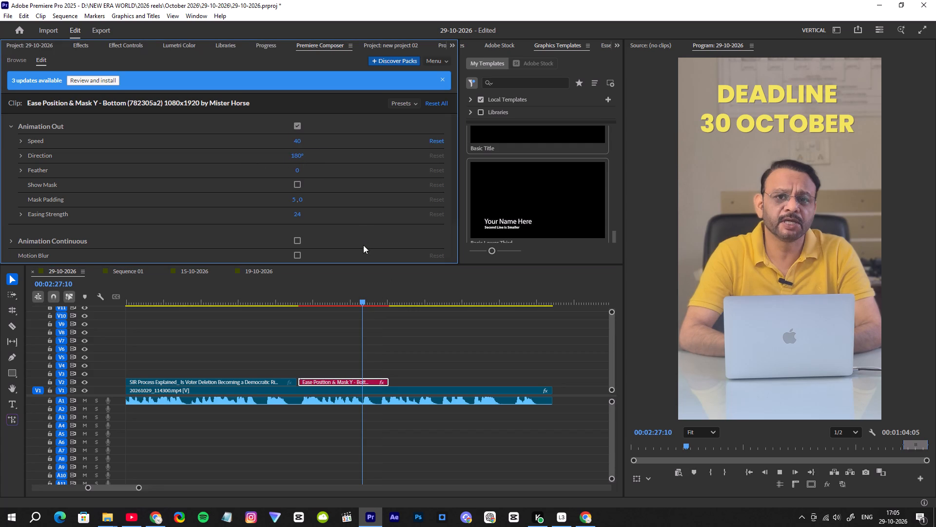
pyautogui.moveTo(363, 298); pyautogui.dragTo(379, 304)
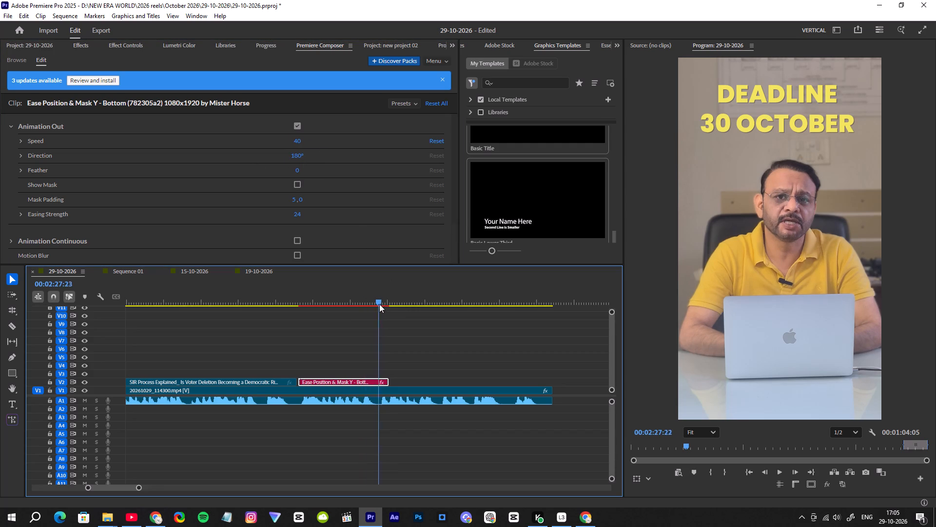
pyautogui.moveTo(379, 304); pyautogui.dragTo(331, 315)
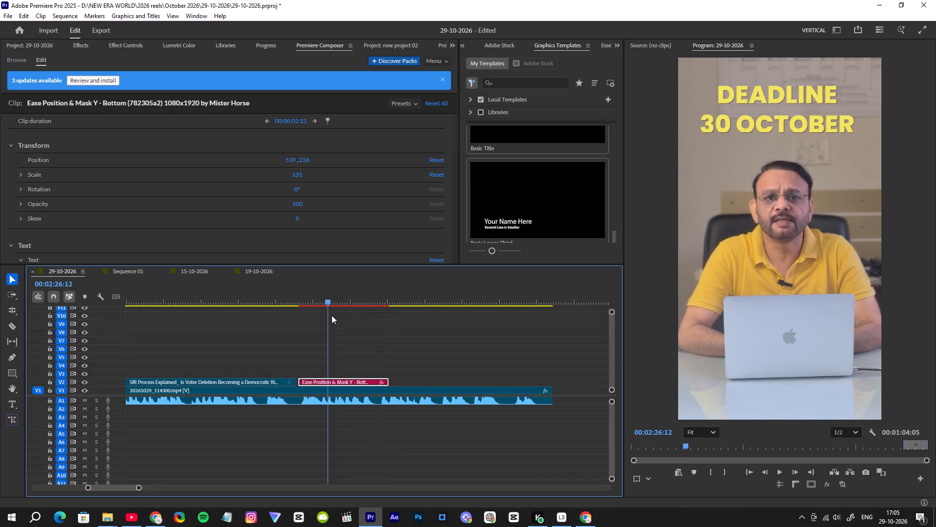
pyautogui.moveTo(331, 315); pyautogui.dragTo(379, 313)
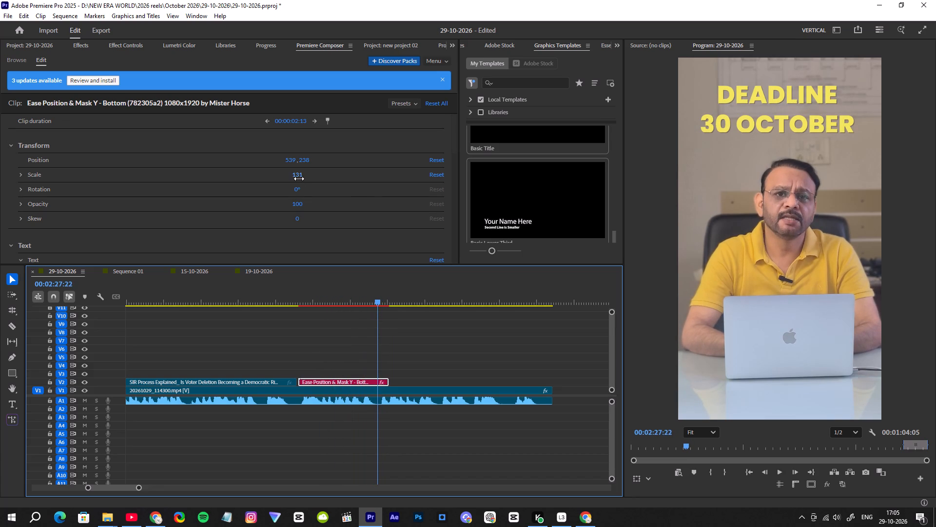
# Set the deadline title's Animation Out speed to 120.
pyautogui.scroll(-10, 222, 184)
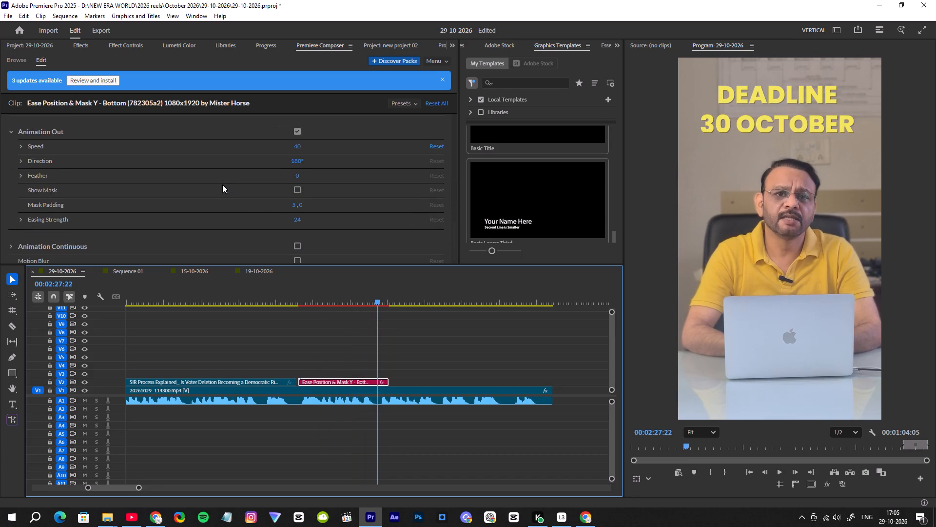
pyautogui.moveTo(298, 142); pyautogui.dragTo(351, 155)
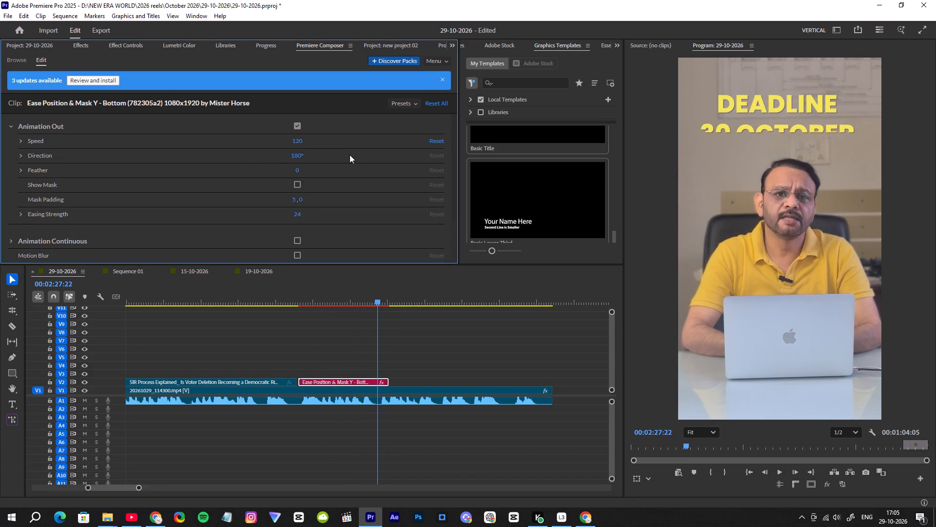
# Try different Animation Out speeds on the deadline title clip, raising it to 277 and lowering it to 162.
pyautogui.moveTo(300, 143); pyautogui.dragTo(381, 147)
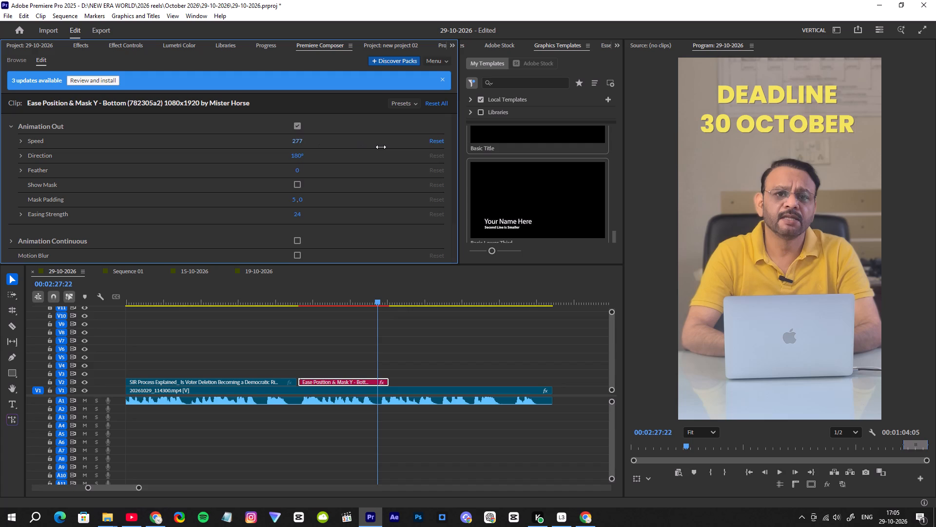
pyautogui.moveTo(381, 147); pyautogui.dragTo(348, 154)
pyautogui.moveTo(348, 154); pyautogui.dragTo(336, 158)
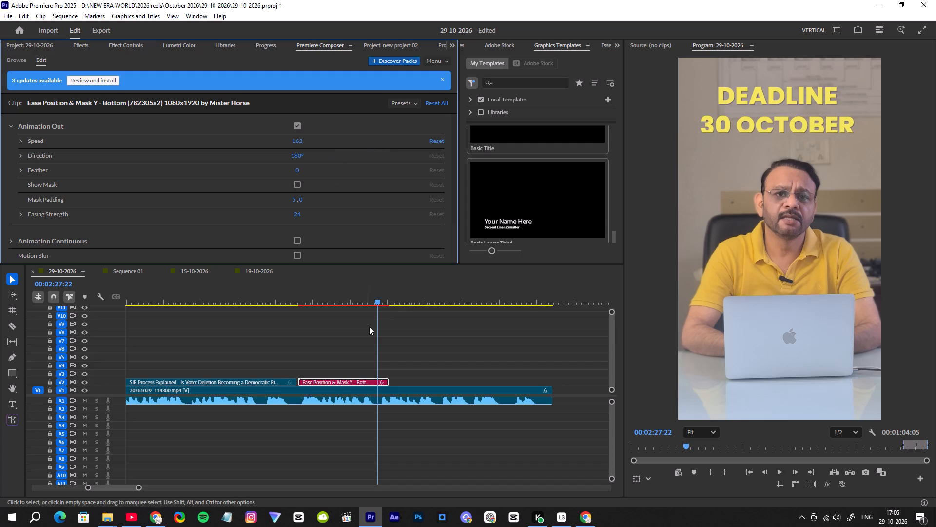
# Set the deadline title's Animation Out speed to 100.
pyautogui.click(298, 143)
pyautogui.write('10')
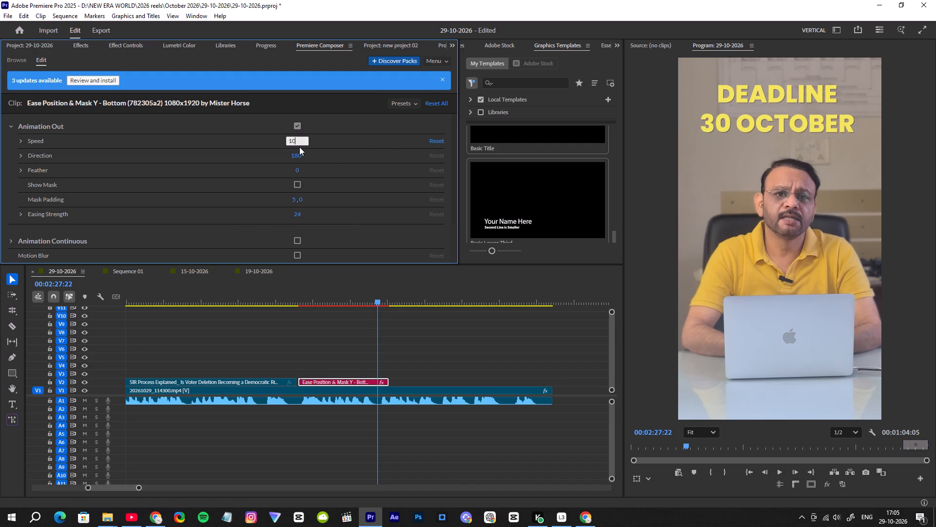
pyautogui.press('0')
# Shorten the deadline title's clip duration to 00:00:02:04, ending at the playhead, and play through its exit.
pyautogui.scroll(1, 333, 191)
pyautogui.scroll(-1, 336, 189)
pyautogui.scroll(15, 337, 189)
pyautogui.click(328, 122)
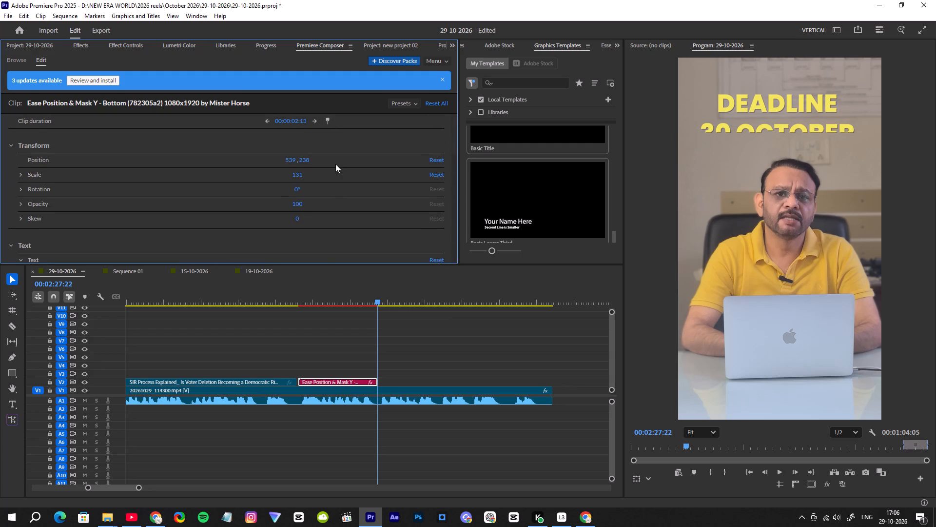
pyautogui.click(369, 295)
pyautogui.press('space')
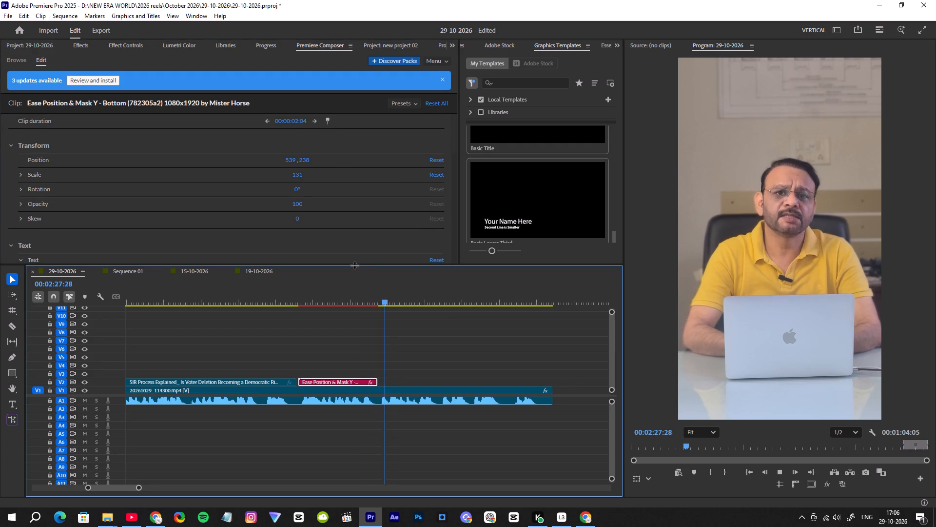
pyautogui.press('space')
# Duplicate the deadline title clip on V2, placing the copy just after the original from about 00:02:27:25.
pyautogui.moveTo(390, 300); pyautogui.dragTo(381, 311)
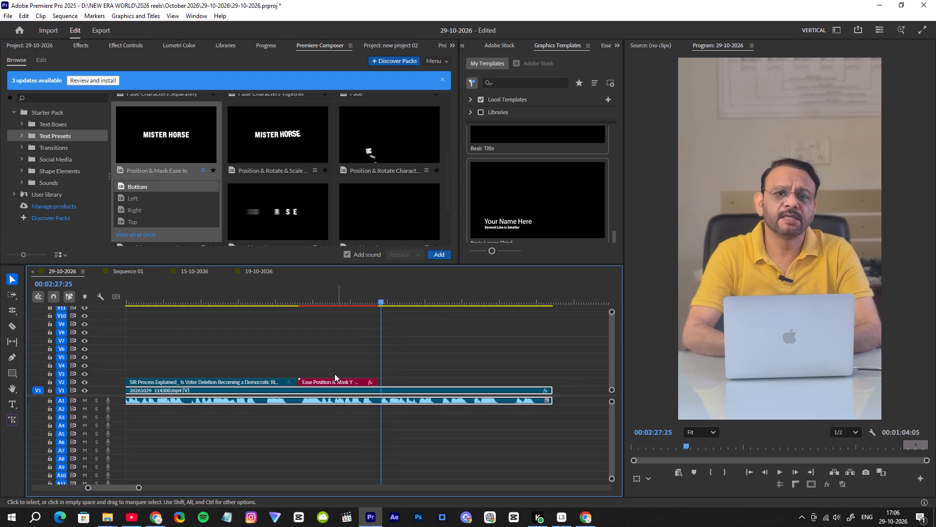
pyautogui.click(330, 380)
pyautogui.keyDown('alt'); pyautogui.moveTo(330, 380); pyautogui.dragTo(417, 382); pyautogui.keyUp('alt')
pyautogui.moveTo(381, 303); pyautogui.dragTo(377, 309)
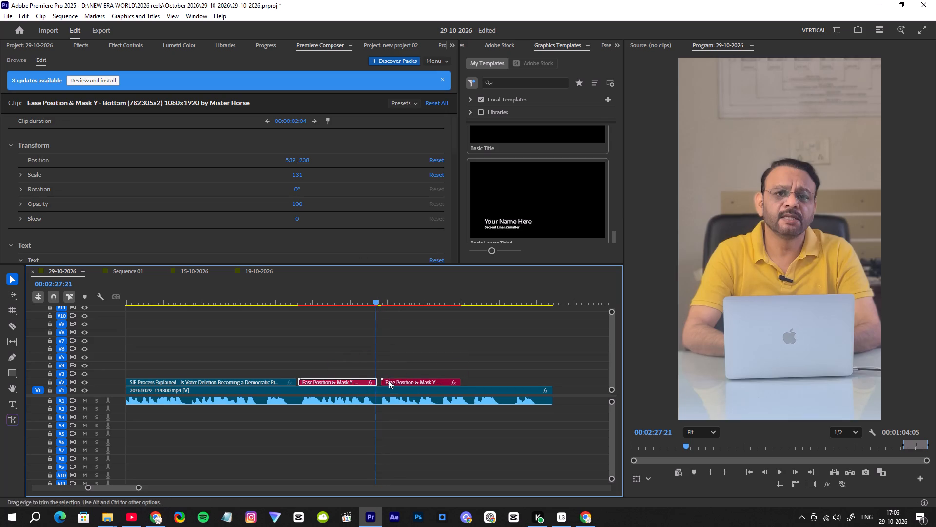
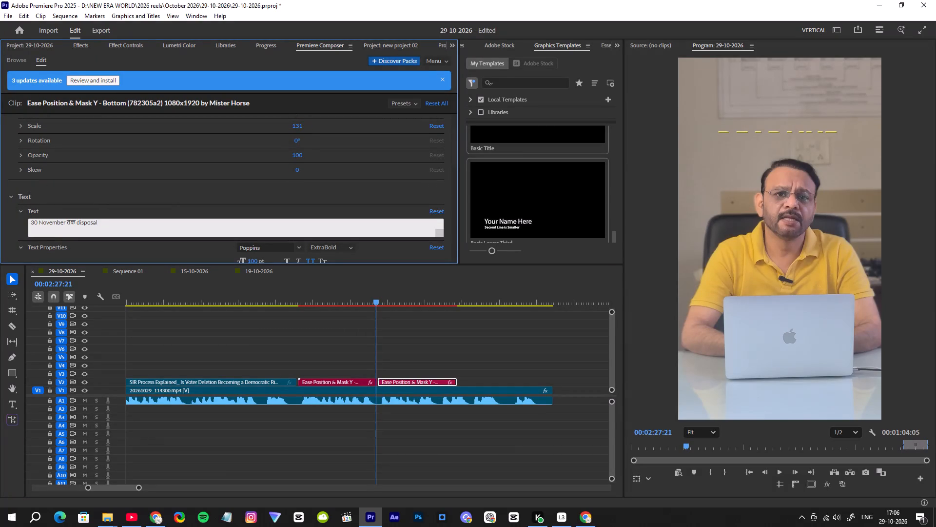
# Remove the Hindi word "तक" from the second title clip's text and put "disposal" on a new line below "30 November".
pyautogui.click(77, 223)
pyautogui.press('BackSpace')
pyautogui.press('BackSpace')
pyautogui.press('BackSpace')
pyautogui.press('Return')
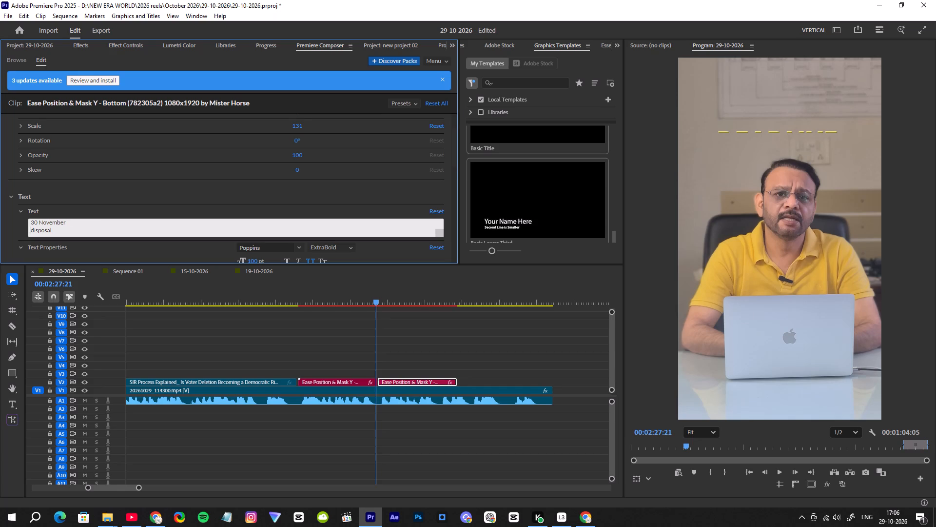
# Play through the deadline and 30 November disposal titles to check their animations over the speaker.
pyautogui.moveTo(379, 299); pyautogui.dragTo(389, 302)
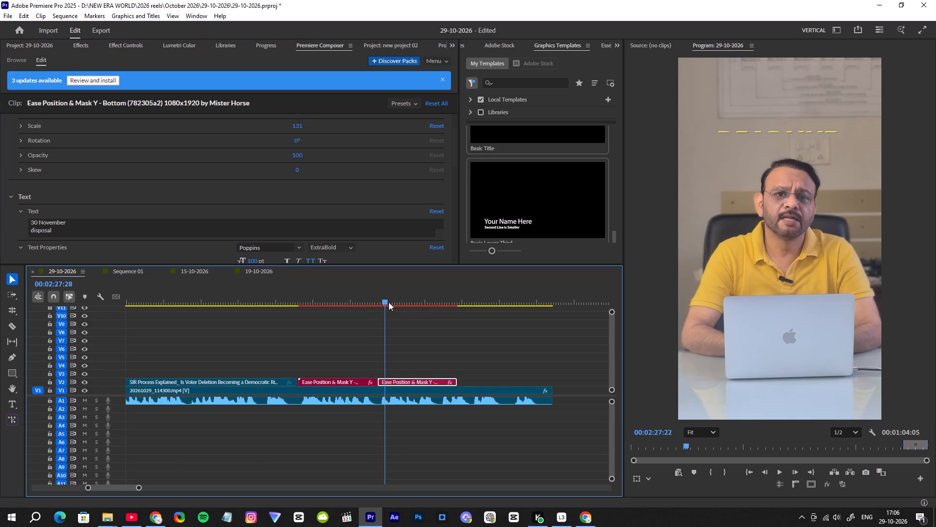
pyautogui.moveTo(389, 302); pyautogui.dragTo(394, 303)
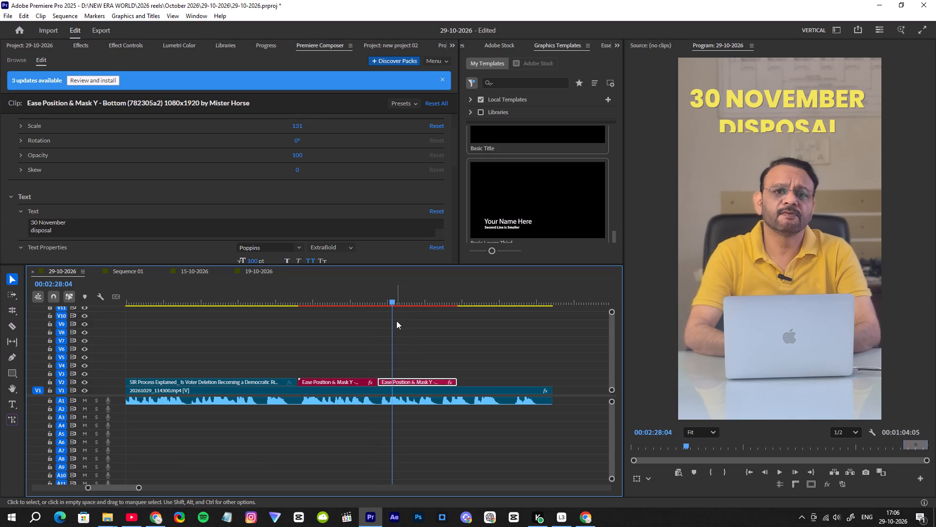
pyautogui.moveTo(384, 299); pyautogui.dragTo(364, 303)
pyautogui.press('space')
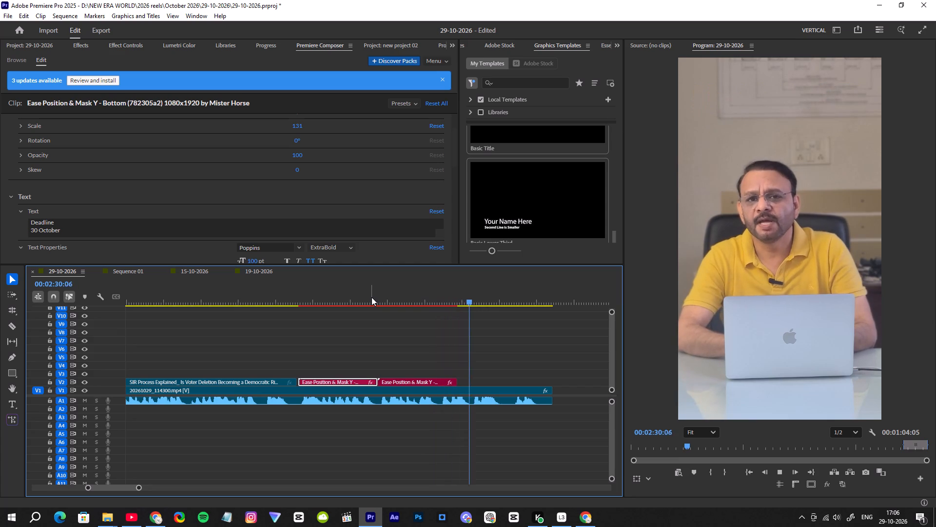
pyautogui.press('space')
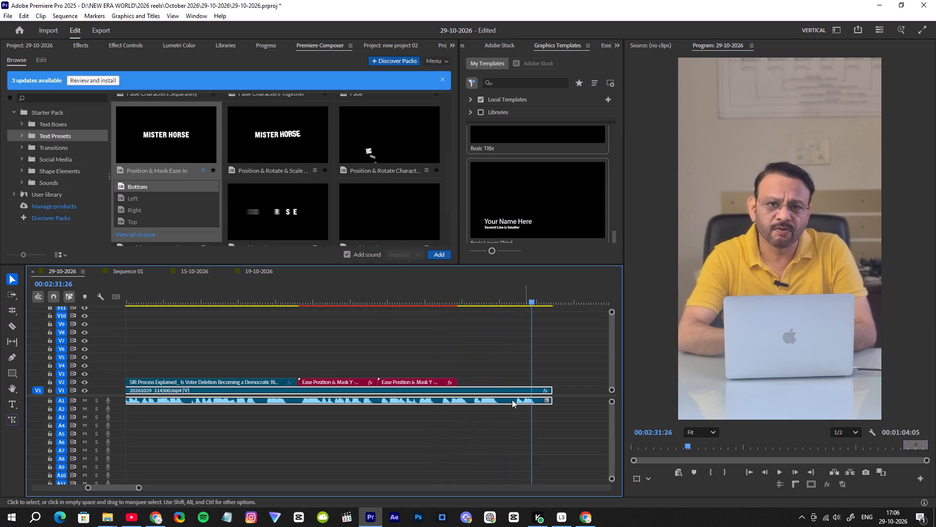
# Apply the default transition to the end of the second reel's last speaker clip to fade it out.
pyautogui.hotkey('ctrl', 'd')
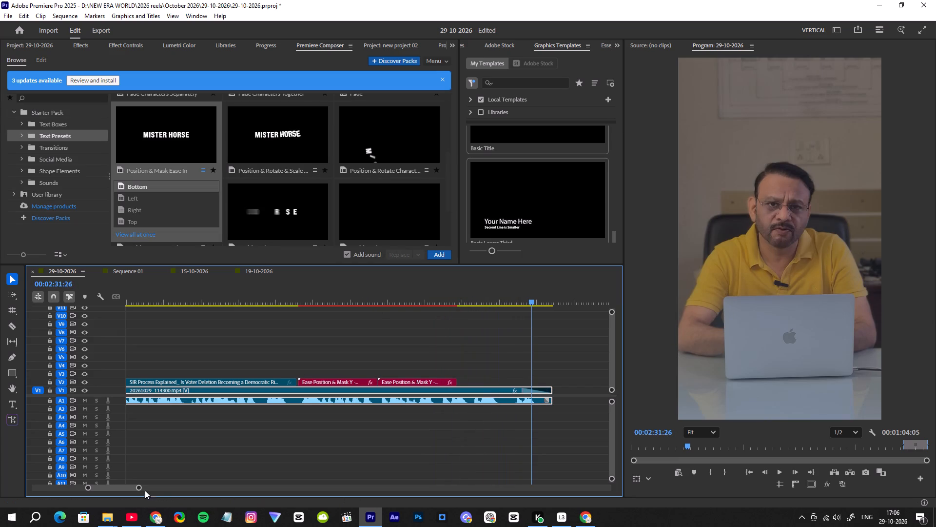
# Copy the first reel's background music along track A3 so the copy ends flush with the second reel's last clip.
pyautogui.moveTo(139, 489); pyautogui.dragTo(270, 477)
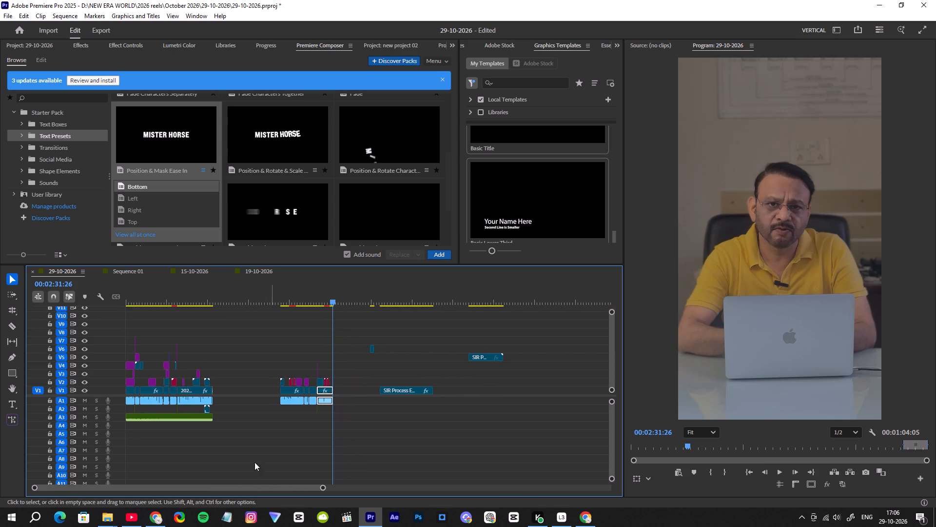
pyautogui.click(148, 419)
pyautogui.keyDown('alt'); pyautogui.moveTo(148, 419); pyautogui.dragTo(244, 424); pyautogui.keyUp('alt')
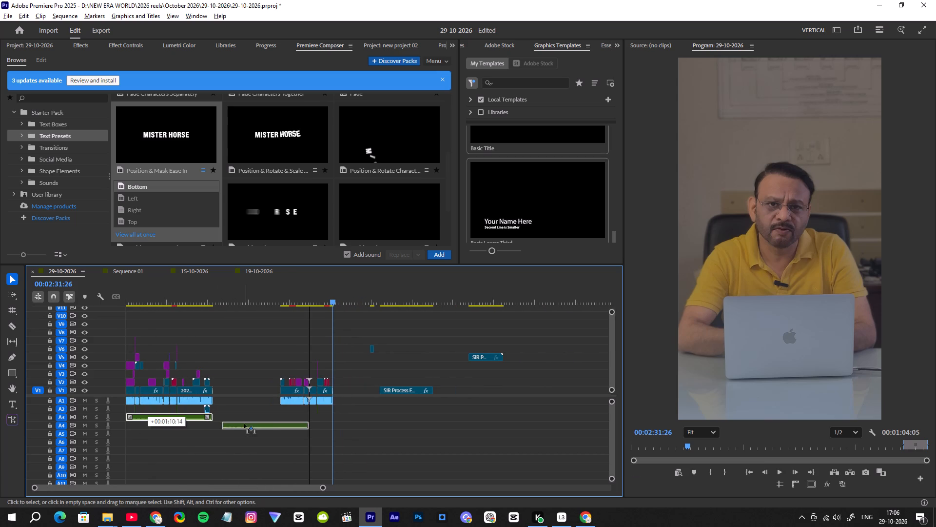
pyautogui.keyDown('alt'); pyautogui.moveTo(244, 424); pyautogui.dragTo(268, 421); pyautogui.keyUp('alt')
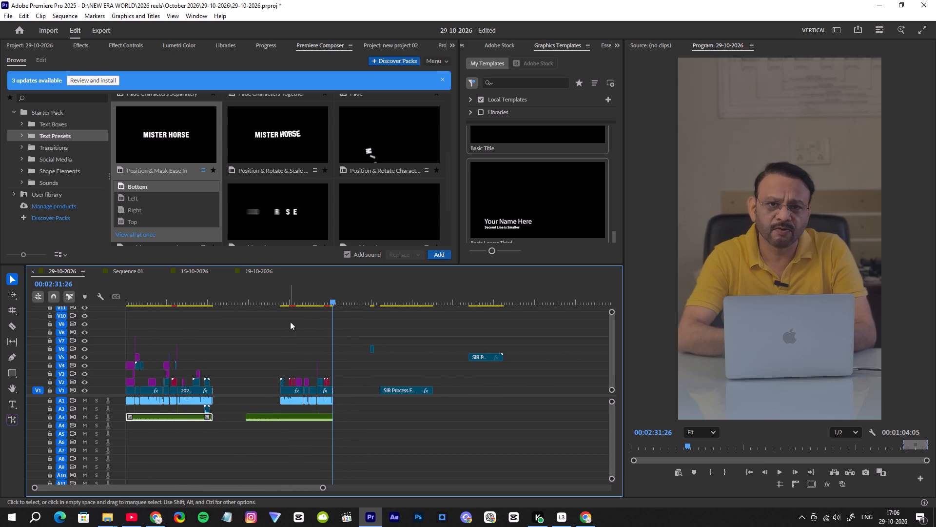
# Mute track A1 and play the second reel's closing section to hear how the music ends against the fade-out.
pyautogui.click(318, 297)
pyautogui.press('space')
pyautogui.moveTo(324, 487); pyautogui.dragTo(239, 469)
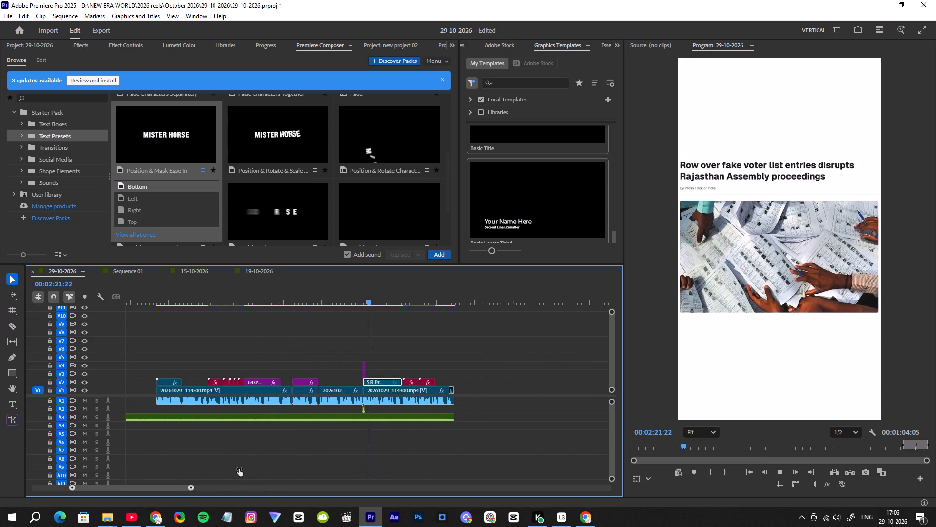
pyautogui.moveTo(239, 469); pyautogui.dragTo(240, 468)
pyautogui.click(49, 391)
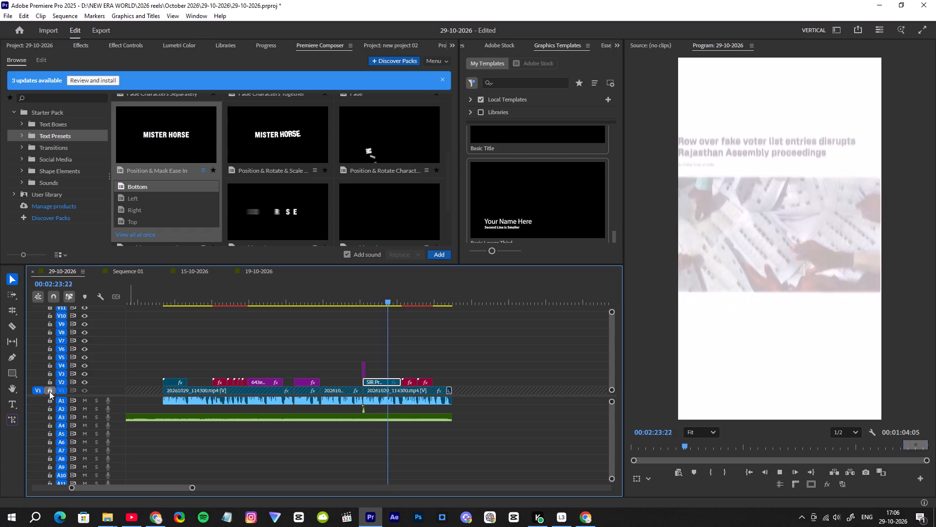
pyautogui.click(49, 391)
pyautogui.click(83, 400)
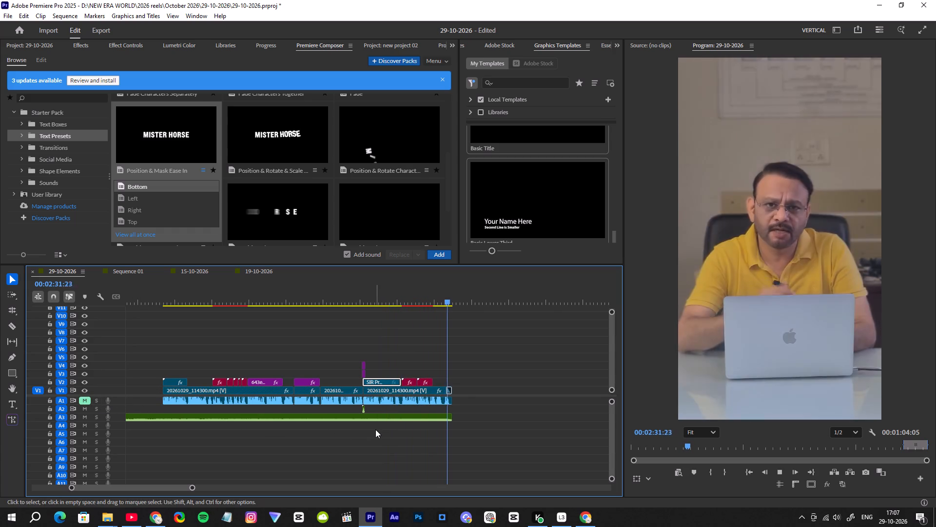
pyautogui.press('space')
pyautogui.click(451, 300)
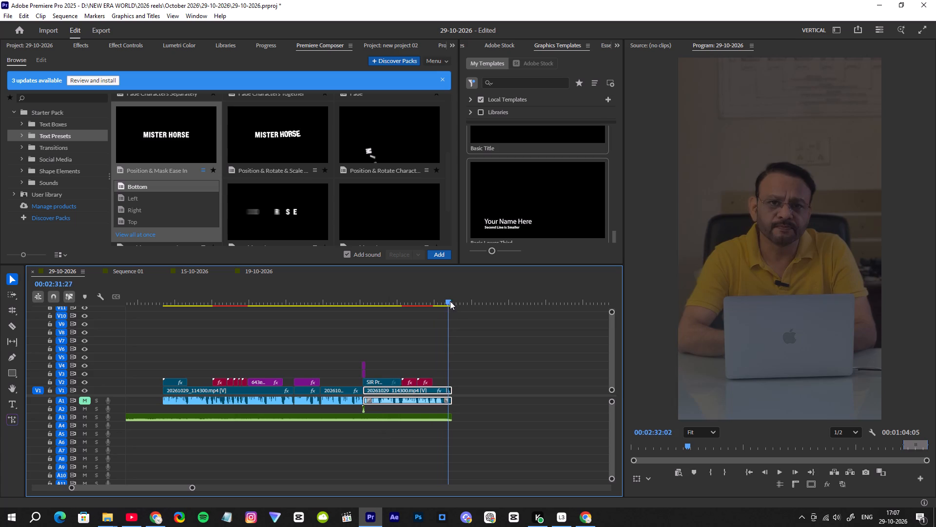
pyautogui.press('space')
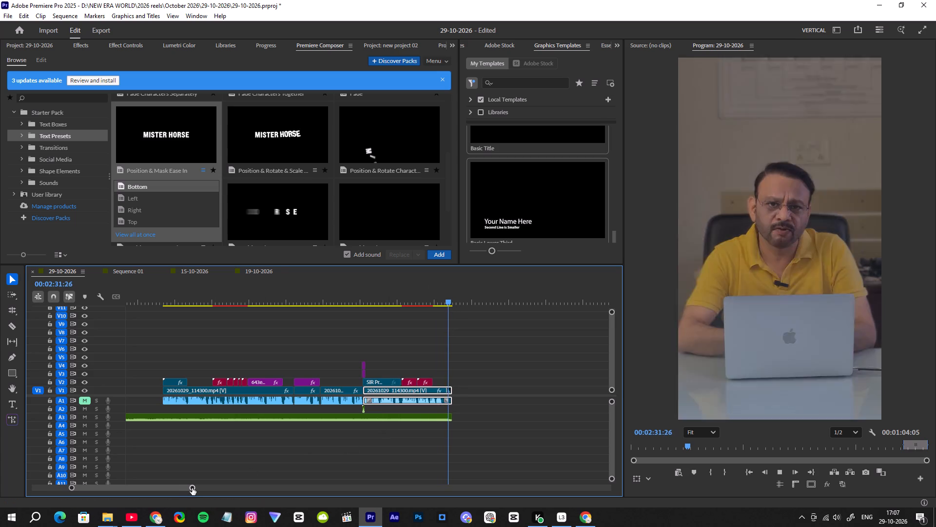
pyautogui.press('space')
pyautogui.moveTo(192, 488); pyautogui.dragTo(142, 467)
pyautogui.moveTo(241, 292); pyautogui.dragTo(204, 304)
pyautogui.press('space')
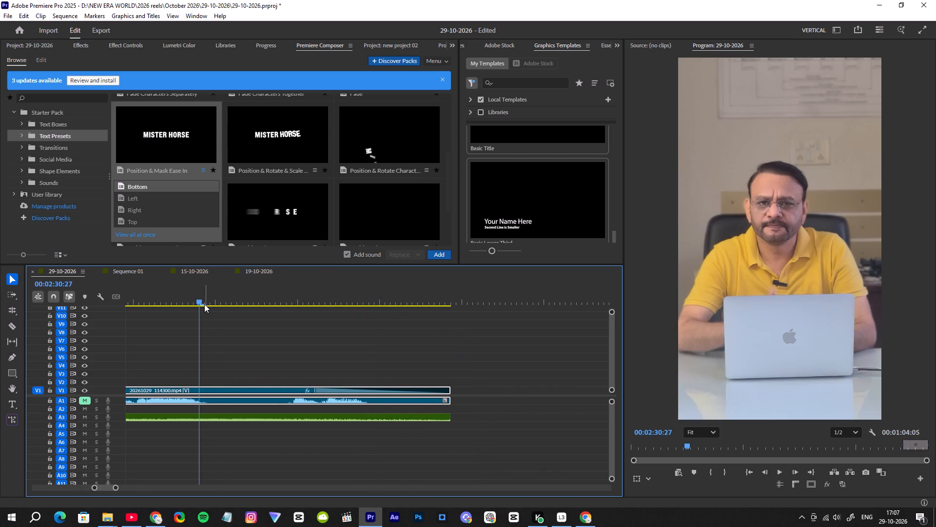
pyautogui.press('space')
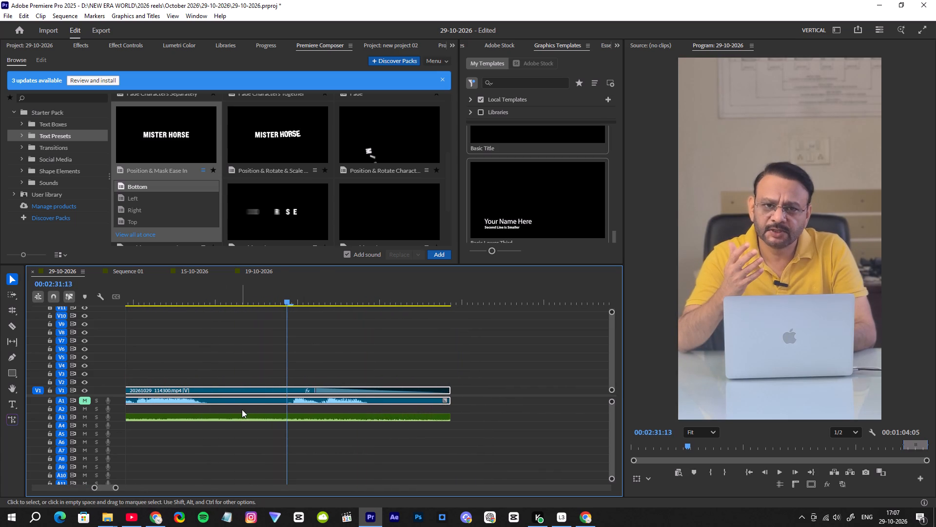
# Shift the copied music on A3 slightly later past the reel's end, previewing its timing against the fade-out.
pyautogui.moveTo(243, 418); pyautogui.dragTo(317, 420)
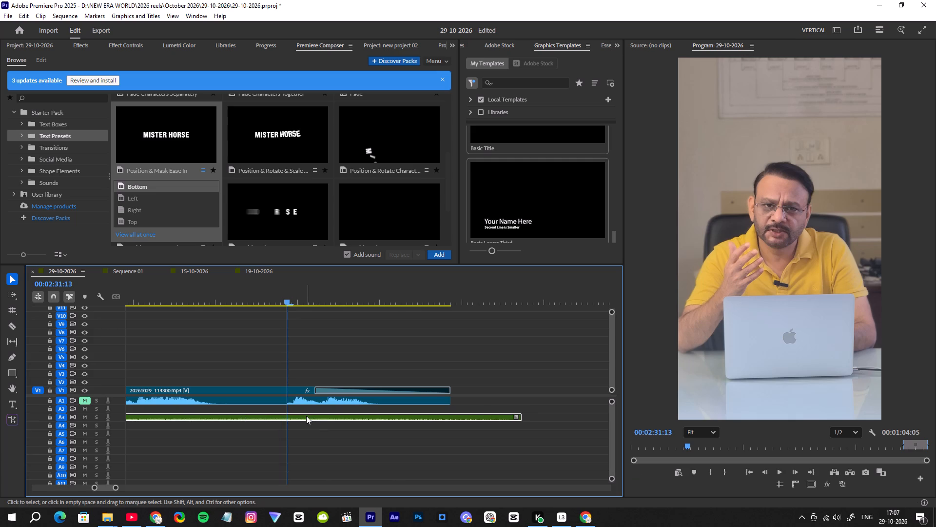
pyautogui.press('space')
pyautogui.press('space')
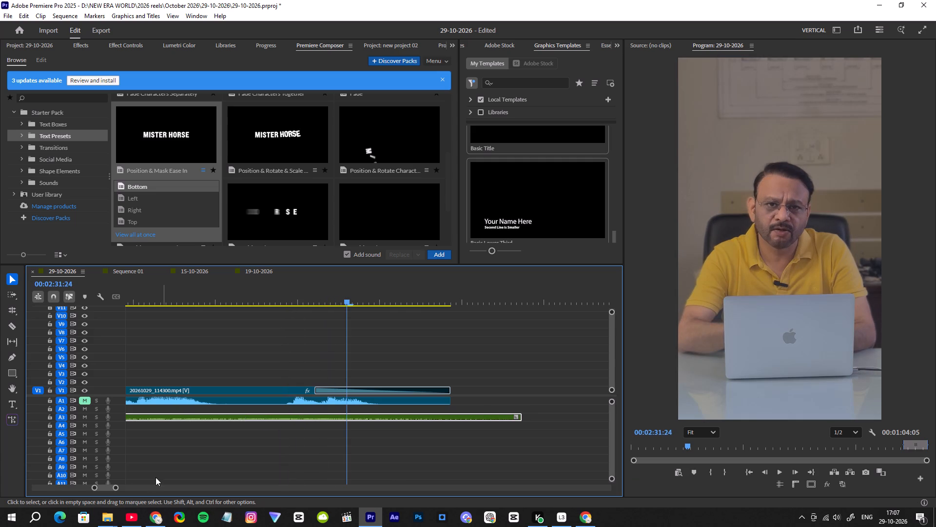
pyautogui.moveTo(364, 417); pyautogui.dragTo(369, 416)
pyautogui.moveTo(369, 416); pyautogui.dragTo(377, 416)
pyautogui.press('space')
pyautogui.press('space')
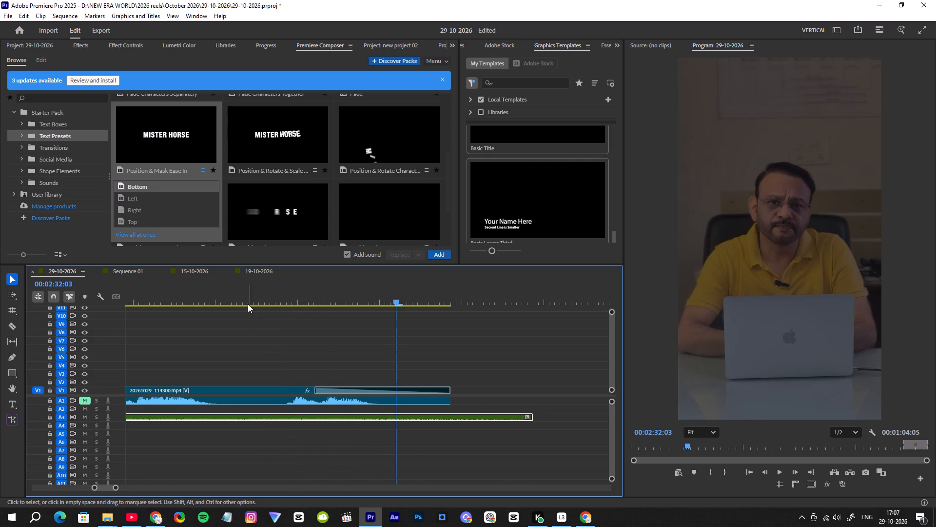
pyautogui.click(247, 300)
pyautogui.press('space')
pyautogui.press('space')
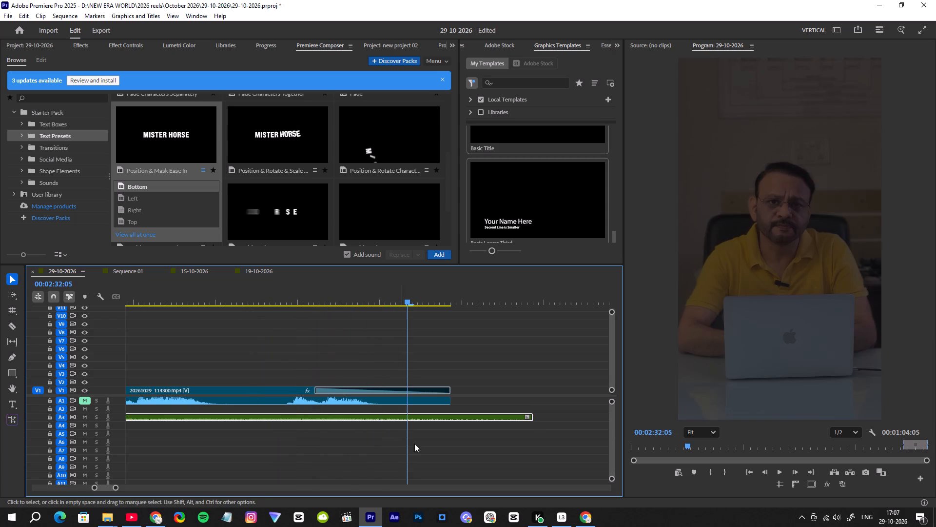
# Trim both ends of the copied music clip to match the second reel's start and end.
pyautogui.moveTo(532, 417); pyautogui.dragTo(451, 422)
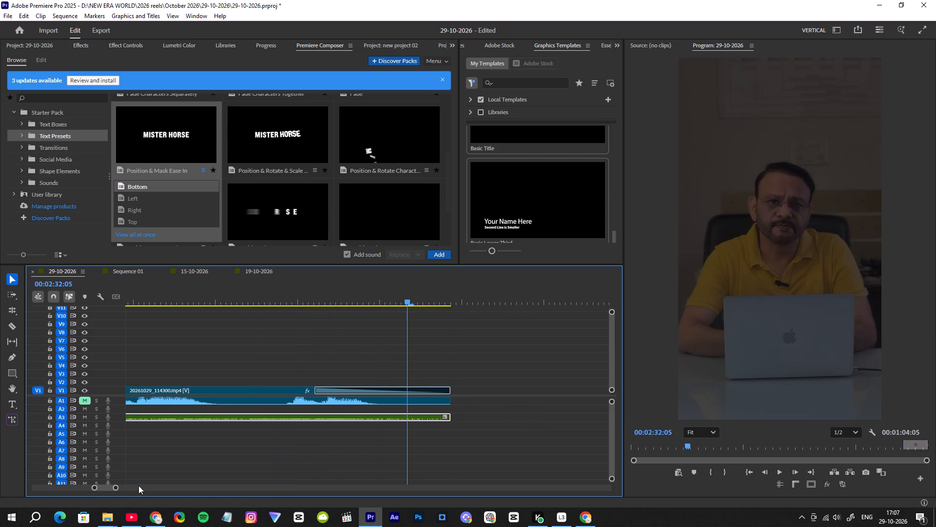
pyautogui.moveTo(116, 488); pyautogui.dragTo(204, 487)
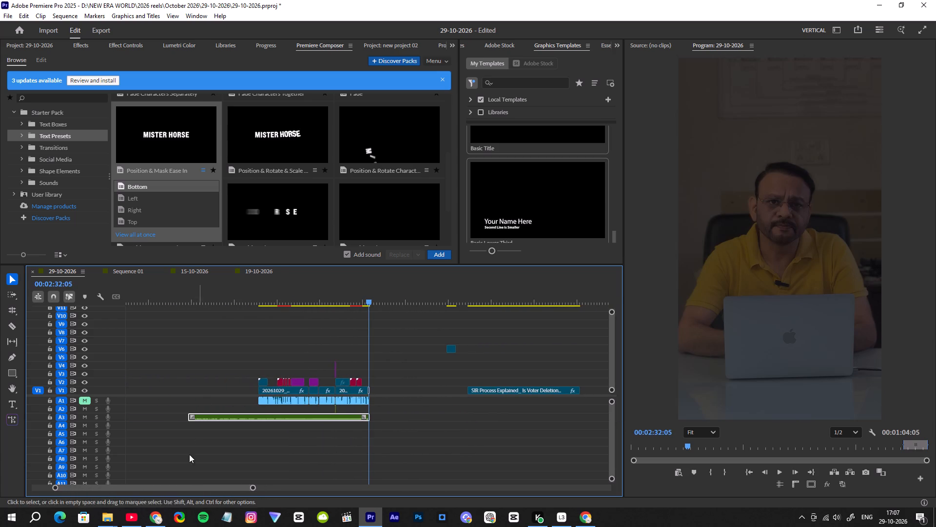
pyautogui.moveTo(189, 420); pyautogui.dragTo(257, 420)
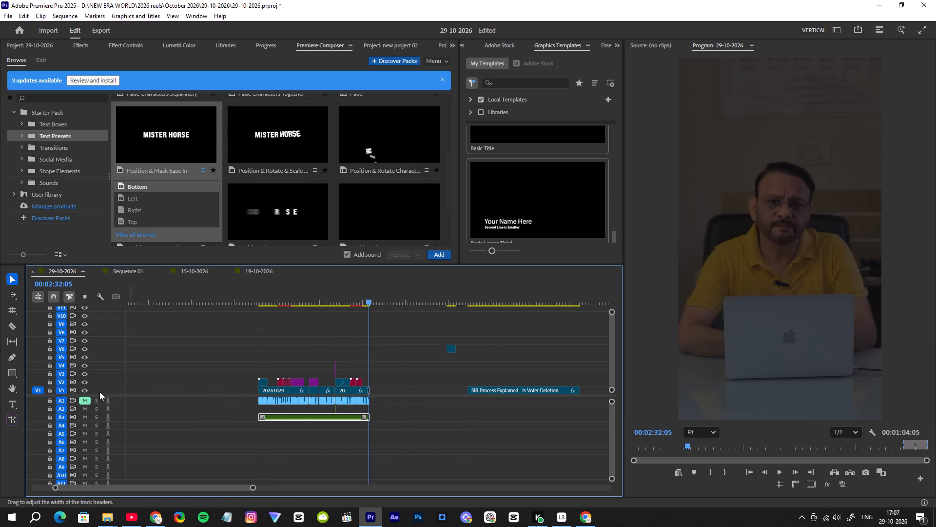
# Unmute track A1 and play the second reel from its start with speech and music together.
pyautogui.click(84, 403)
pyautogui.click(258, 301)
pyautogui.press('space')
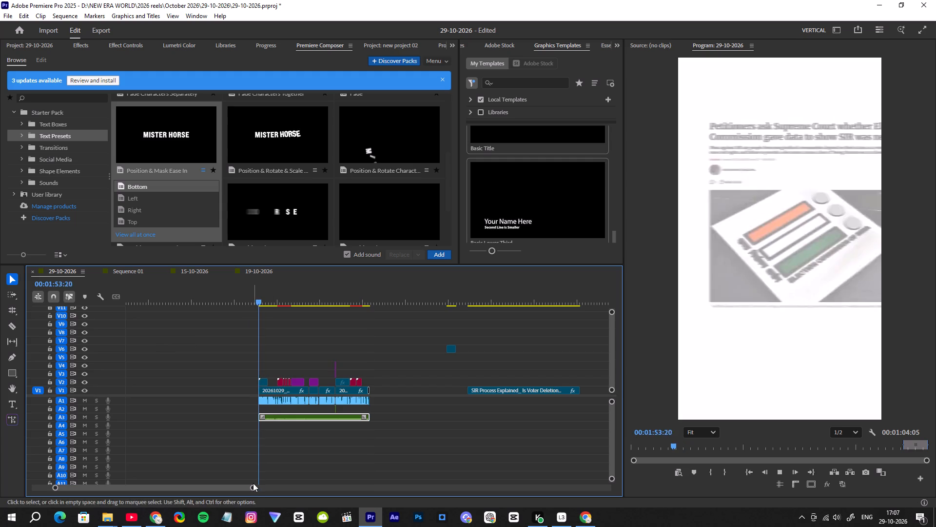
pyautogui.moveTo(253, 486); pyautogui.dragTo(258, 468)
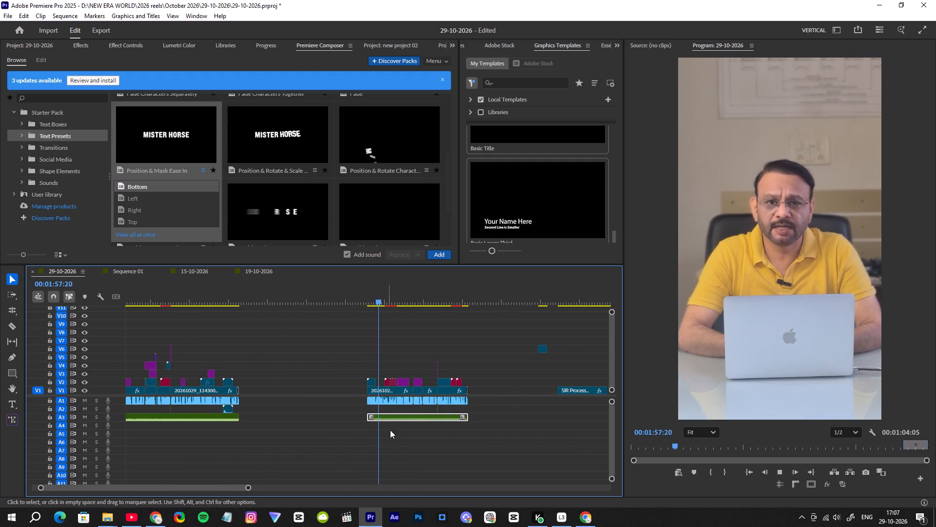
# Move the spare SIR Process clips following the second reel on V1, V5 and V6 further along the timeline.
pyautogui.moveTo(249, 488); pyautogui.dragTo(378, 488)
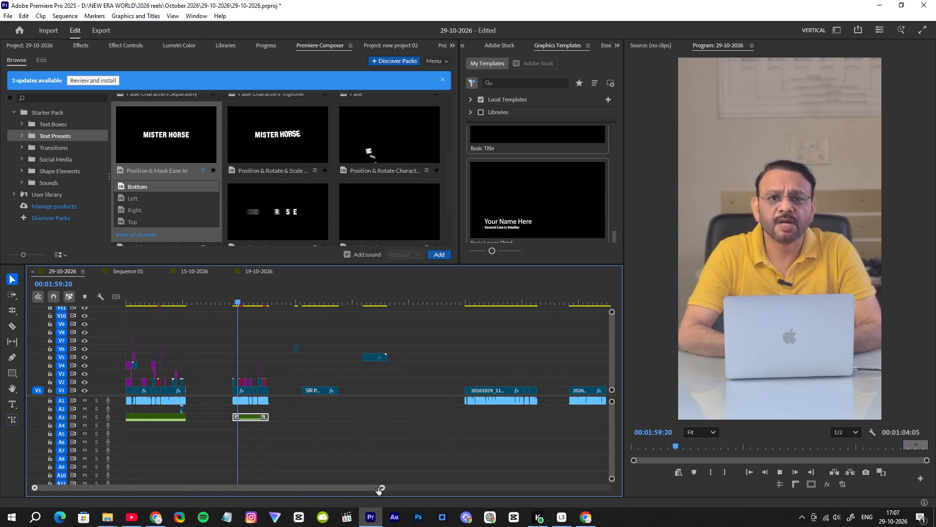
pyautogui.moveTo(378, 488); pyautogui.dragTo(484, 488)
pyautogui.moveTo(217, 330); pyautogui.dragTo(275, 412)
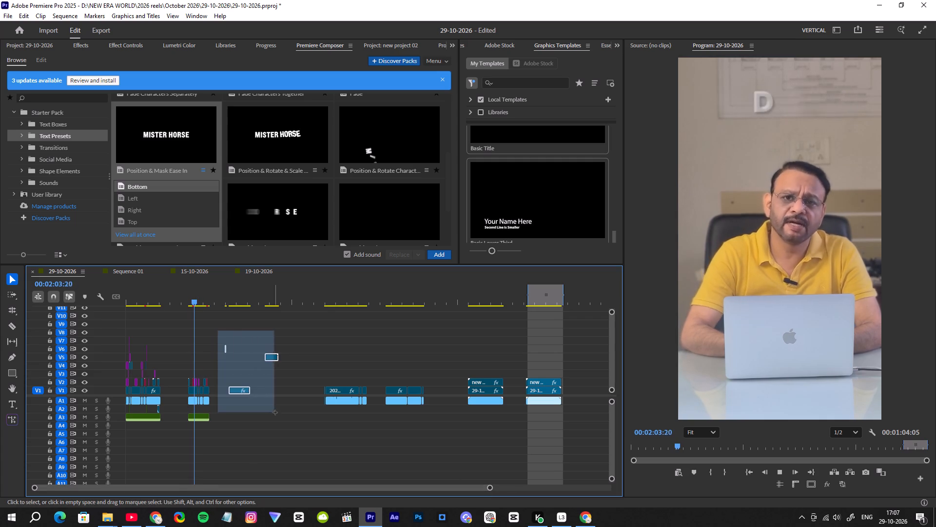
pyautogui.moveTo(275, 412); pyautogui.dragTo(275, 412)
pyautogui.moveTo(270, 358); pyautogui.dragTo(292, 357)
pyautogui.click(279, 414)
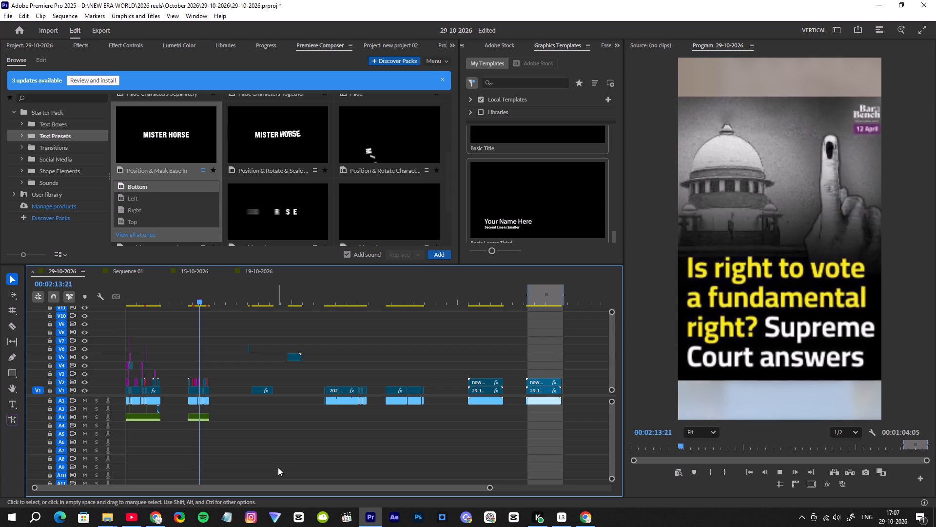
# Move the images (2).jpg clip up to track V3 and trim its start to begin after the blurred speaker clip starts.
pyautogui.press('space')
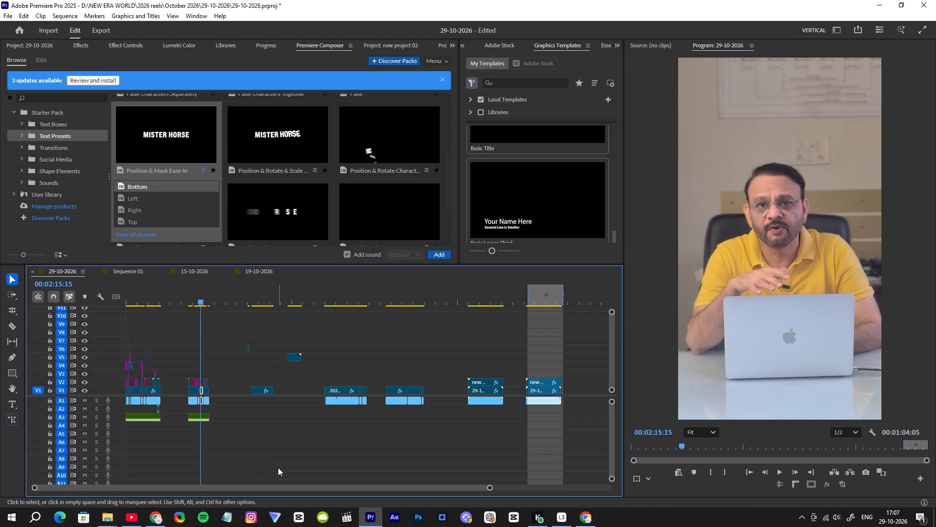
pyautogui.moveTo(489, 487); pyautogui.dragTo(296, 490)
pyautogui.moveTo(289, 292); pyautogui.dragTo(283, 296)
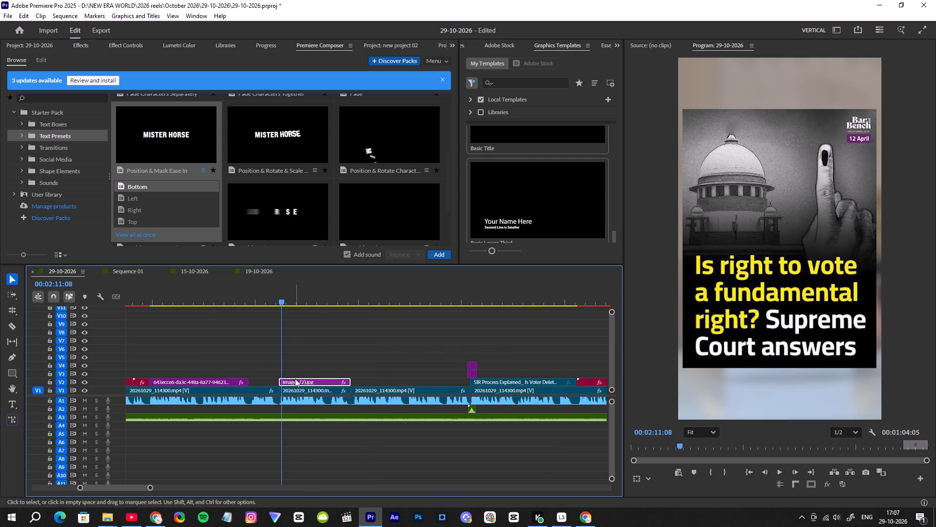
pyautogui.click(295, 379)
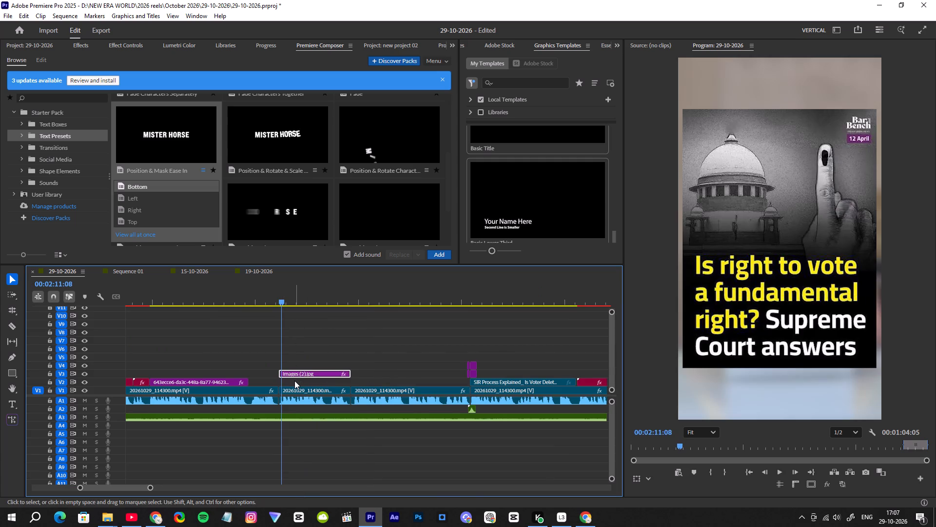
pyautogui.moveTo(281, 373); pyautogui.dragTo(290, 376)
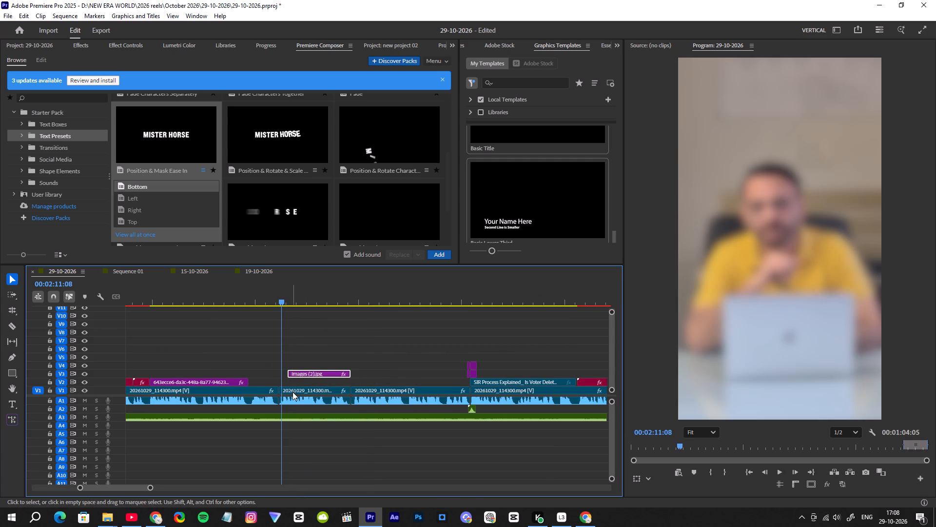
# Set the opacity of the blurred speaker clip beneath images (2).jpg to 0%.
pyautogui.click(292, 392)
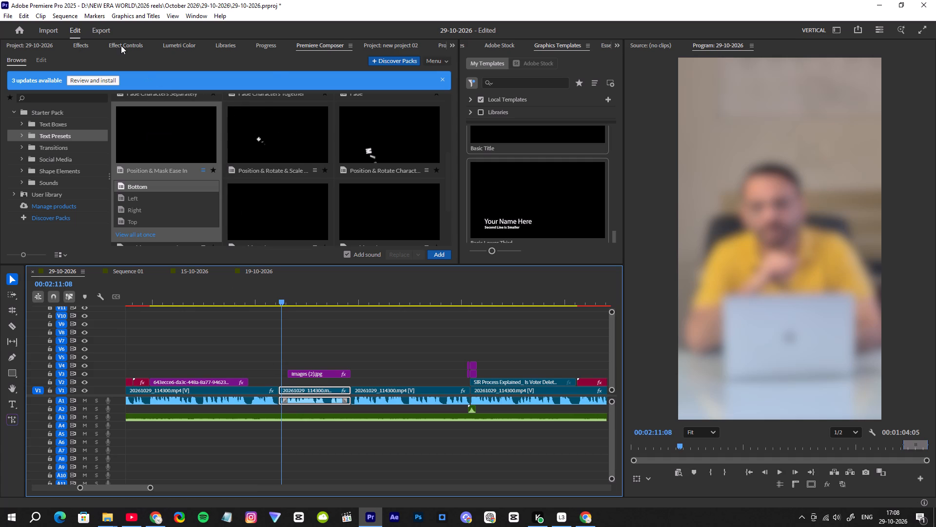
pyautogui.click(121, 45)
pyautogui.scroll(-7, 172, 187)
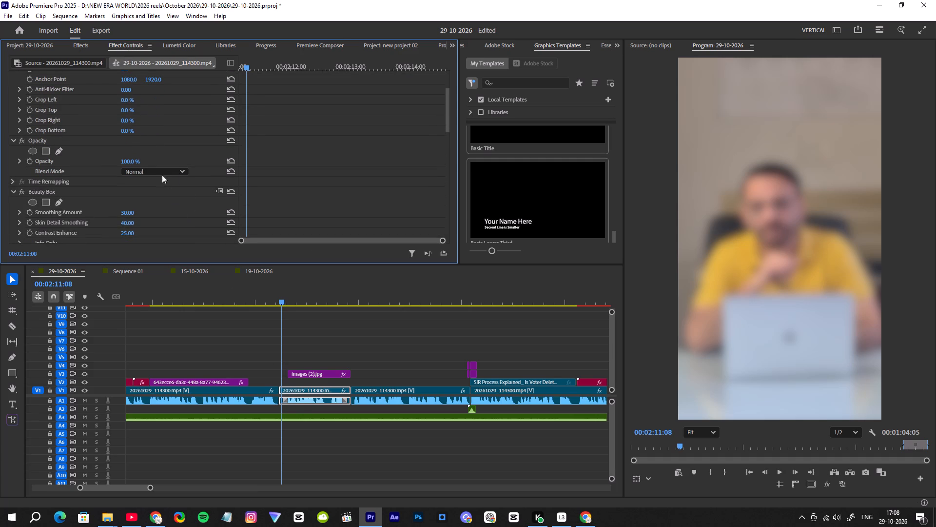
pyautogui.moveTo(129, 162); pyautogui.dragTo(25, 177)
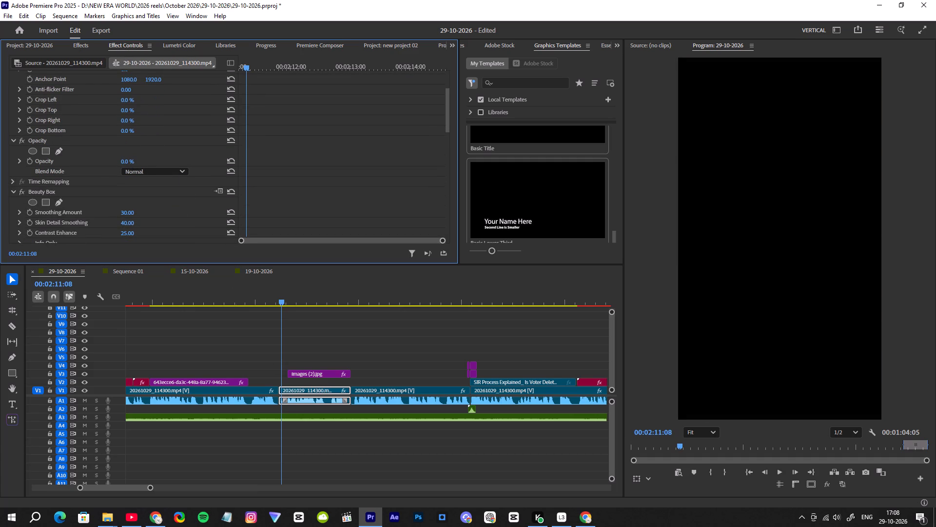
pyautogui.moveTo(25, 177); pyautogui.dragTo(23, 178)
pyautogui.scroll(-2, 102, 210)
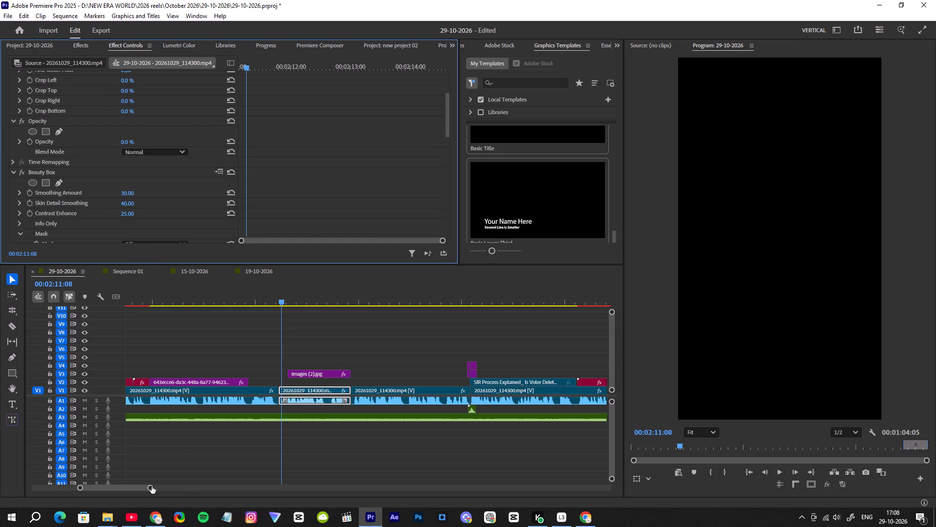
# Duplicate Supreme court.png from the first reel onto V2 beneath images (2).jpg in the second reel, starting where the 0% opacity speaker clip begins.
pyautogui.moveTo(150, 487); pyautogui.dragTo(236, 487)
pyautogui.click(177, 294)
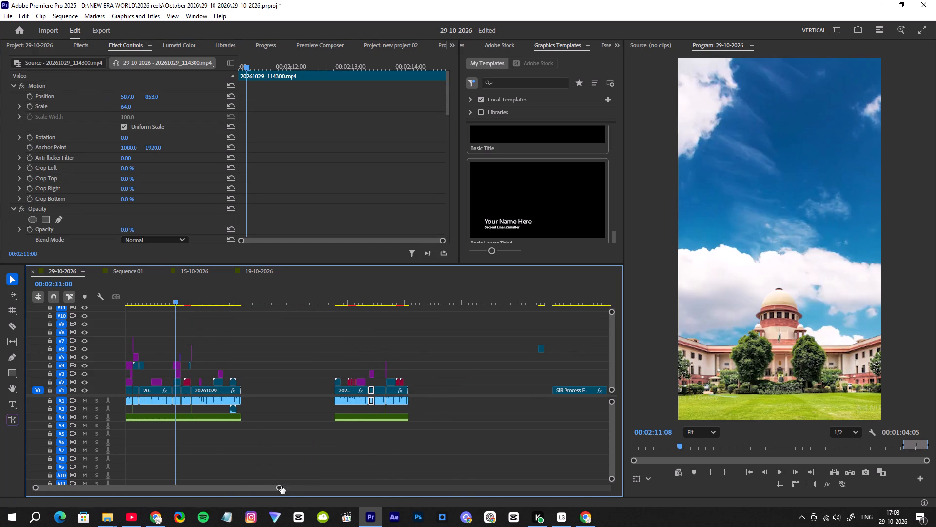
pyautogui.moveTo(278, 489); pyautogui.dragTo(176, 480)
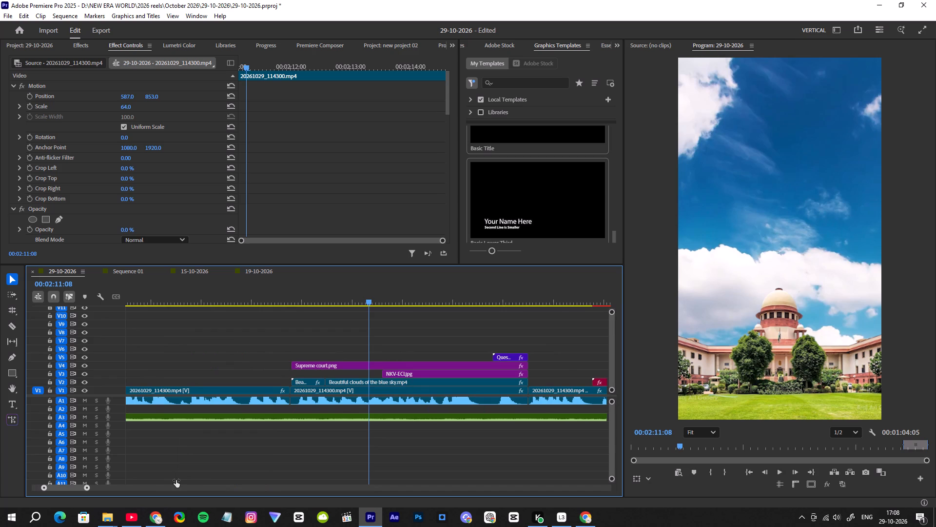
pyautogui.moveTo(176, 480); pyautogui.dragTo(197, 477)
pyautogui.click(362, 365)
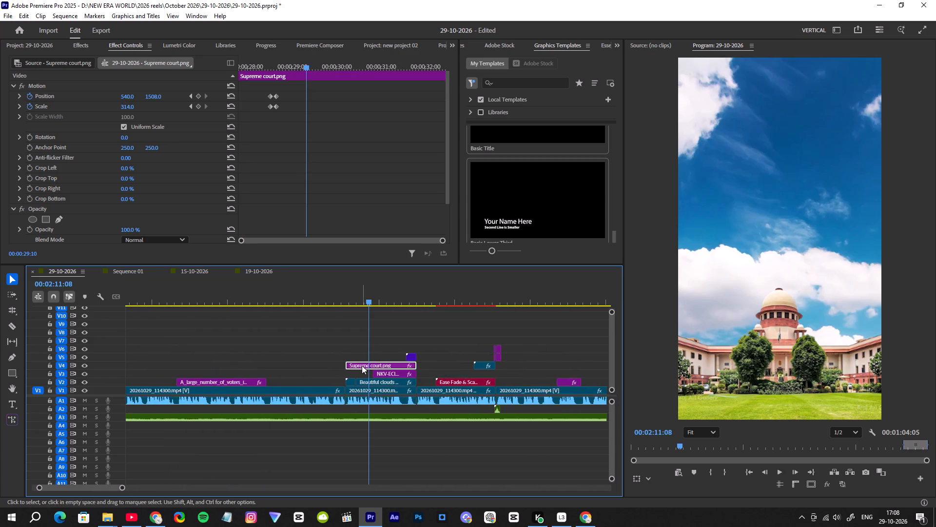
pyautogui.keyDown('alt'); pyautogui.moveTo(362, 365); pyautogui.dragTo(362, 331); pyautogui.keyUp('alt')
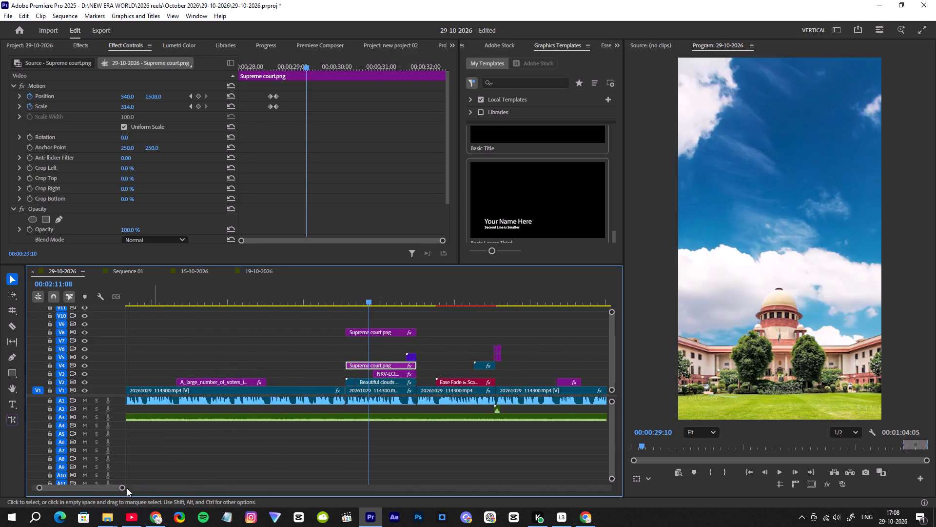
pyautogui.moveTo(123, 488); pyautogui.dragTo(219, 480)
pyautogui.moveTo(215, 333); pyautogui.dragTo(526, 384)
pyautogui.click(514, 300)
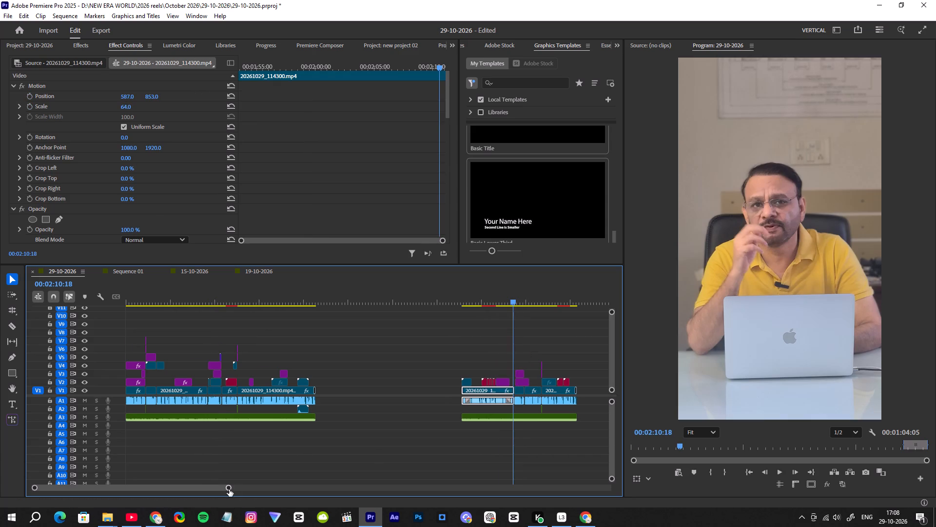
pyautogui.moveTo(229, 489); pyautogui.dragTo(154, 479)
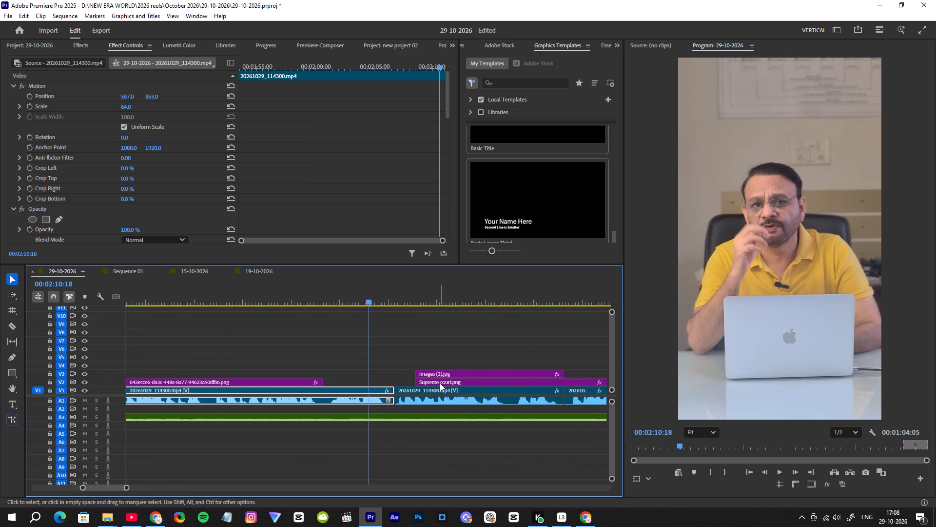
pyautogui.moveTo(440, 383); pyautogui.dragTo(419, 384)
# Play the overlay section, then swap the stacking so Supreme court.png sits on V3 above images (2).jpg on V2.
pyautogui.press('space')
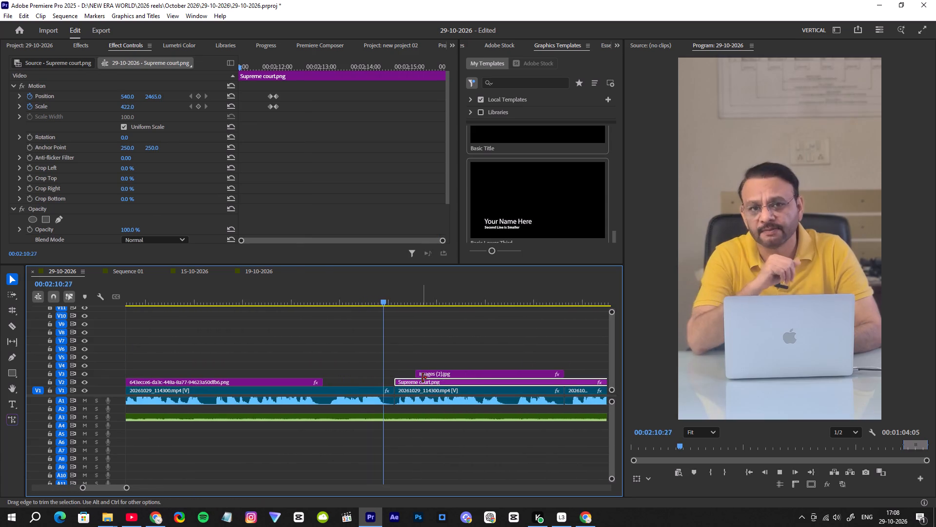
pyautogui.press('space')
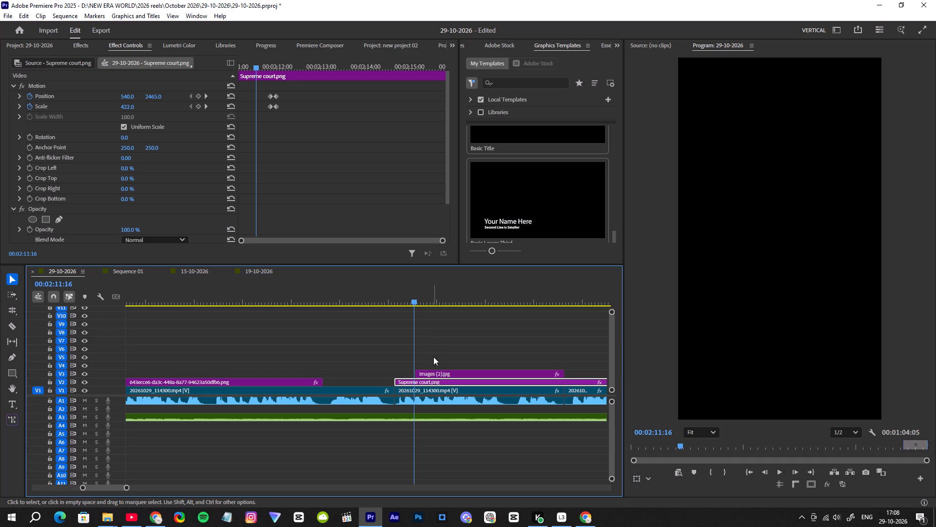
pyautogui.press('space')
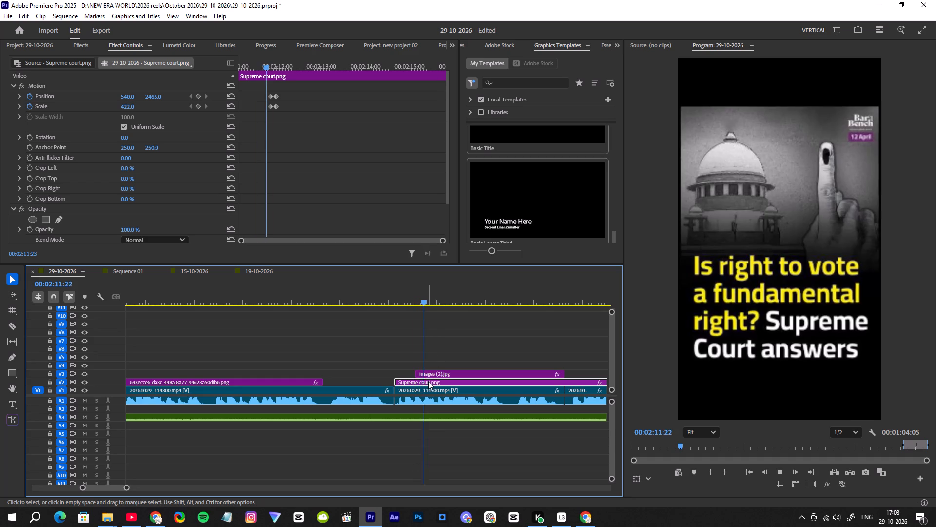
pyautogui.press('space')
pyautogui.moveTo(438, 381); pyautogui.dragTo(436, 368)
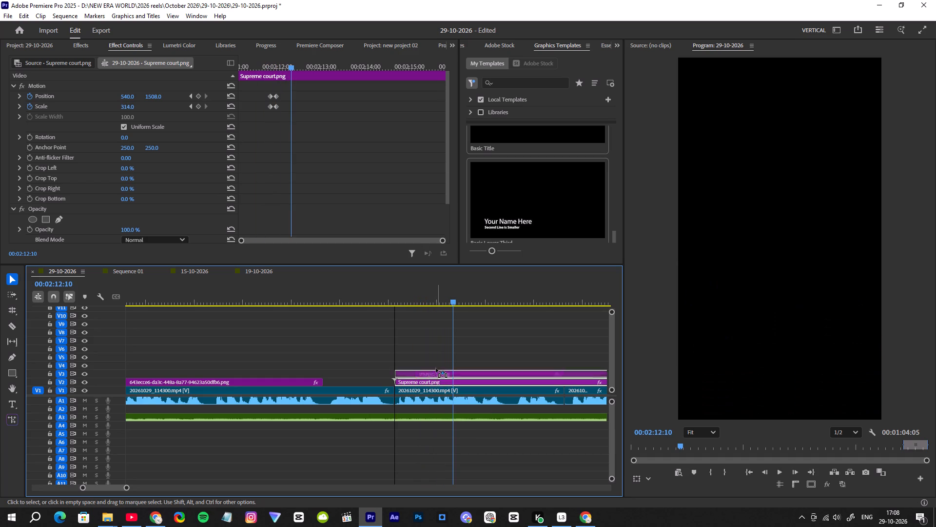
pyautogui.moveTo(436, 368); pyautogui.dragTo(436, 364)
pyautogui.moveTo(442, 348); pyautogui.dragTo(443, 377)
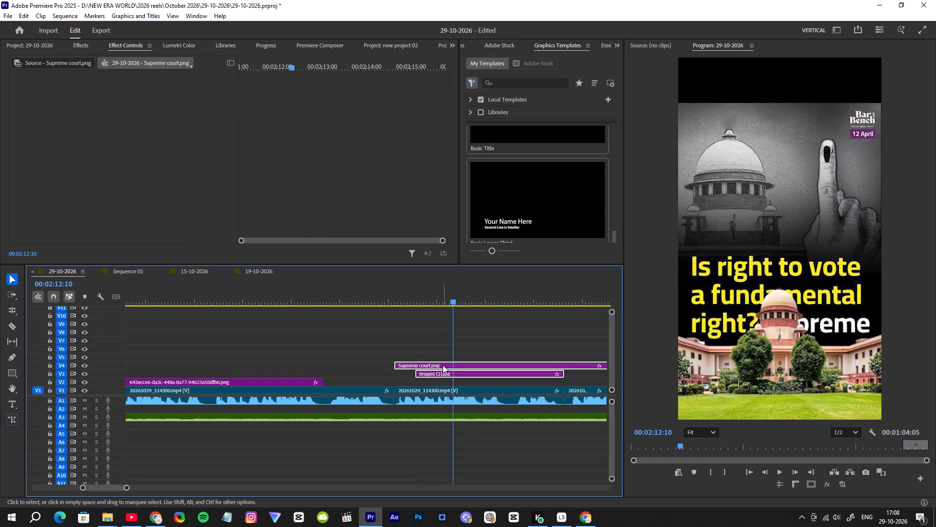
pyautogui.moveTo(443, 365); pyautogui.dragTo(441, 372)
# Trim the starts of Supreme court.png and images (2).jpg together, shift both back 24 frames to the speaker clip's start, and check playback.
pyautogui.click(396, 297)
pyautogui.press('space')
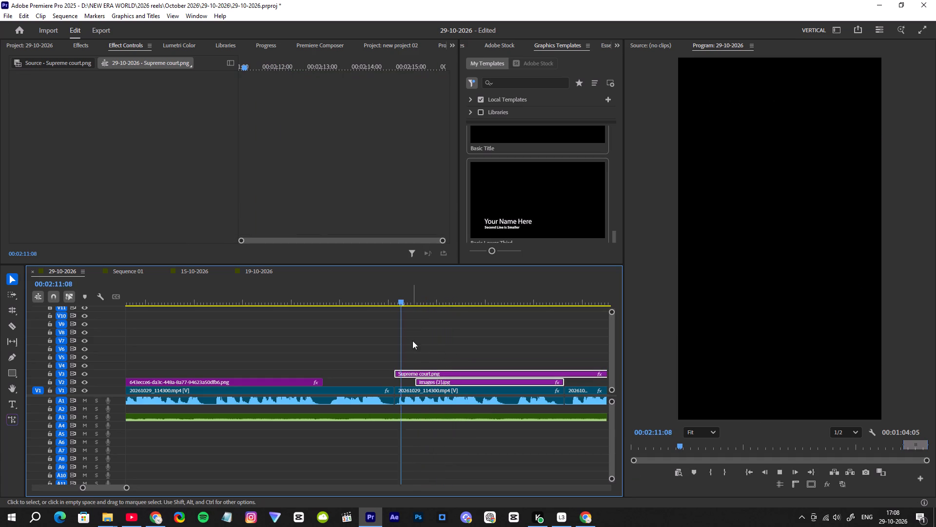
pyautogui.press('space')
pyautogui.moveTo(398, 375); pyautogui.dragTo(433, 378)
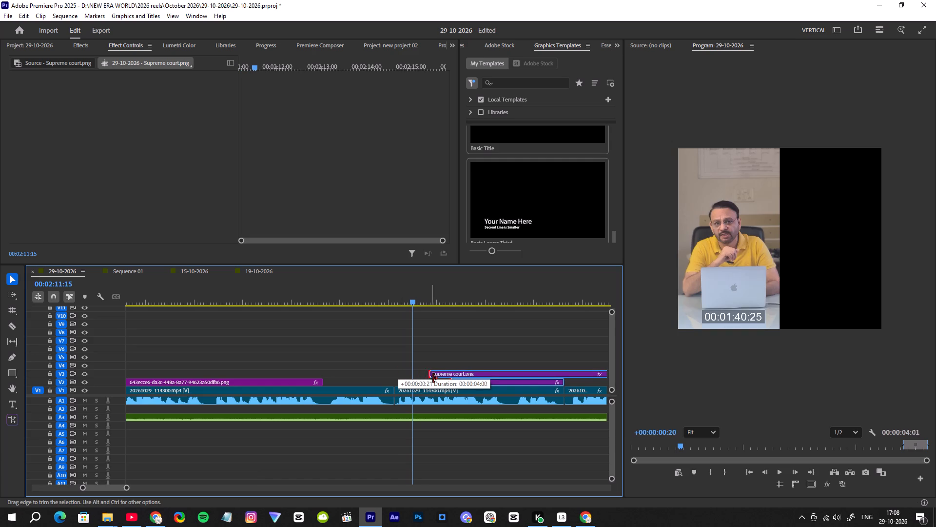
pyautogui.moveTo(433, 378); pyautogui.dragTo(436, 381)
pyautogui.moveTo(448, 375); pyautogui.dragTo(412, 375)
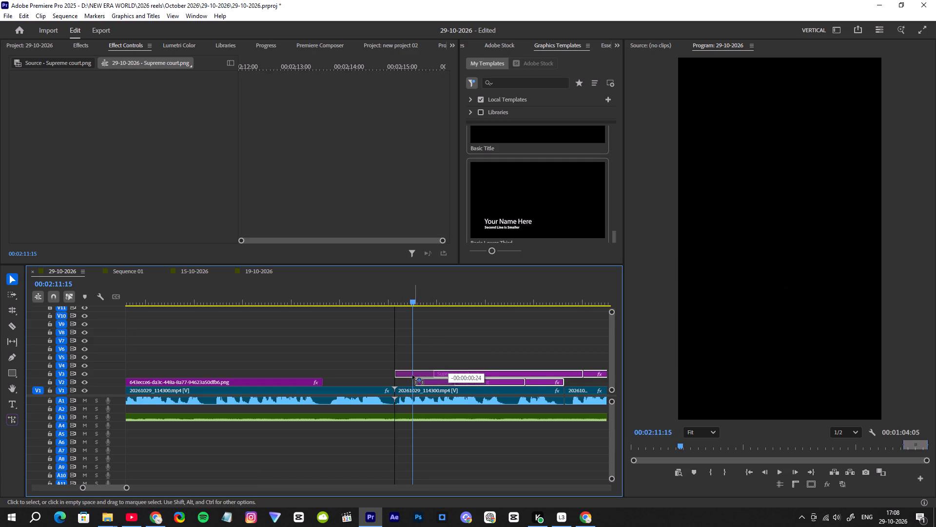
pyautogui.moveTo(412, 375); pyautogui.dragTo(412, 375)
pyautogui.click(384, 293)
pyautogui.press('space')
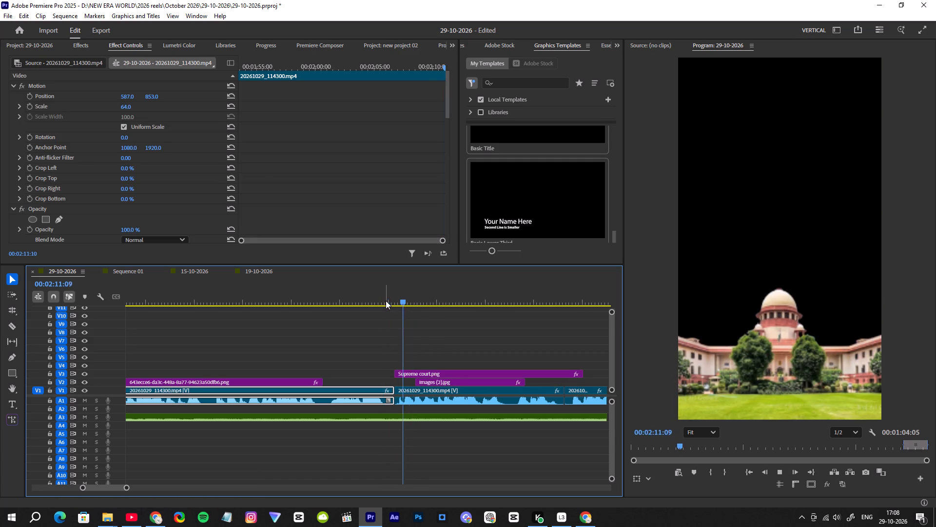
pyautogui.press('space')
pyautogui.moveTo(369, 297); pyautogui.dragTo(331, 299)
pyautogui.press('space')
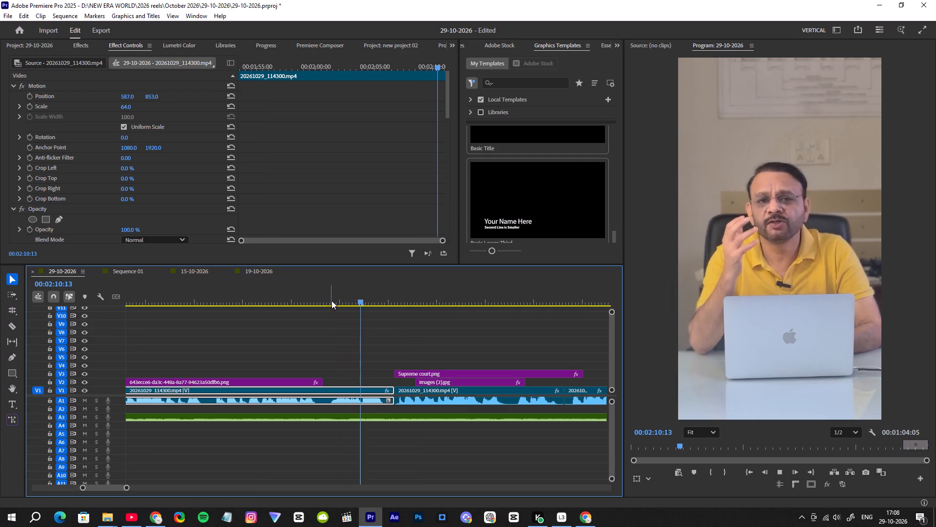
pyautogui.press('space')
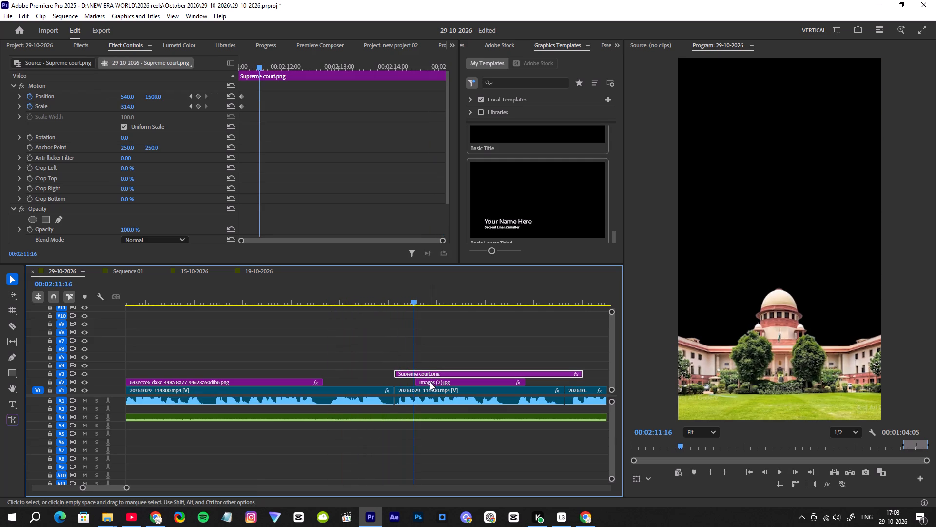
# Move images (2).jpg later on V2 in time with the speech, so that it starts at 00:02:12:17.
pyautogui.click(430, 383)
pyautogui.moveTo(432, 382); pyautogui.dragTo(472, 384)
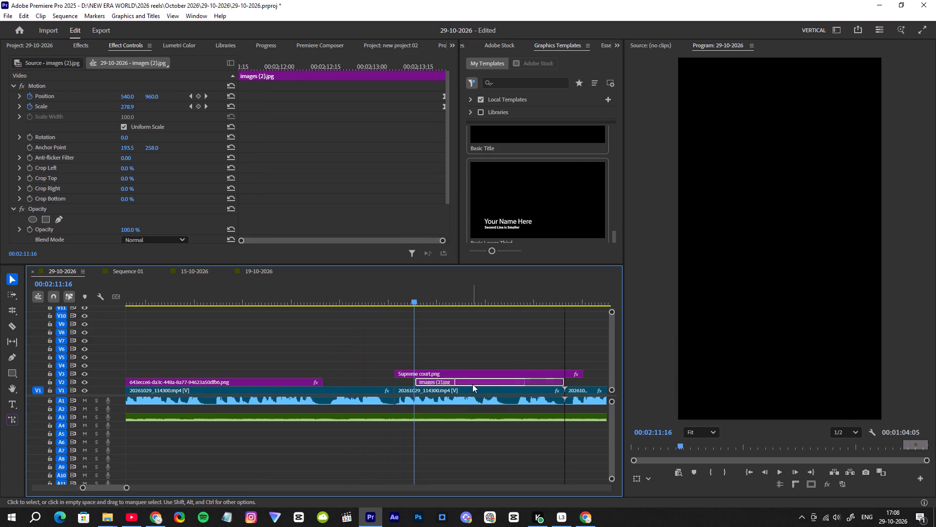
pyautogui.press('space')
pyautogui.press('space')
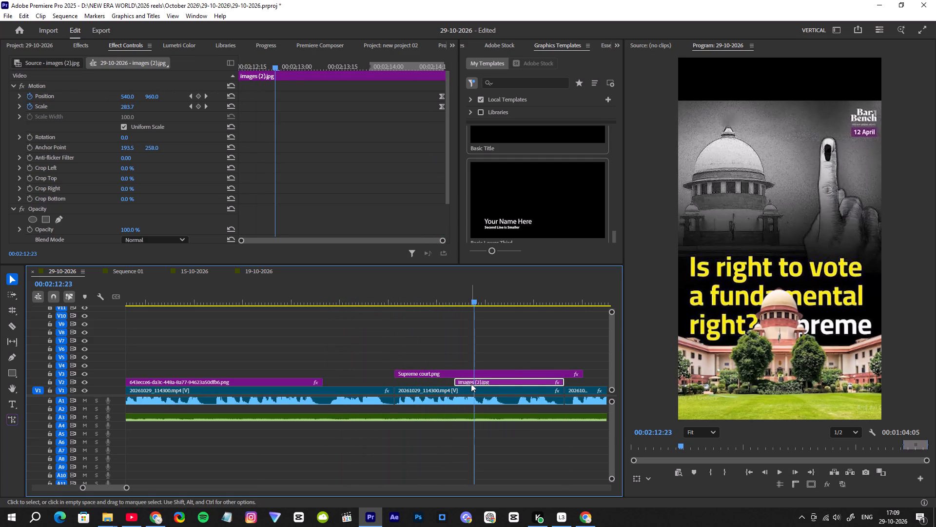
pyautogui.moveTo(455, 291); pyautogui.dragTo(421, 305)
pyautogui.press('space')
pyautogui.press('space')
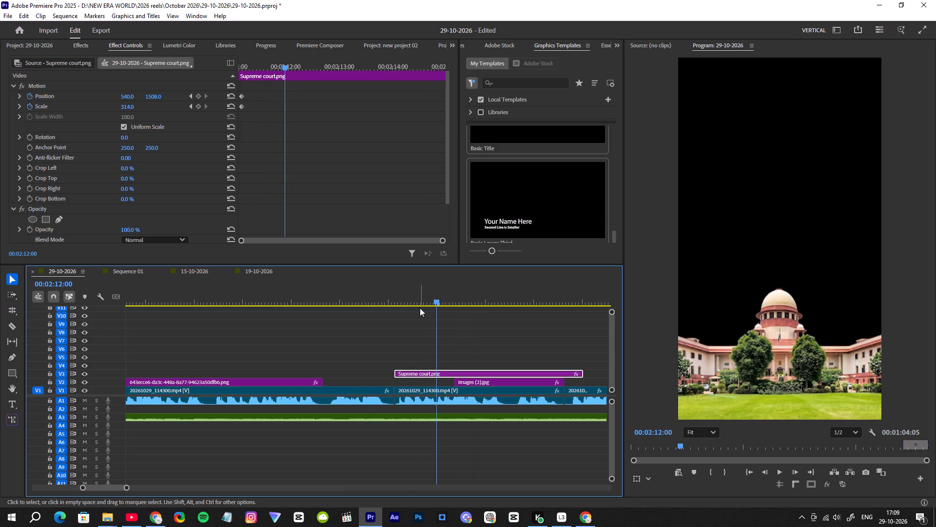
pyautogui.press('space')
pyautogui.press('space')
pyautogui.press('space')
pyautogui.press('space')
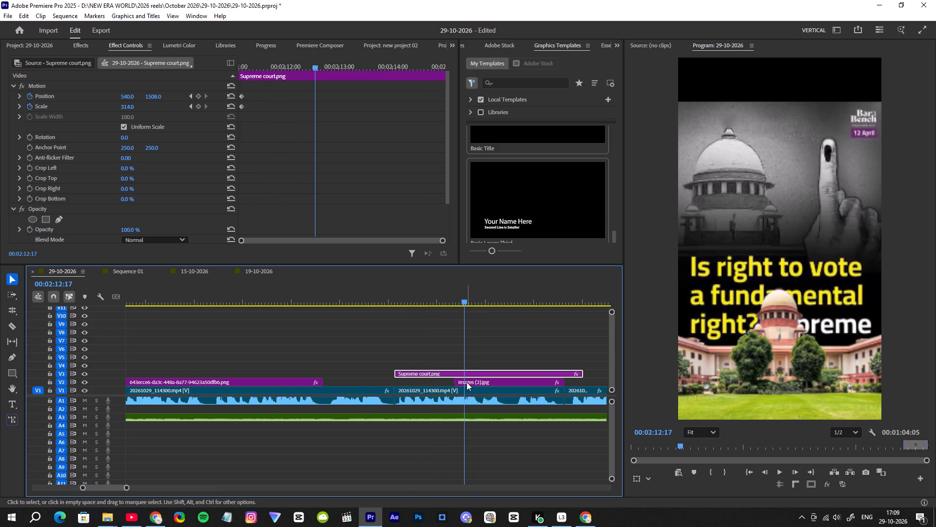
pyautogui.moveTo(467, 382); pyautogui.dragTo(474, 382)
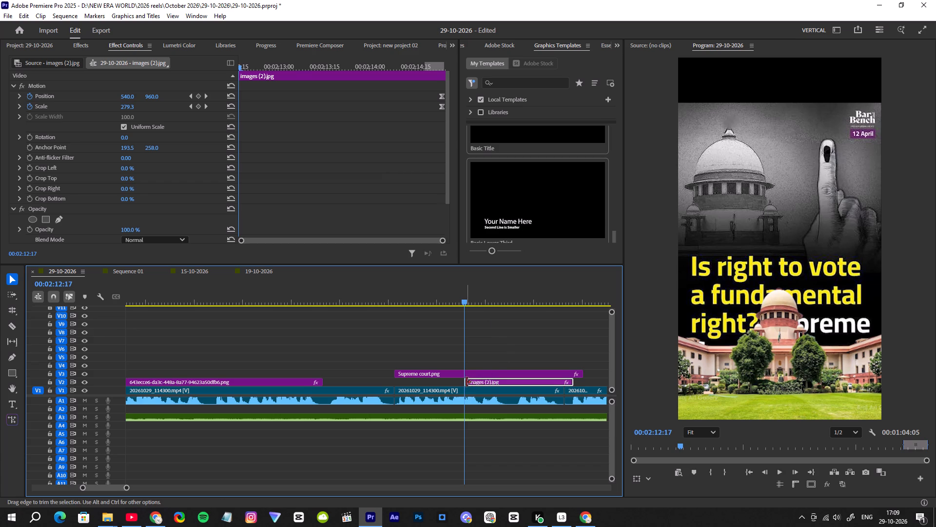
# Extend images (2).jpg at both ends, from just before Supreme court.png starts to just past its end.
pyautogui.moveTo(465, 383); pyautogui.dragTo(450, 387)
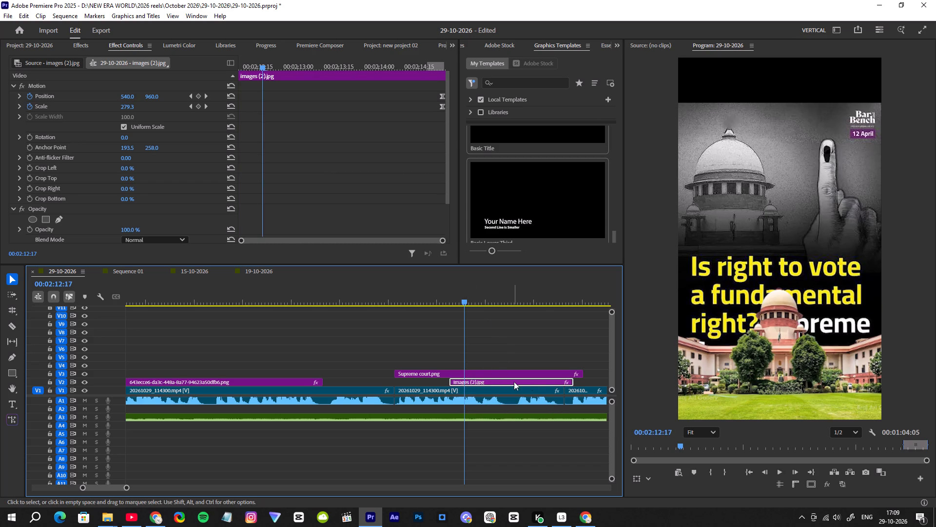
pyautogui.moveTo(572, 384); pyautogui.dragTo(595, 386)
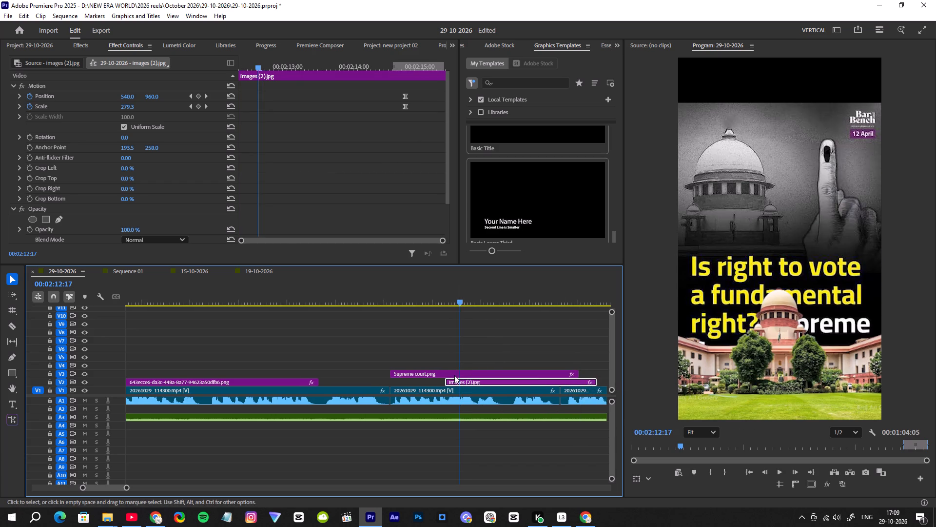
pyautogui.moveTo(446, 384); pyautogui.dragTo(384, 385)
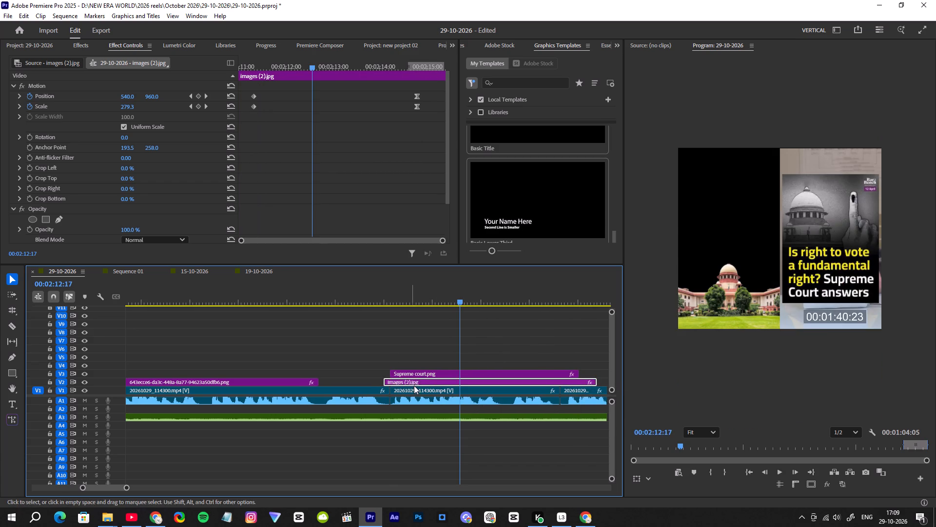
# At the first motion keyframe of images (2).jpg, set Scale to 129 and vertical Position to 2060 to hide it behind the court building.
pyautogui.moveTo(270, 65); pyautogui.dragTo(254, 75)
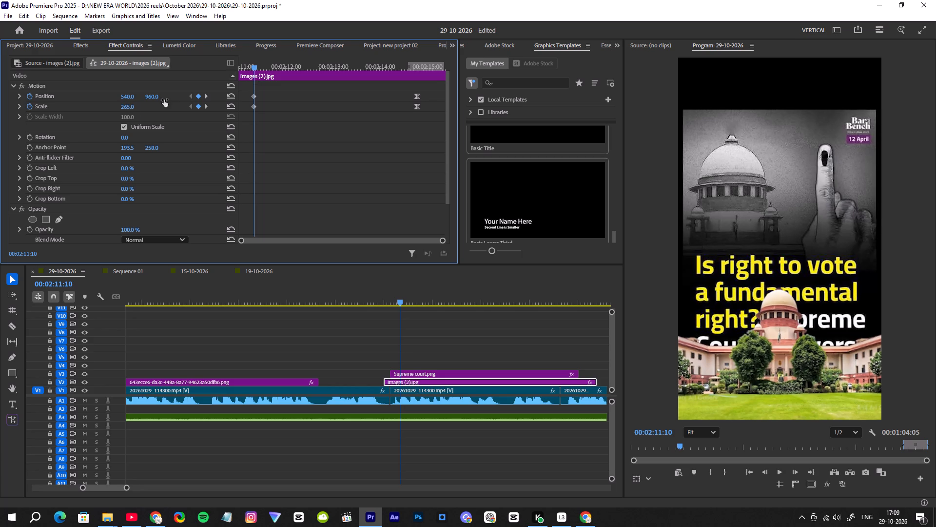
pyautogui.moveTo(132, 105); pyautogui.dragTo(81, 126)
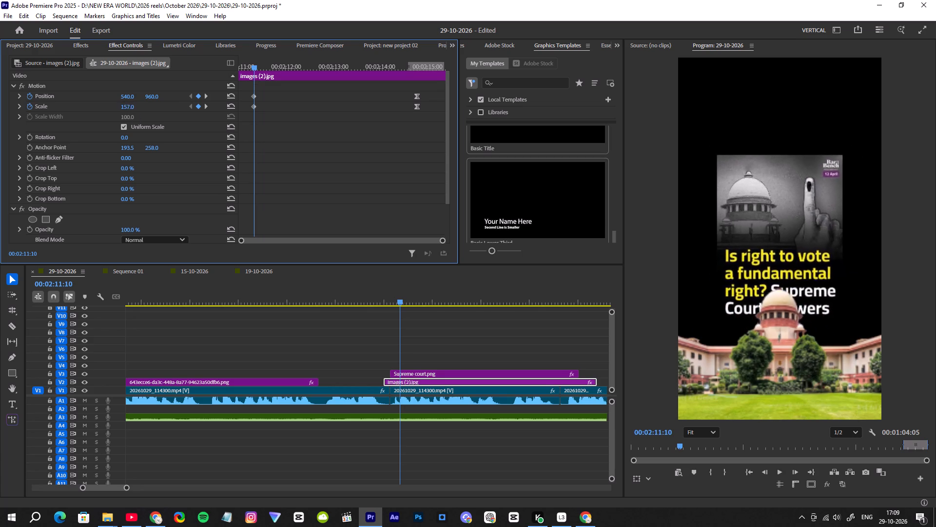
pyautogui.moveTo(81, 126); pyautogui.dragTo(68, 129)
pyautogui.moveTo(154, 97); pyautogui.dragTo(675, 62)
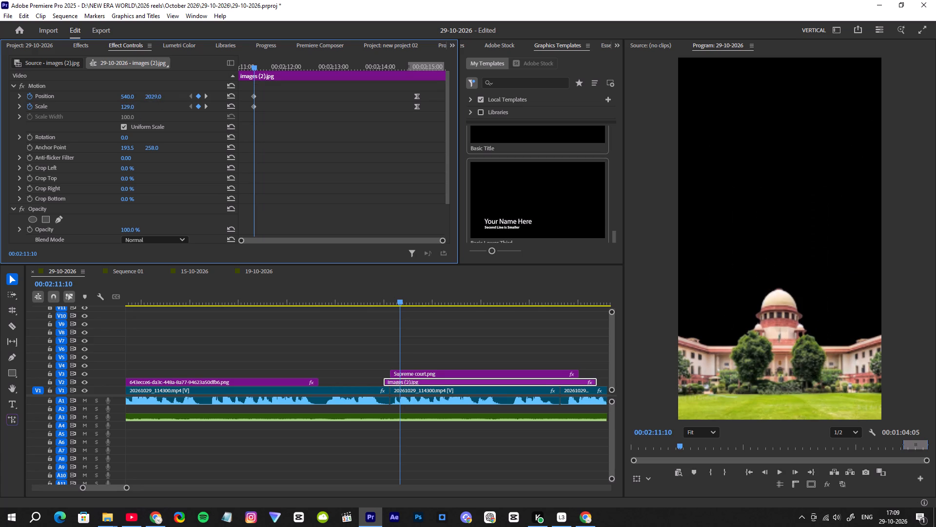
pyautogui.moveTo(675, 62); pyautogui.dragTo(690, 62)
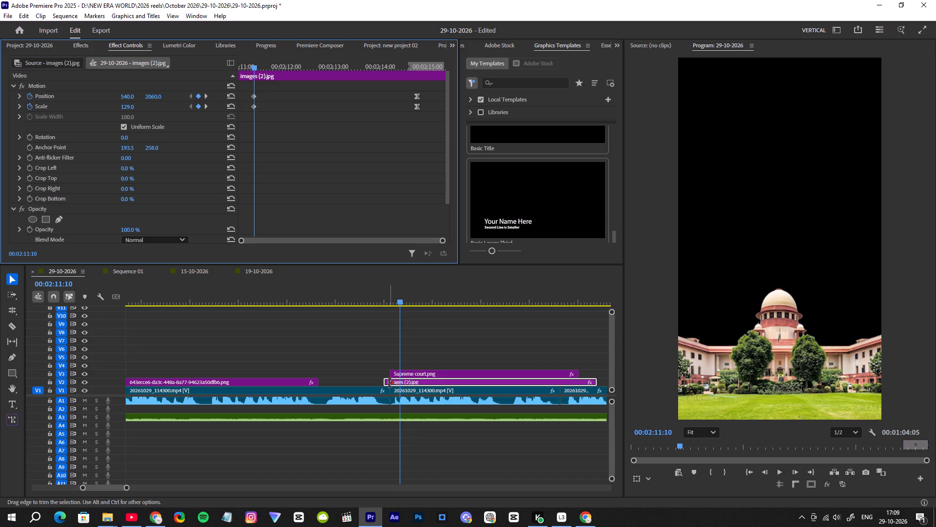
# Move images (2).jpg later on V2 so that it starts at 00:02:12:17 again, checking the timing by playback.
pyautogui.moveTo(410, 382); pyautogui.dragTo(461, 385)
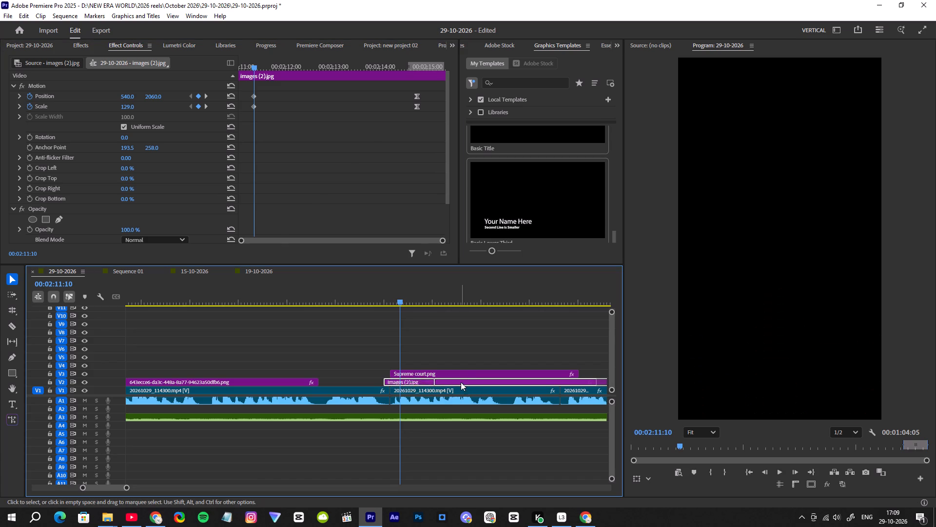
pyautogui.press('space')
pyautogui.press('space')
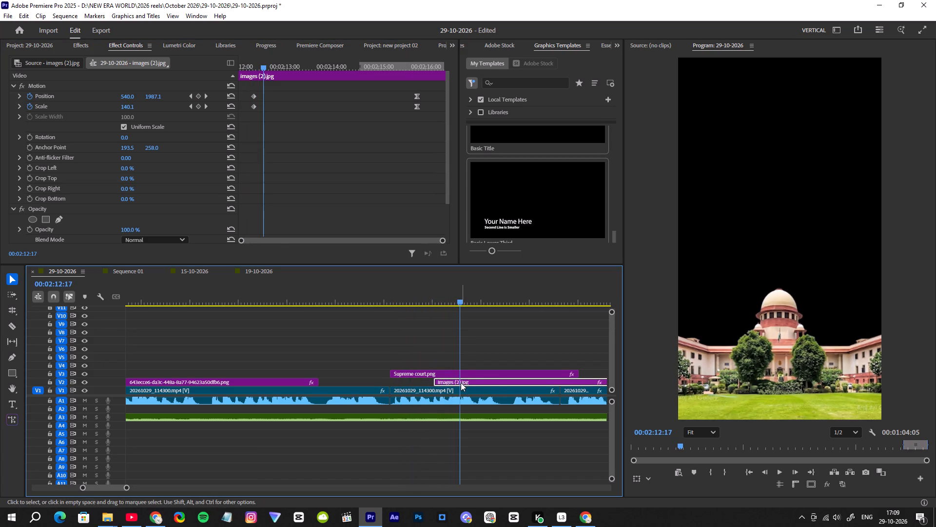
pyautogui.moveTo(461, 383); pyautogui.dragTo(484, 383)
# Move the first Position and Scale keyframes of images (2).jpg to the clip's start and play the animation.
pyautogui.moveTo(267, 89); pyautogui.dragTo(250, 105)
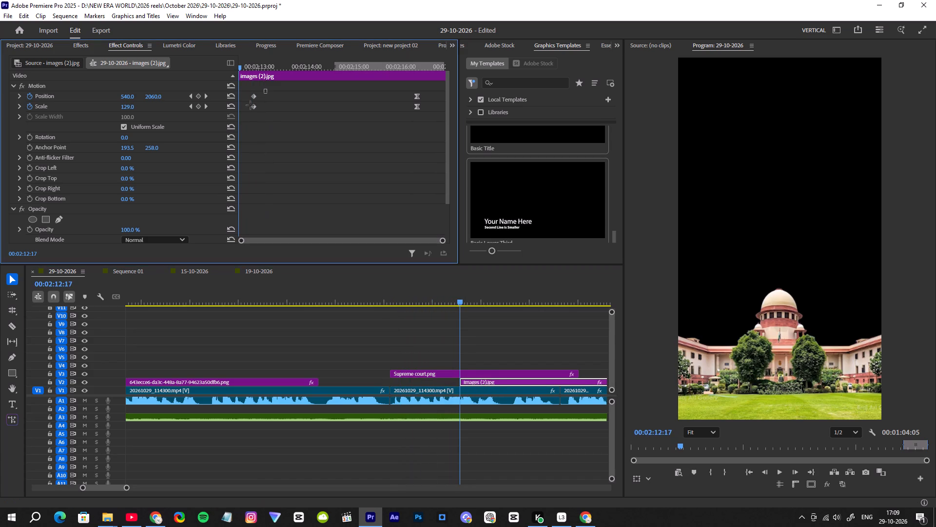
pyautogui.moveTo(250, 105); pyautogui.dragTo(244, 115)
pyautogui.moveTo(255, 105); pyautogui.dragTo(230, 110)
pyautogui.press('space')
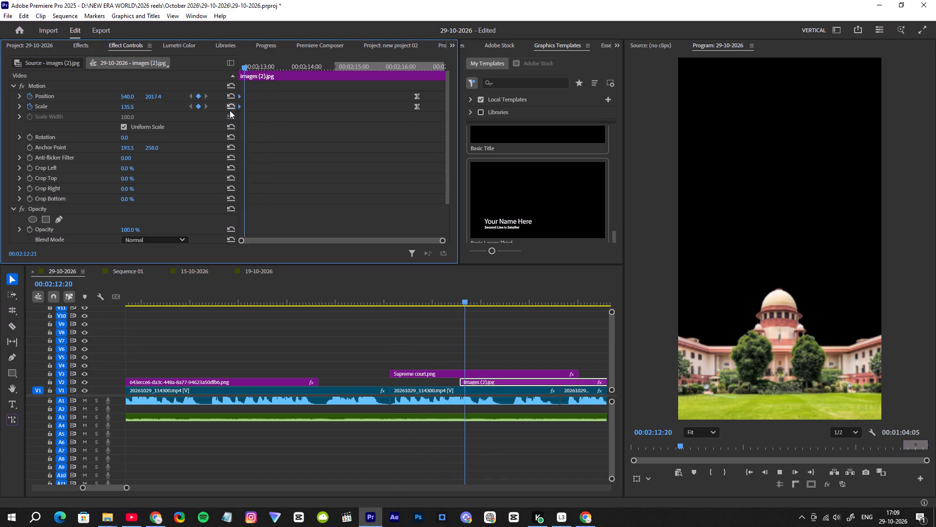
# Move the second Position and Scale keyframes of images (2).jpg earlier, to 00:02:12:25, to speed up its rise.
pyautogui.press('space')
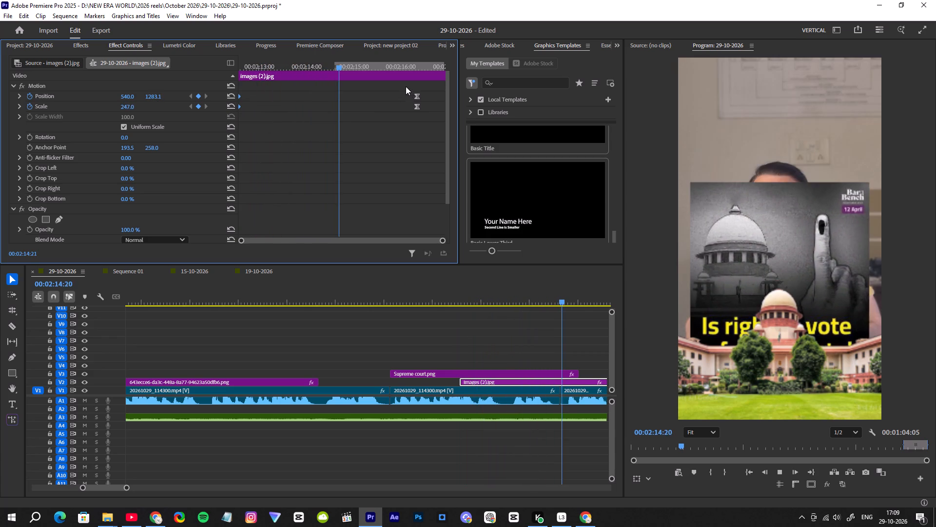
pyautogui.moveTo(410, 87); pyautogui.dragTo(425, 117)
pyautogui.moveTo(415, 106); pyautogui.dragTo(261, 124)
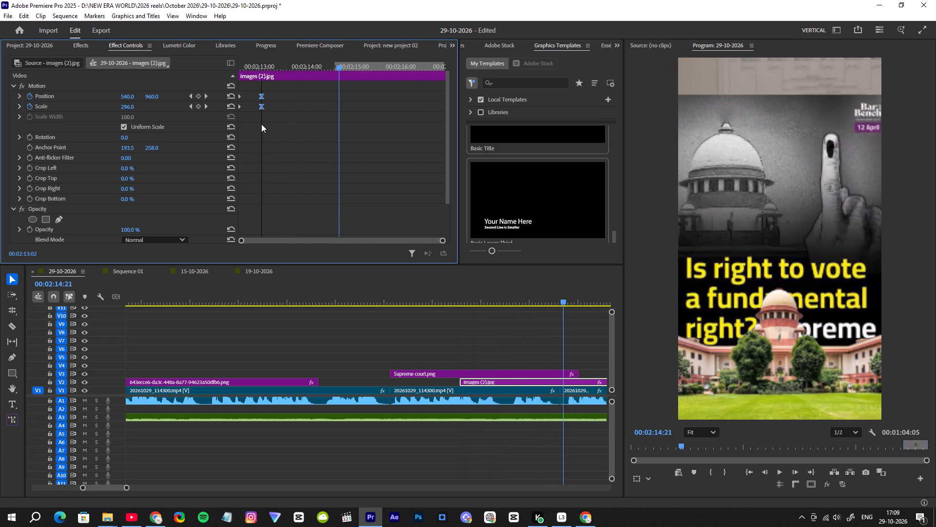
pyautogui.moveTo(261, 124); pyautogui.dragTo(255, 126)
pyautogui.moveTo(247, 63); pyautogui.dragTo(226, 69)
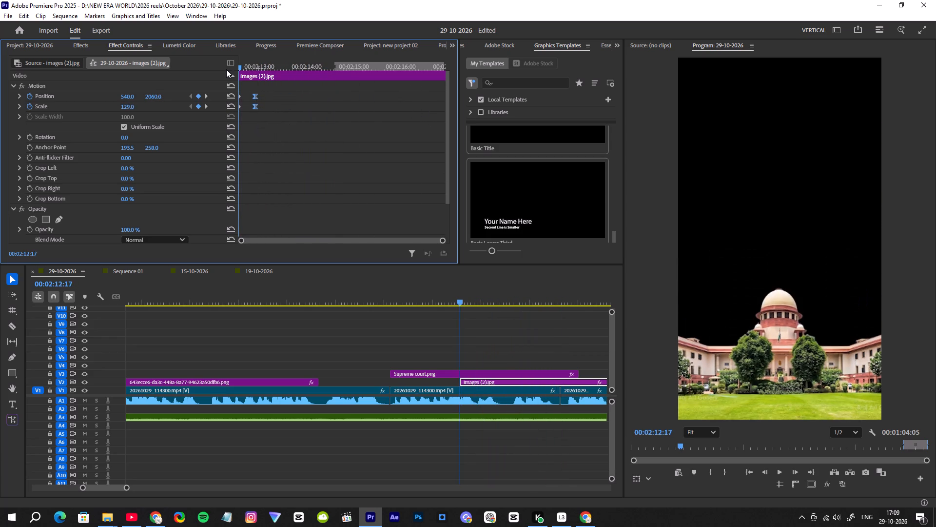
pyautogui.press('space')
pyautogui.press('space')
pyautogui.moveTo(256, 95); pyautogui.dragTo(248, 98)
# At the second keyframe, set Scale to 244 and raise images (2).jpg so its headline sits above the court building, then play it back.
pyautogui.moveTo(154, 98); pyautogui.dragTo(80, 121)
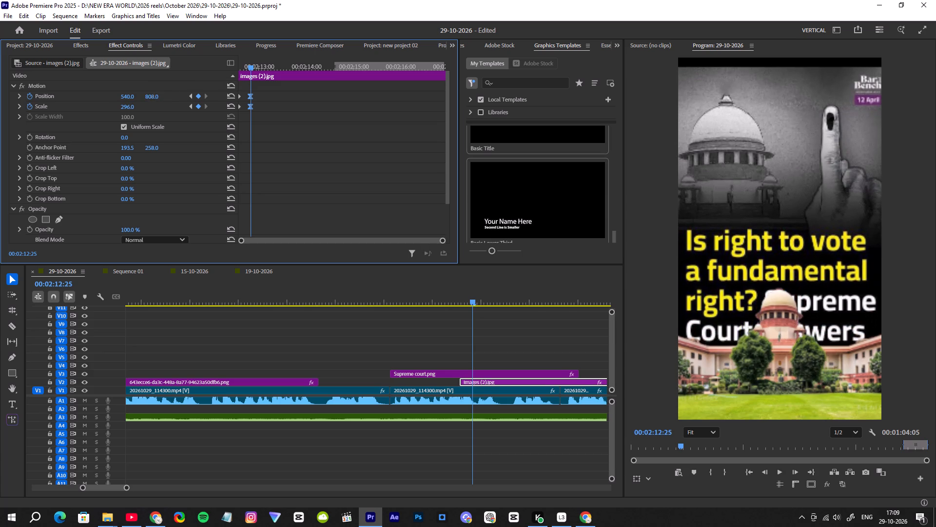
pyautogui.moveTo(80, 121); pyautogui.dragTo(54, 129)
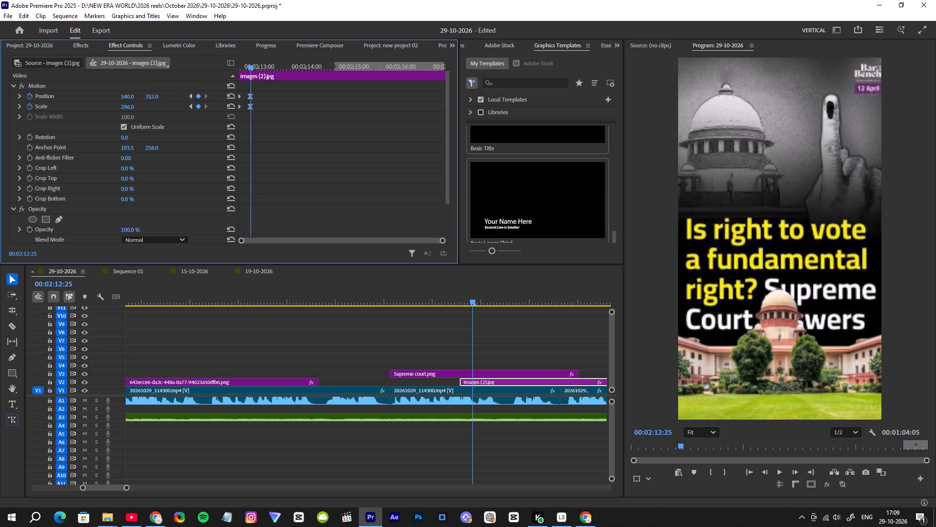
pyautogui.moveTo(54, 129); pyautogui.dragTo(63, 113)
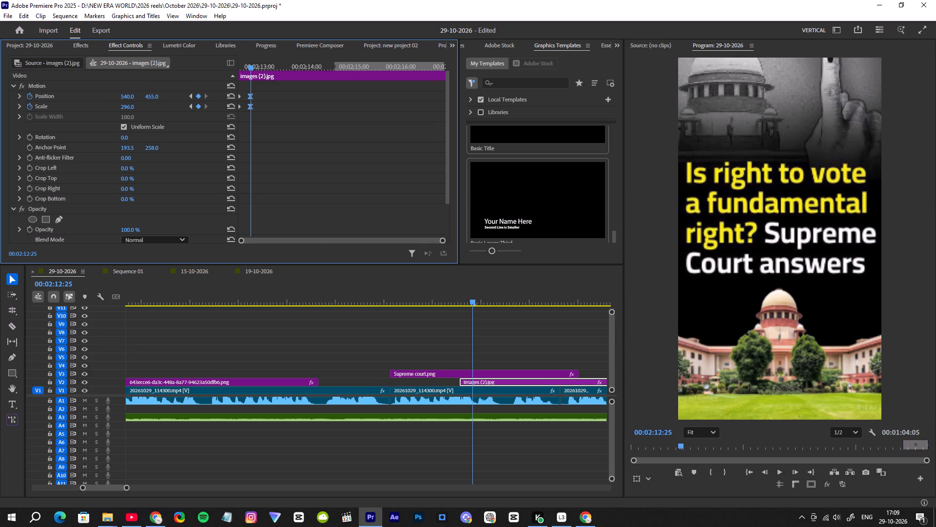
pyautogui.moveTo(63, 113); pyautogui.dragTo(65, 114)
pyautogui.moveTo(132, 107); pyautogui.dragTo(108, 114)
pyautogui.moveTo(149, 97); pyautogui.dragTo(237, 87)
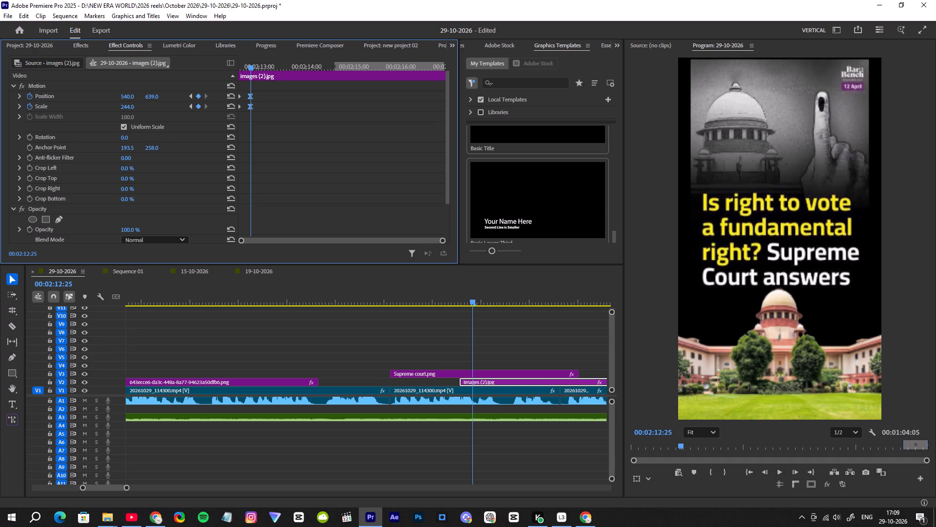
pyautogui.moveTo(237, 87); pyautogui.dragTo(241, 85)
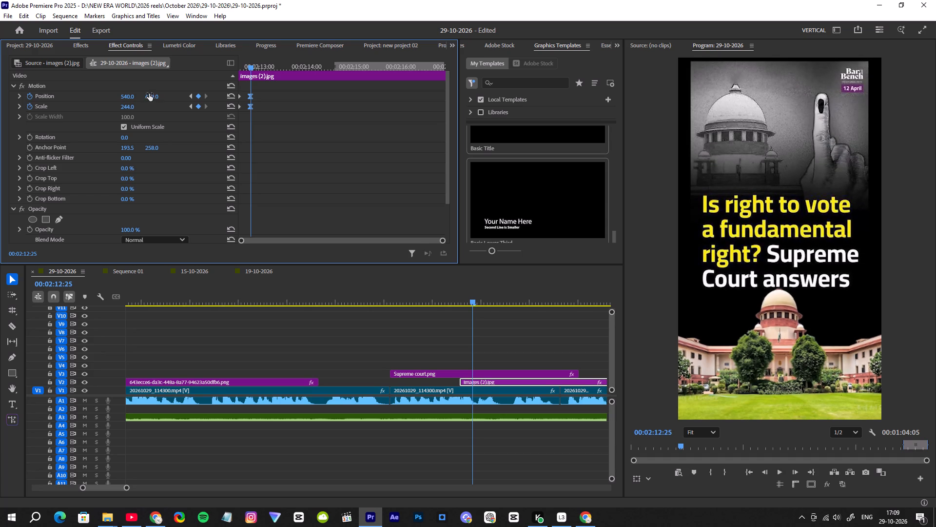
pyautogui.moveTo(381, 300); pyautogui.dragTo(374, 303)
pyautogui.press('space')
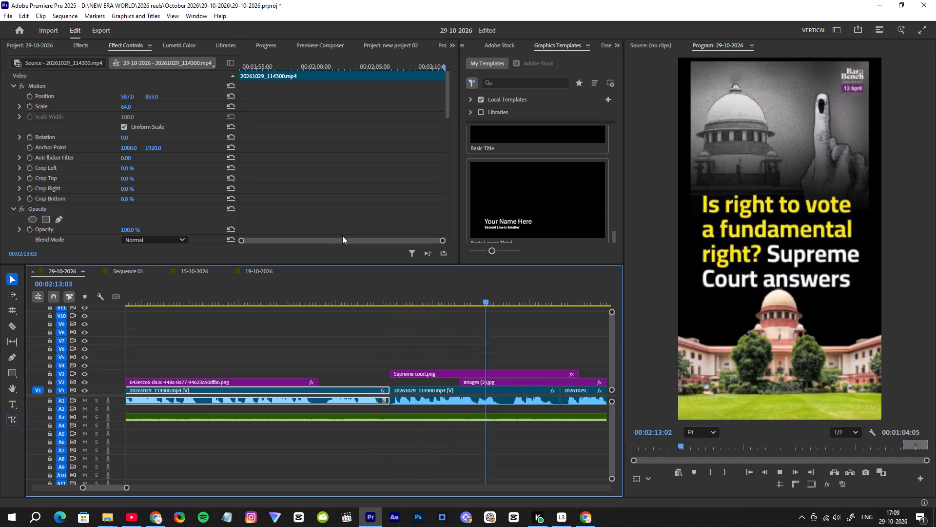
pyautogui.press('space')
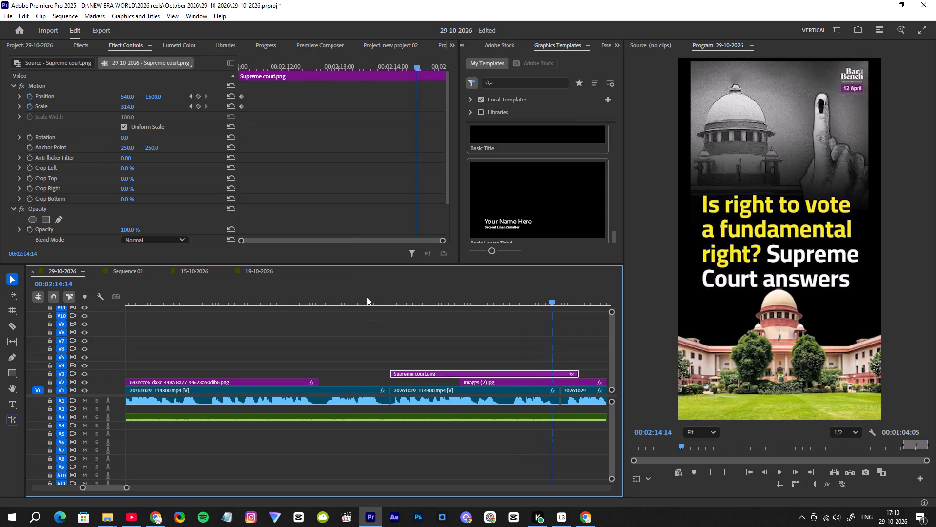
# Trim the ends of images (2).jpg and Supreme court.png back to the cut in the V1 speaker footage and check by playback.
pyautogui.moveTo(126, 489); pyautogui.dragTo(144, 484)
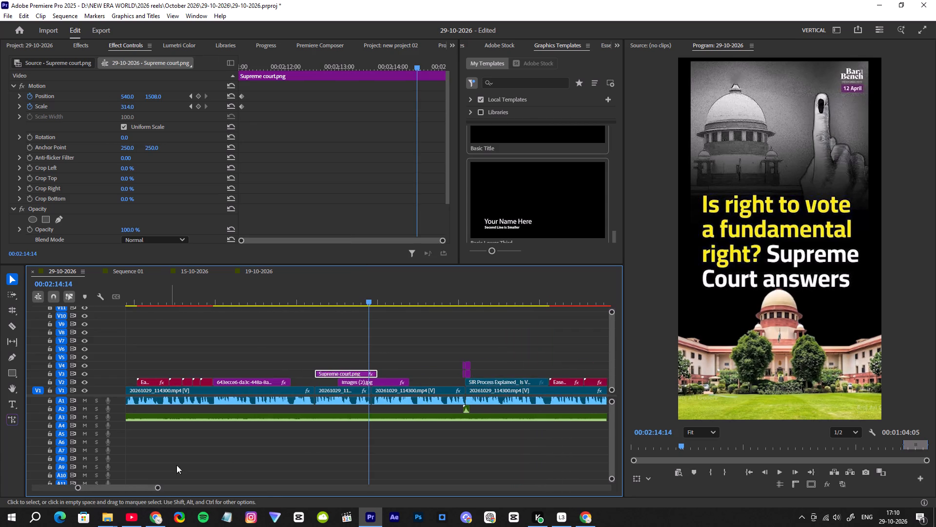
pyautogui.moveTo(408, 384); pyautogui.dragTo(375, 397)
pyautogui.moveTo(377, 383); pyautogui.dragTo(372, 388)
pyautogui.moveTo(378, 375); pyautogui.dragTo(375, 376)
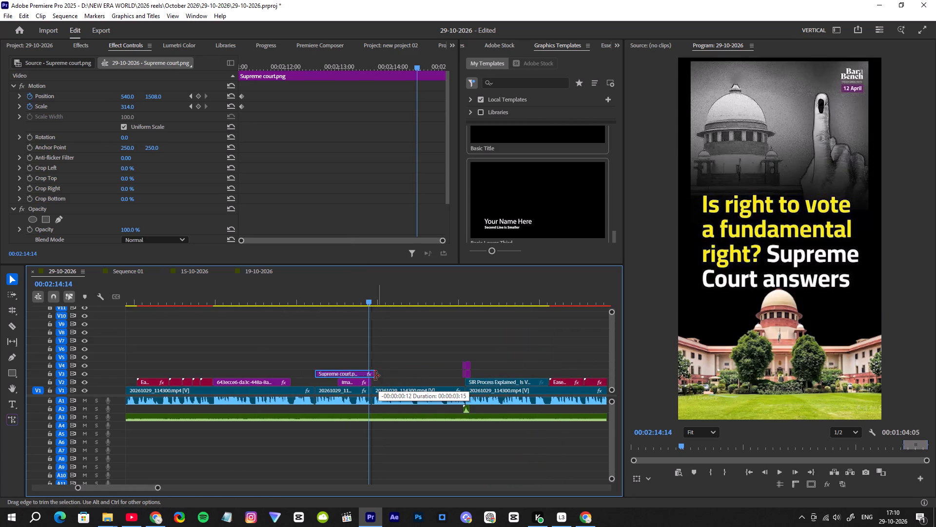
pyautogui.moveTo(375, 376); pyautogui.dragTo(372, 378)
pyautogui.press('space')
pyautogui.press('space')
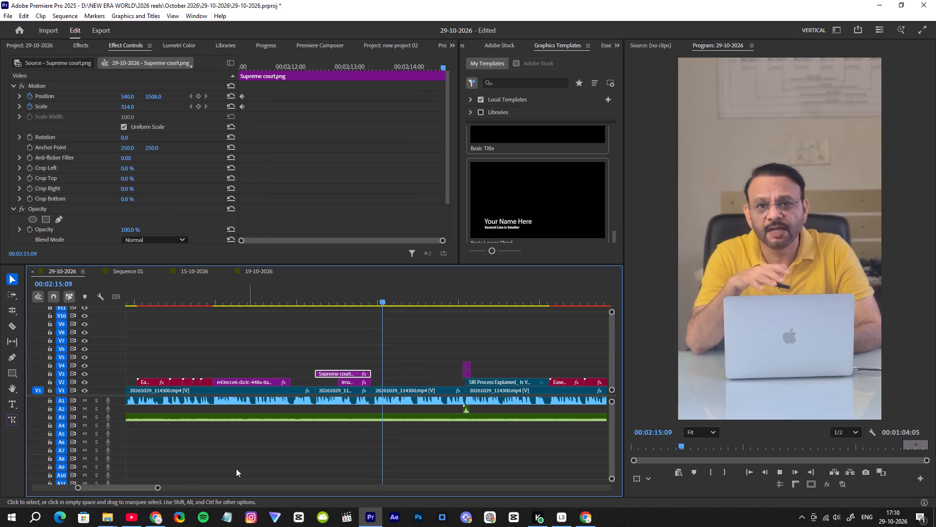
pyautogui.moveTo(157, 489); pyautogui.dragTo(129, 480)
pyautogui.click(232, 299)
pyautogui.press('space')
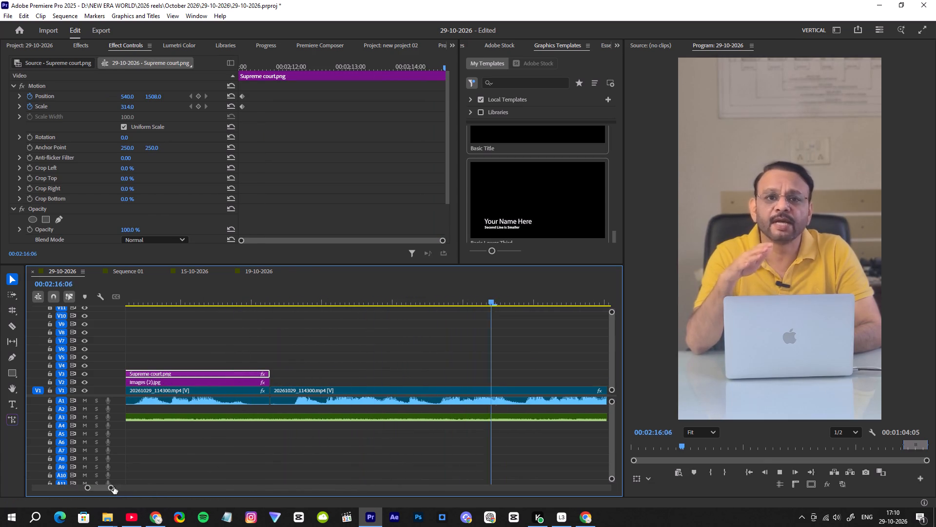
# Select all clips of the second reel and mark In and Out points around them.
pyautogui.moveTo(112, 487); pyautogui.dragTo(220, 466)
pyautogui.press('space')
pyautogui.moveTo(434, 343); pyautogui.dragTo(425, 410)
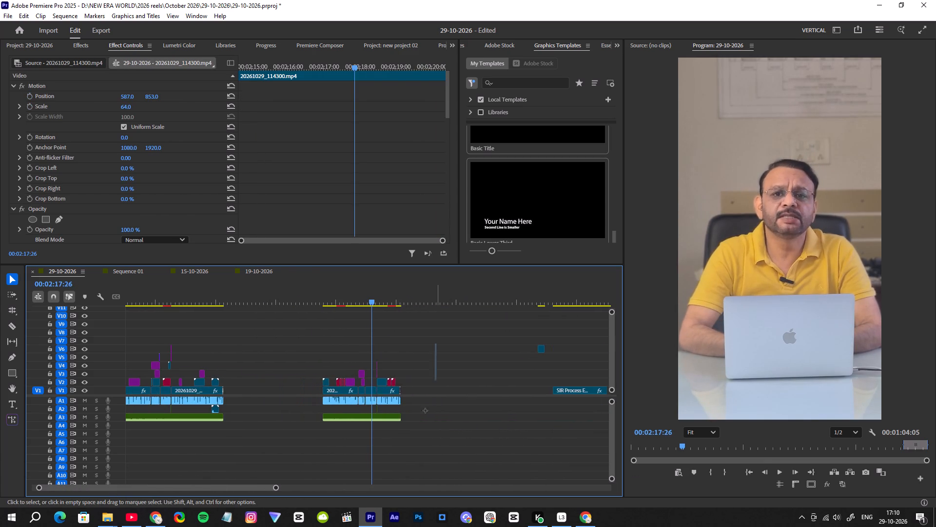
pyautogui.moveTo(425, 410); pyautogui.dragTo(305, 449)
pyautogui.press('/')
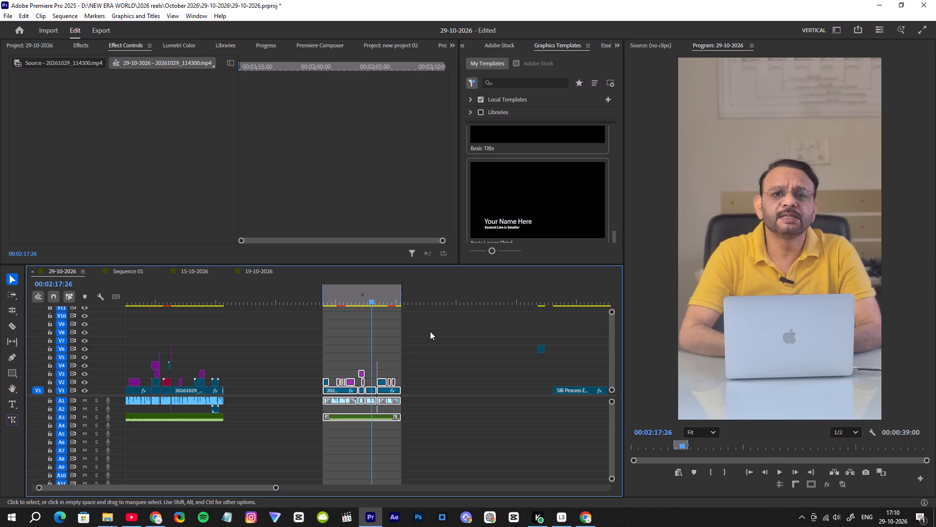
# Export the marked range as an H.264 file named 29-10-2026 reel22.mp4.
pyautogui.hotkey('ctrl', 'm')
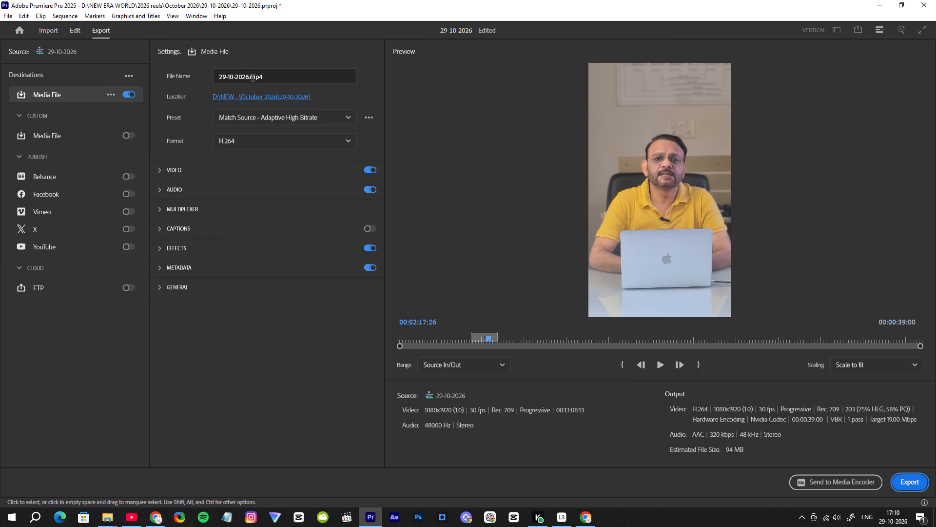
pyautogui.click(248, 77)
pyautogui.press('space')
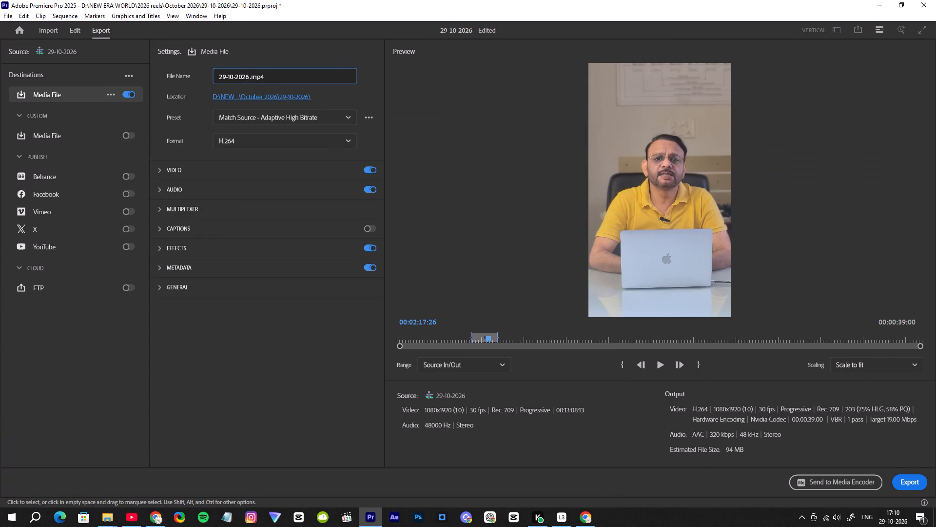
pyautogui.write('ree')
pyautogui.press('l')
pyautogui.write('22')
pyautogui.click(904, 485)
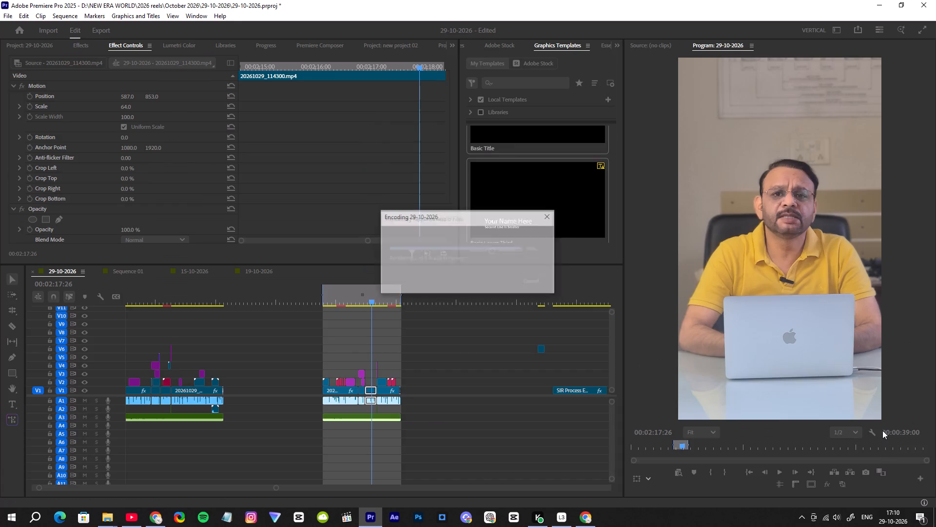
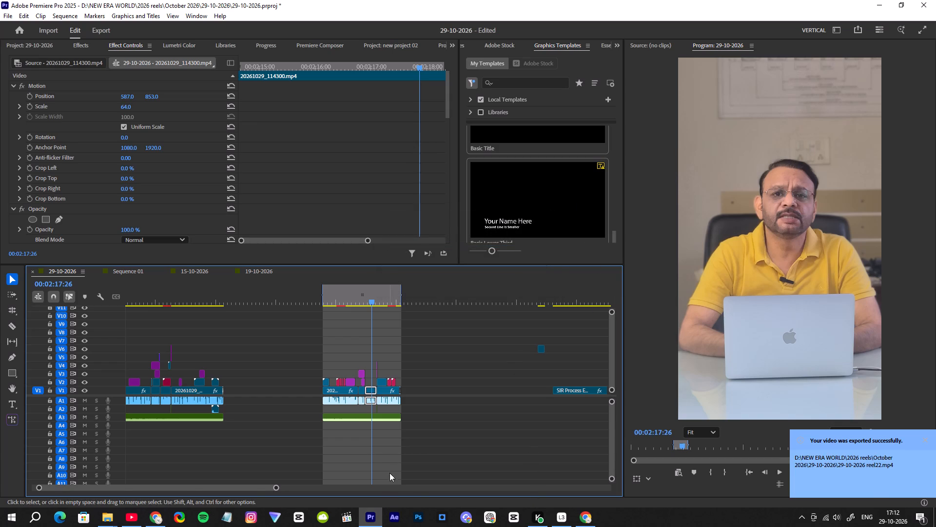
# Shift all timeline clips after the second reel further along to open a wider gap behind it.
pyautogui.moveTo(274, 486); pyautogui.dragTo(366, 492)
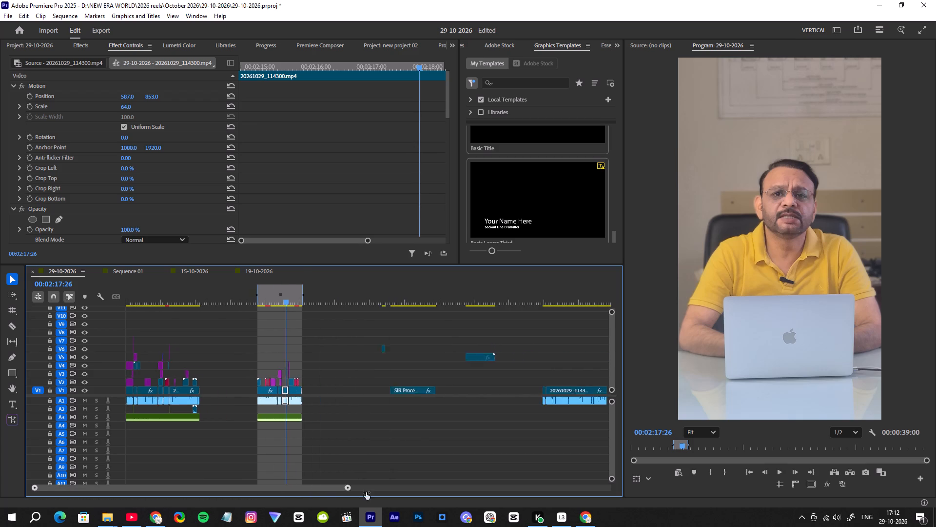
pyautogui.moveTo(366, 492); pyautogui.dragTo(510, 489)
pyautogui.press('a')
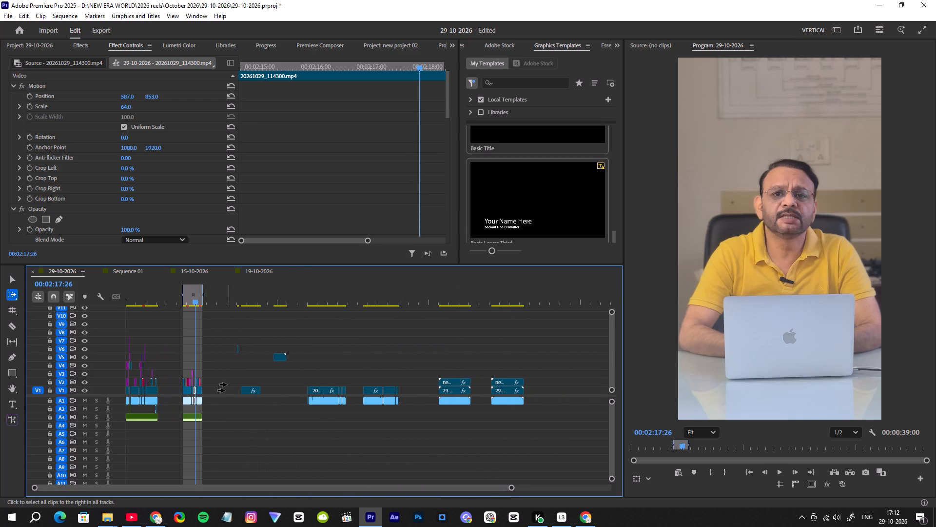
pyautogui.click(227, 385)
pyautogui.press('v')
pyautogui.moveTo(322, 392); pyautogui.dragTo(421, 391)
pyautogui.click(398, 442)
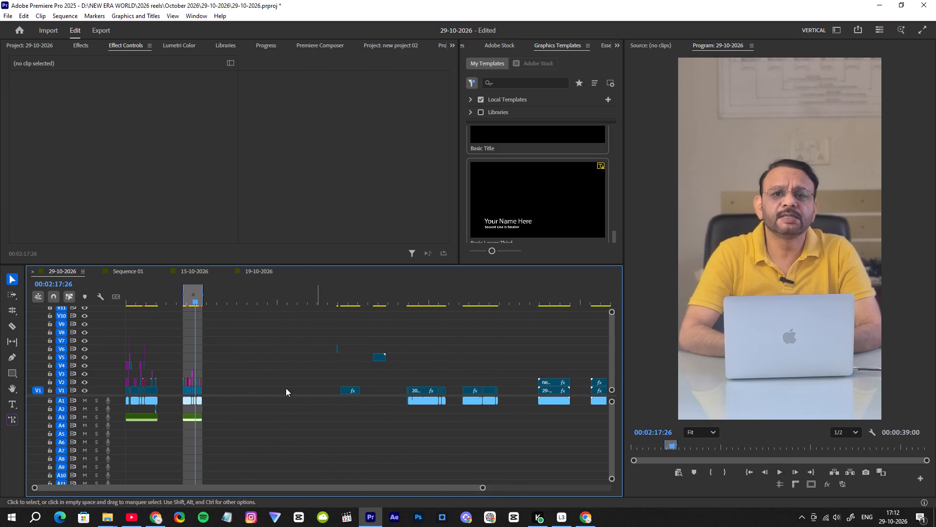
# Import 29-10-2026 reel22.mp4 into the project and place it on V1 and A1 in the gap after the second reel.
pyautogui.click(214, 298)
pyautogui.click(220, 299)
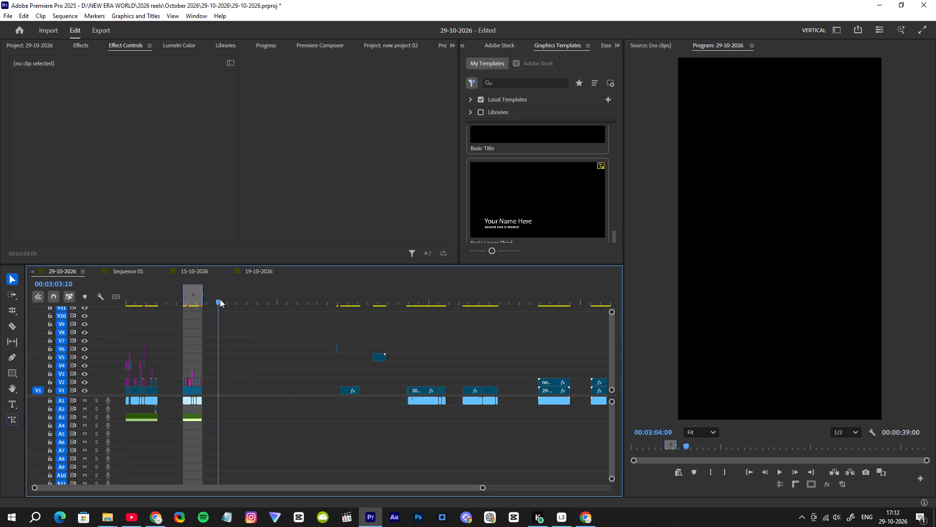
pyautogui.click(246, 414)
pyautogui.click(26, 43)
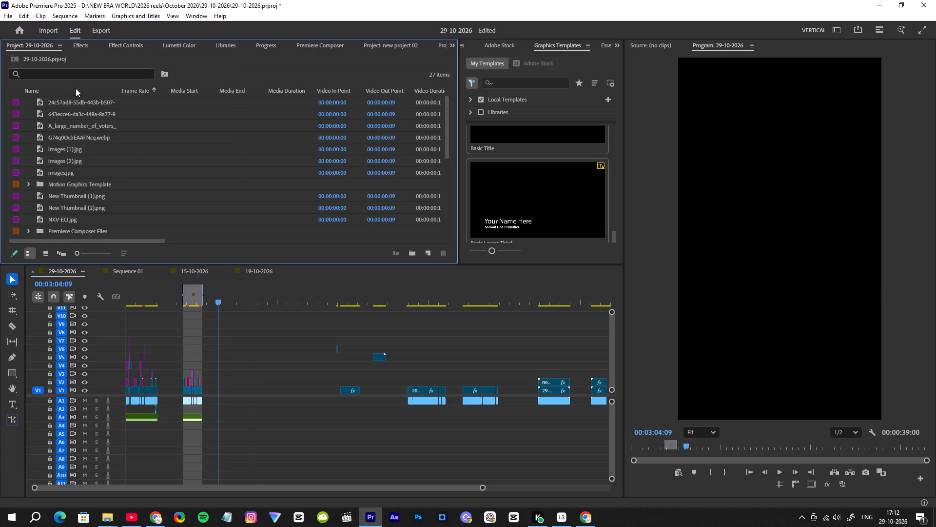
pyautogui.moveTo(447, 132); pyautogui.dragTo(437, 265)
pyautogui.doubleClick(264, 241)
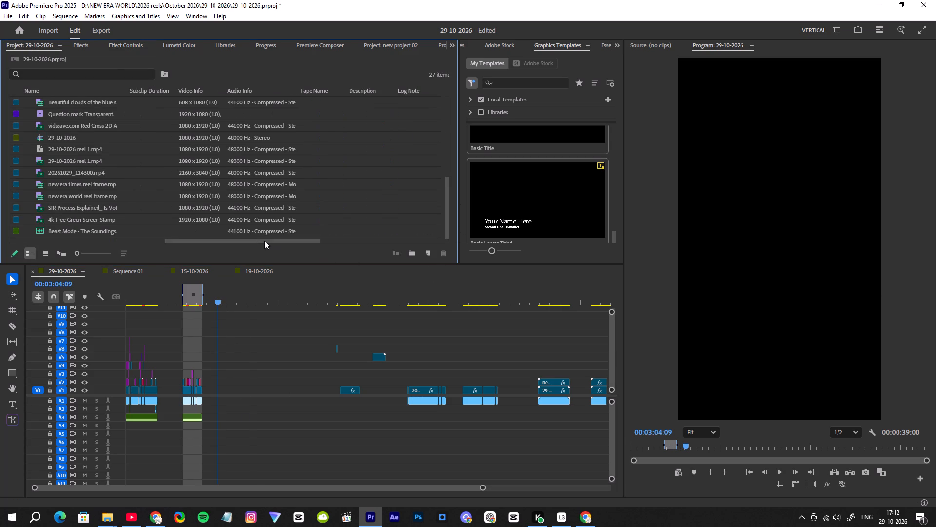
pyautogui.doubleClick(332, 237)
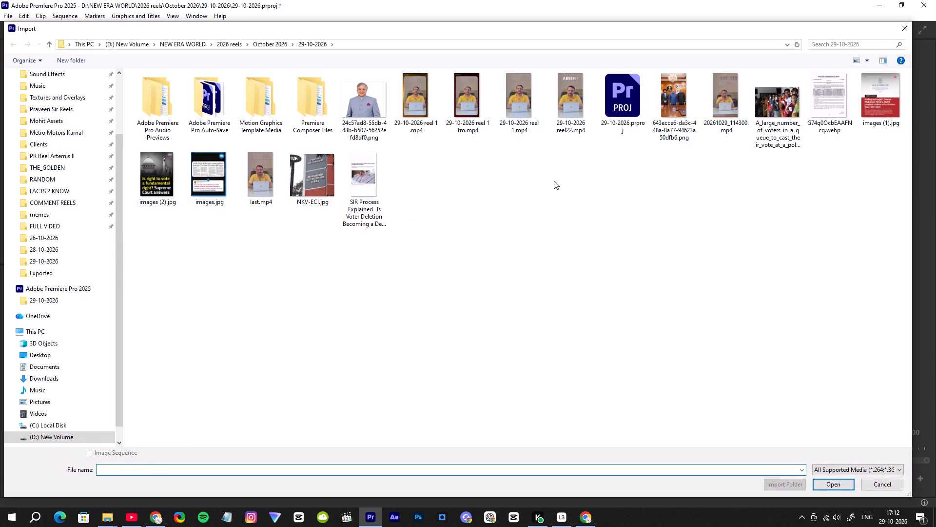
pyautogui.moveTo(556, 176); pyautogui.dragTo(582, 111)
pyautogui.click(836, 484)
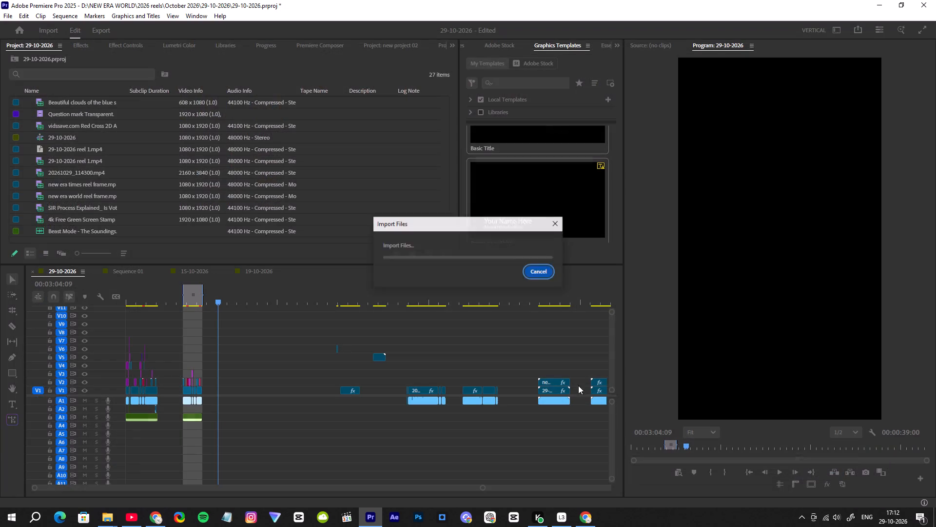
pyautogui.moveTo(100, 148); pyautogui.dragTo(231, 394)
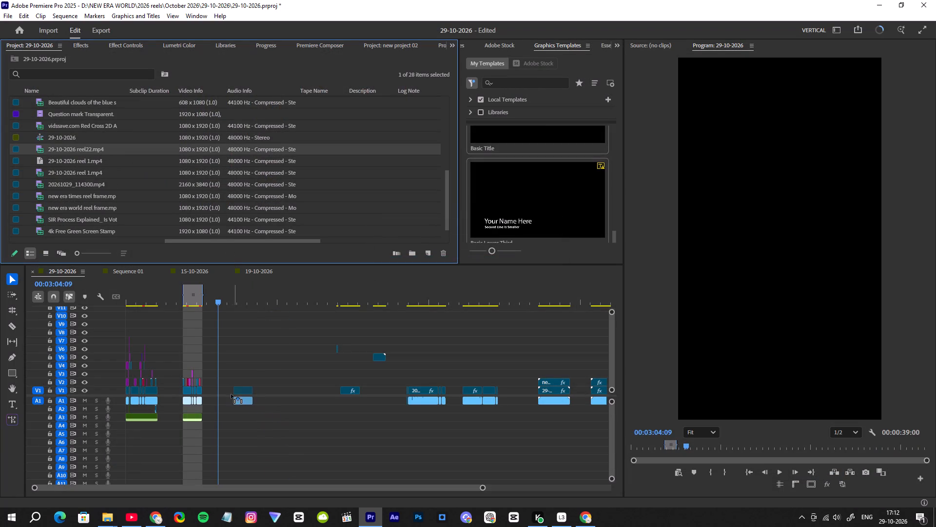
pyautogui.moveTo(231, 394); pyautogui.dragTo(221, 396)
pyautogui.click(235, 425)
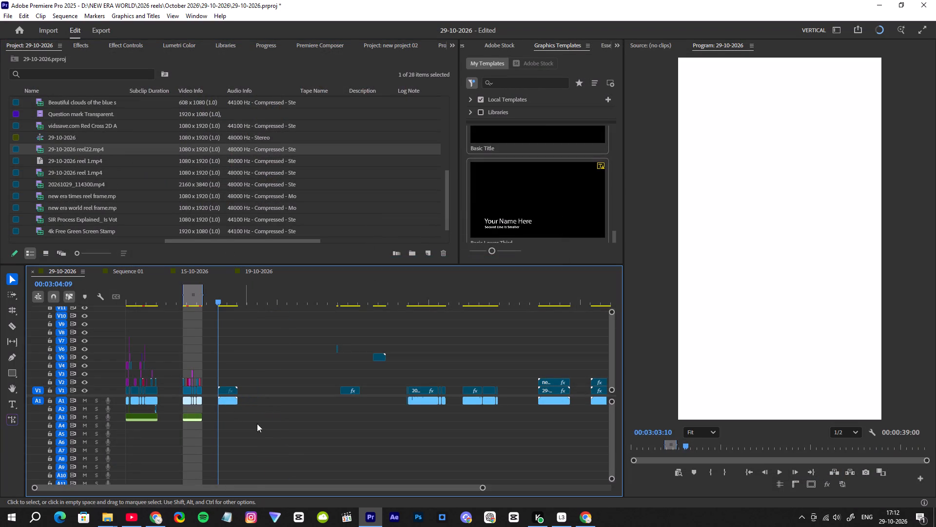
# Move the New Era World frame clip onto V2 above 29-10-2026 reel22.mp4, trim it to 00:00:39:00 to match, and play it back.
pyautogui.moveTo(547, 381); pyautogui.dragTo(342, 371)
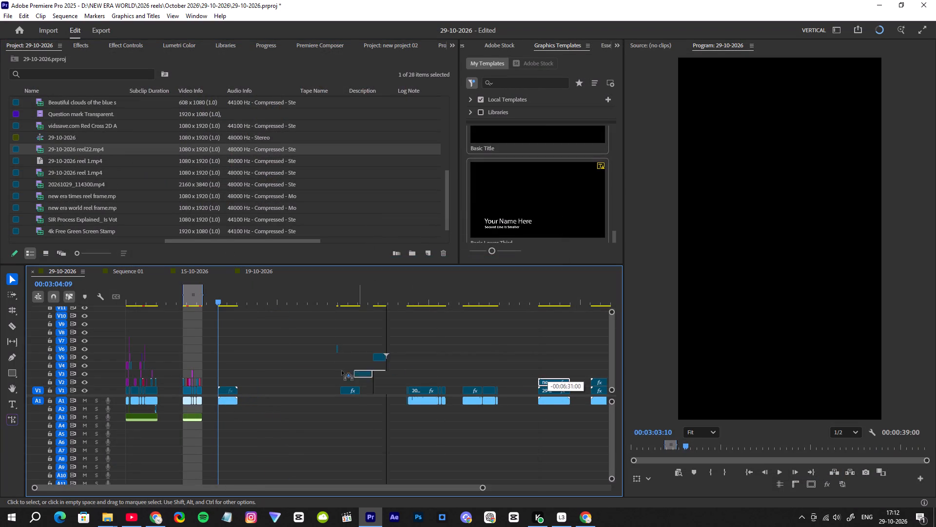
pyautogui.moveTo(342, 371); pyautogui.dragTo(231, 381)
pyautogui.moveTo(252, 384); pyautogui.dragTo(242, 389)
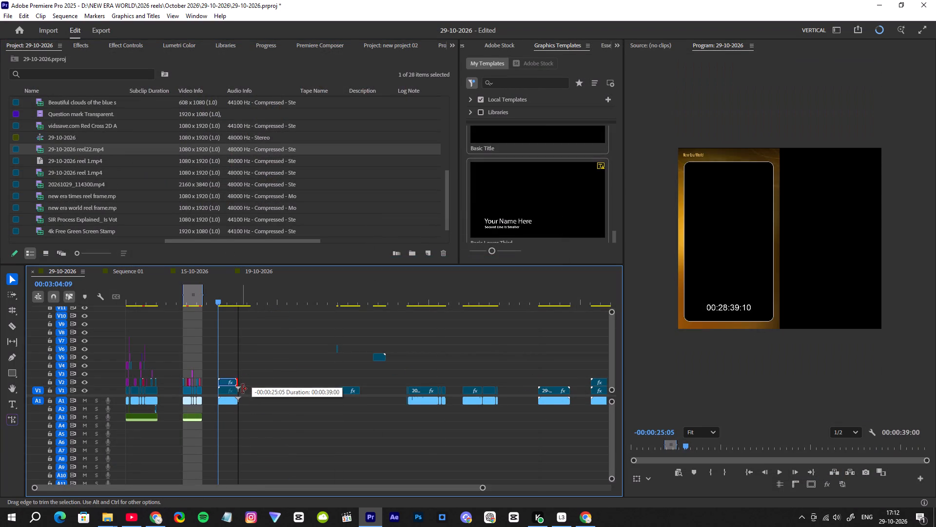
pyautogui.moveTo(242, 389); pyautogui.dragTo(241, 389)
pyautogui.press('space')
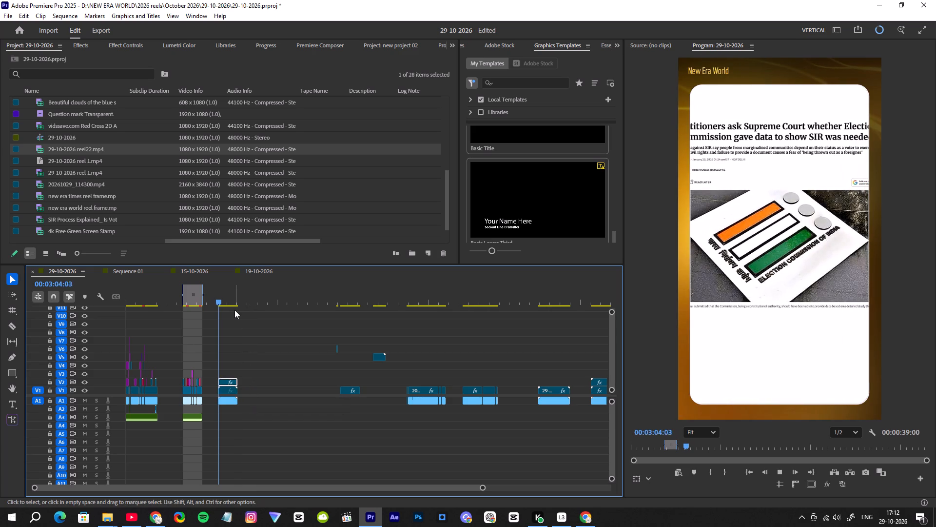
pyautogui.press('space')
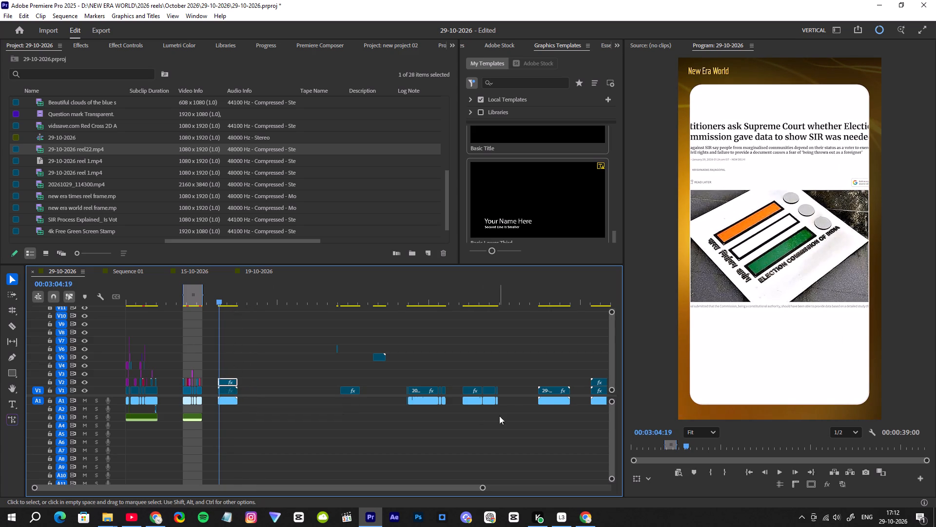
# Copy the Motion and FI: Rounded Crop FX attributes from the first exported reel's V1 clip to 29-10-2026 reel22.mp4 and check by playback.
pyautogui.click(548, 389)
pyautogui.click(554, 294)
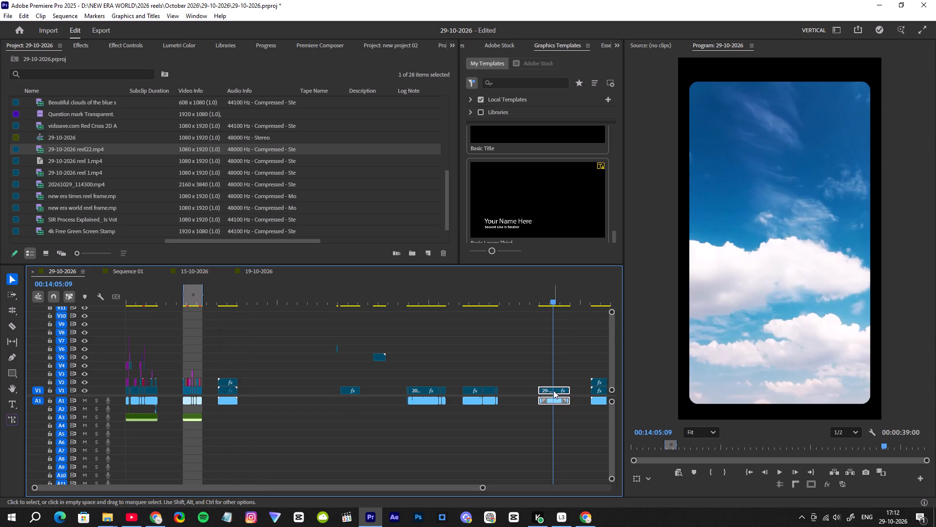
pyautogui.rightClick(553, 386)
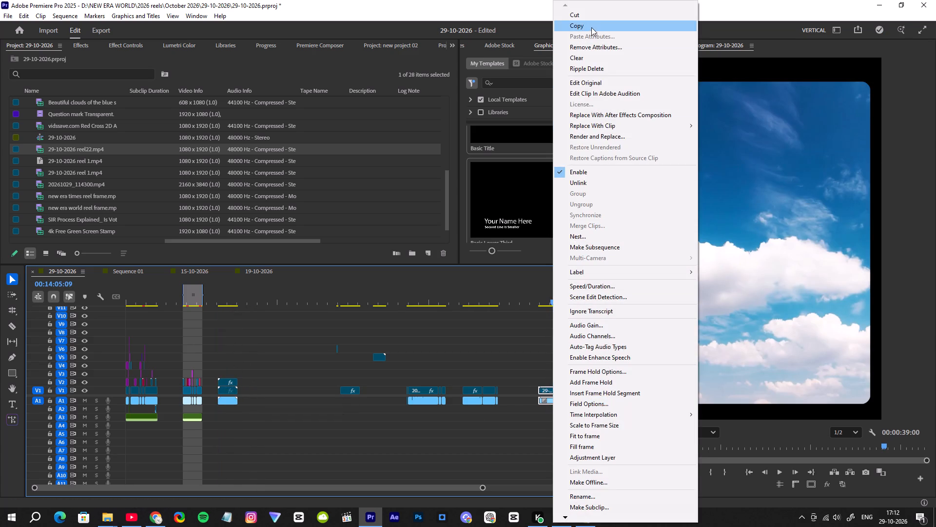
pyautogui.click(591, 27)
pyautogui.moveTo(253, 391); pyautogui.dragTo(233, 405)
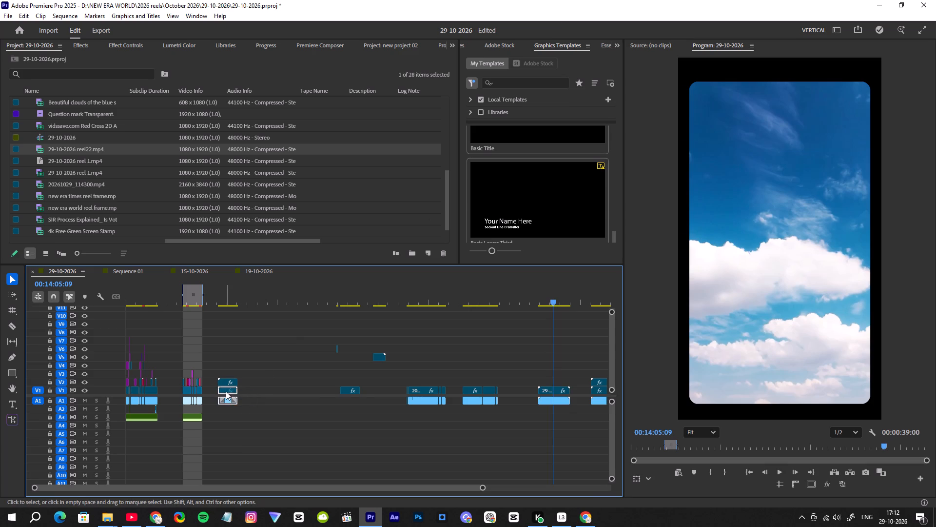
pyautogui.rightClick(225, 390)
pyautogui.click(284, 36)
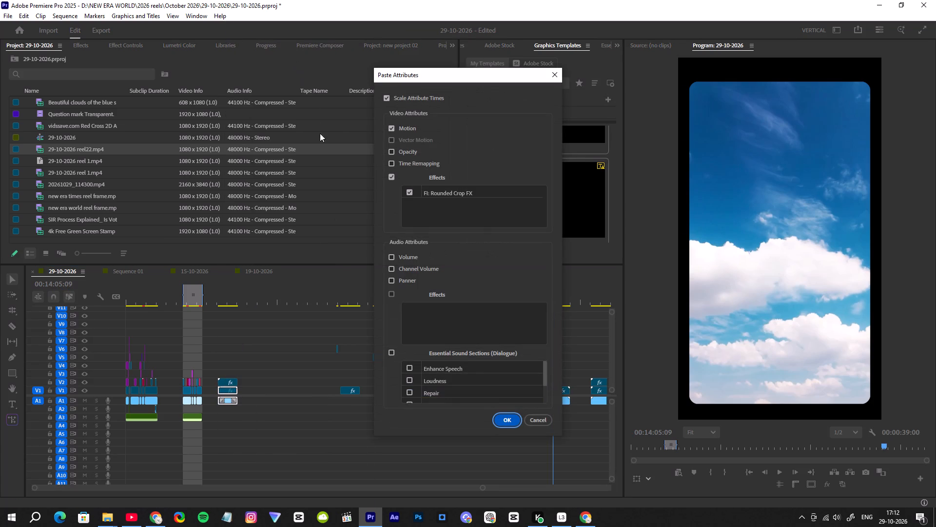
pyautogui.click(503, 417)
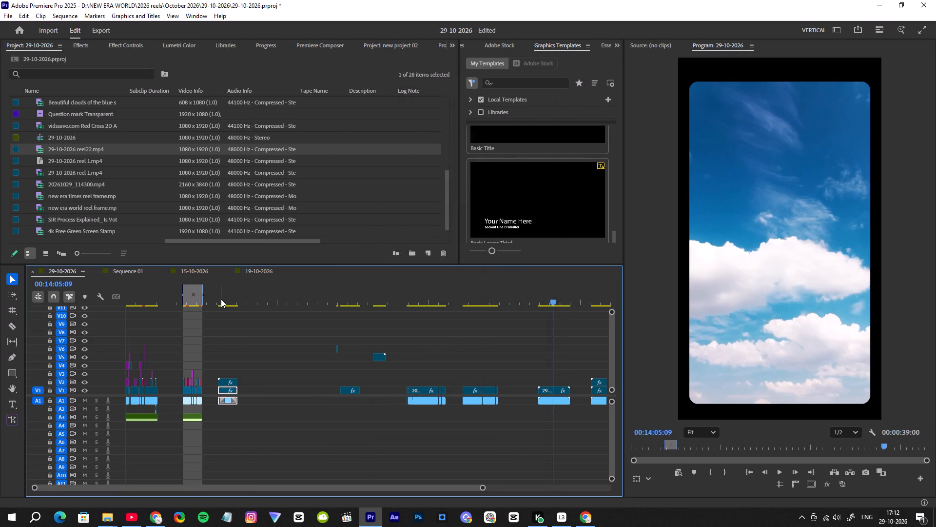
pyautogui.click(221, 300)
pyautogui.press('space')
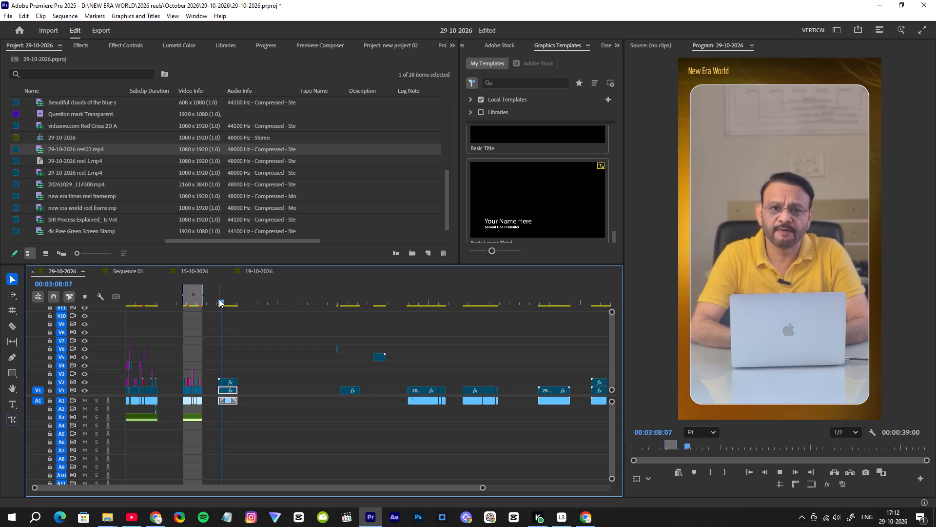
pyautogui.press('space')
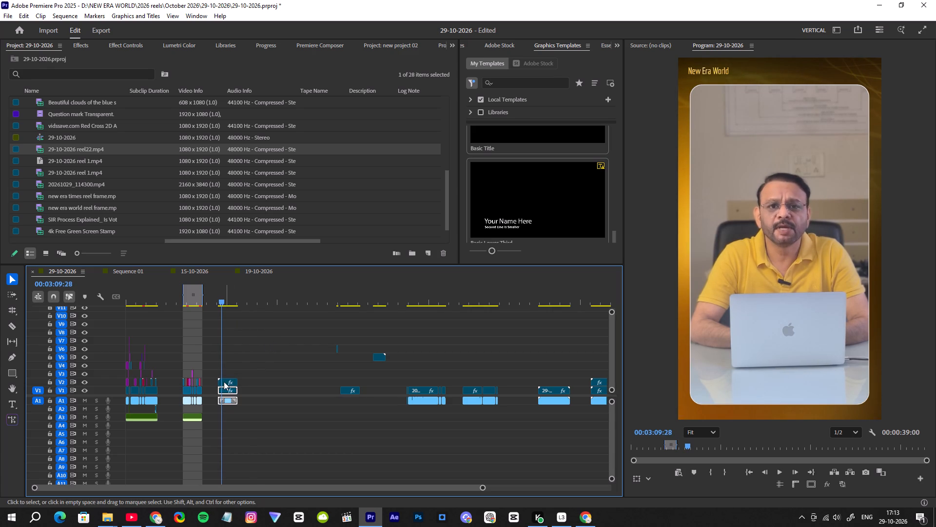
# Toggle V2's visibility to compare the edges of 29-10-2026 reel22.mp4 with the New Era World frame.
pyautogui.click(83, 381)
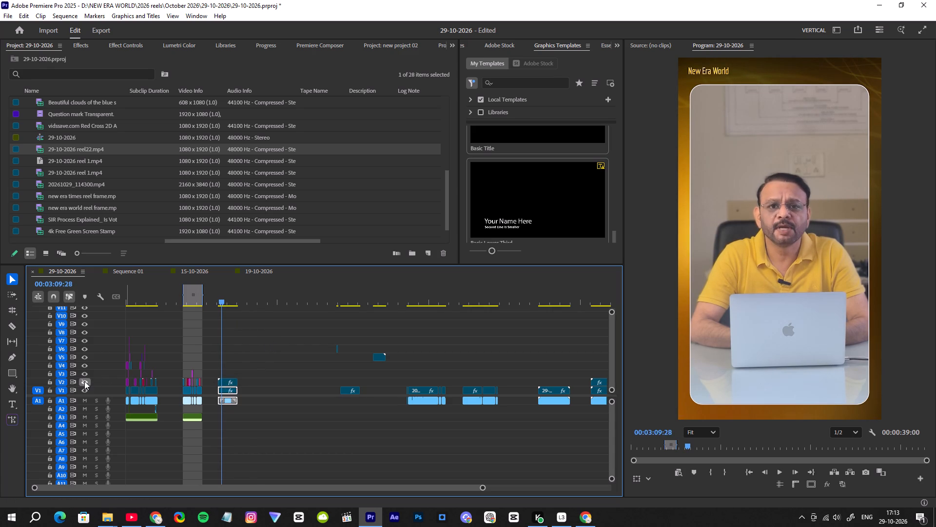
pyautogui.click(84, 381)
pyautogui.click(85, 382)
pyautogui.click(85, 382)
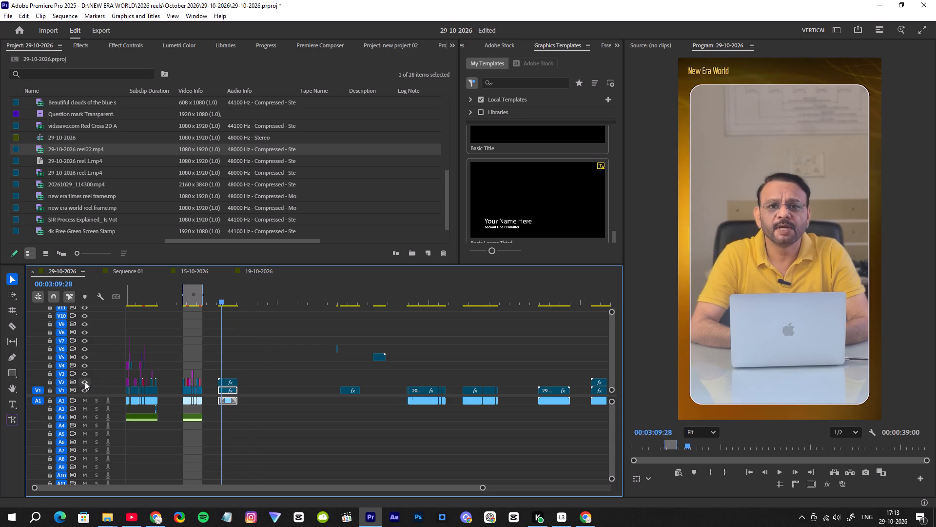
pyautogui.click(85, 382)
pyautogui.click(85, 382)
pyautogui.click(85, 382)
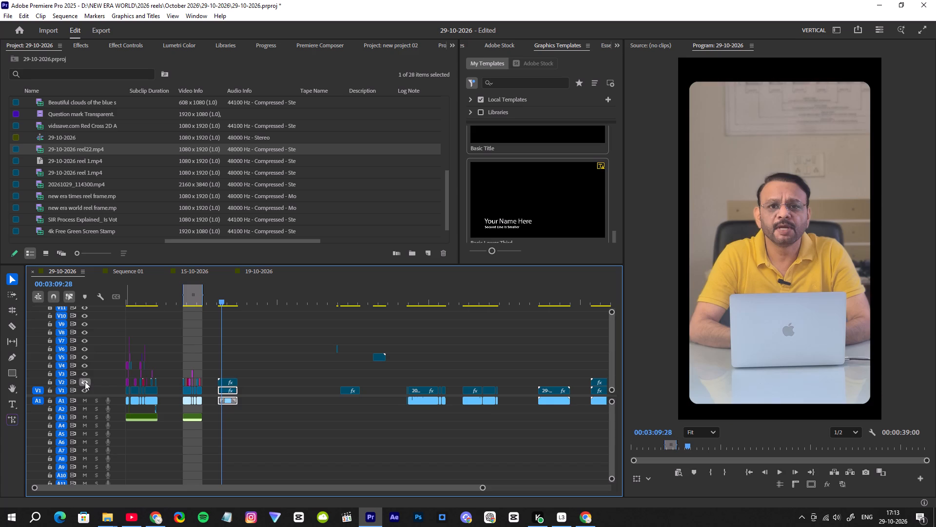
pyautogui.click(85, 382)
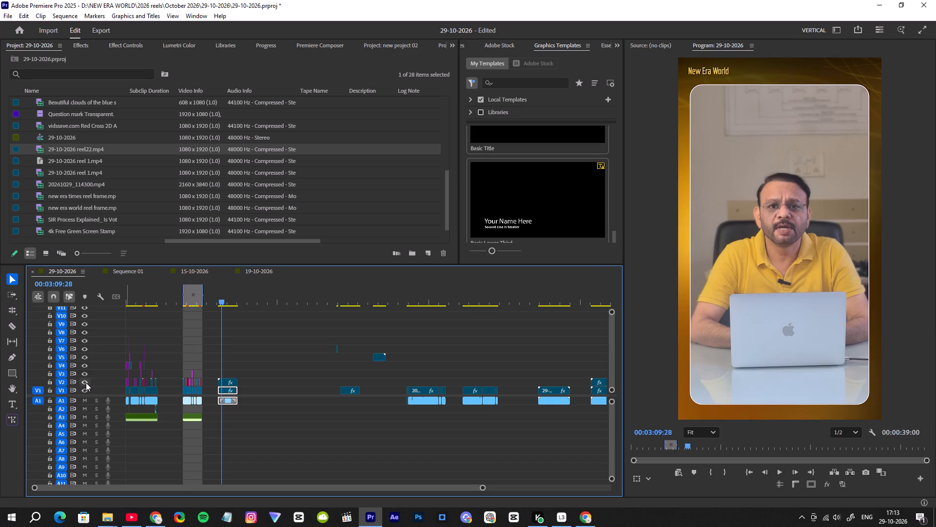
# Set the Position of 29-10-2026 reel22.mp4 to 532, 990 with Scale at 89, checking its fit in the frame by playback.
pyautogui.click(131, 47)
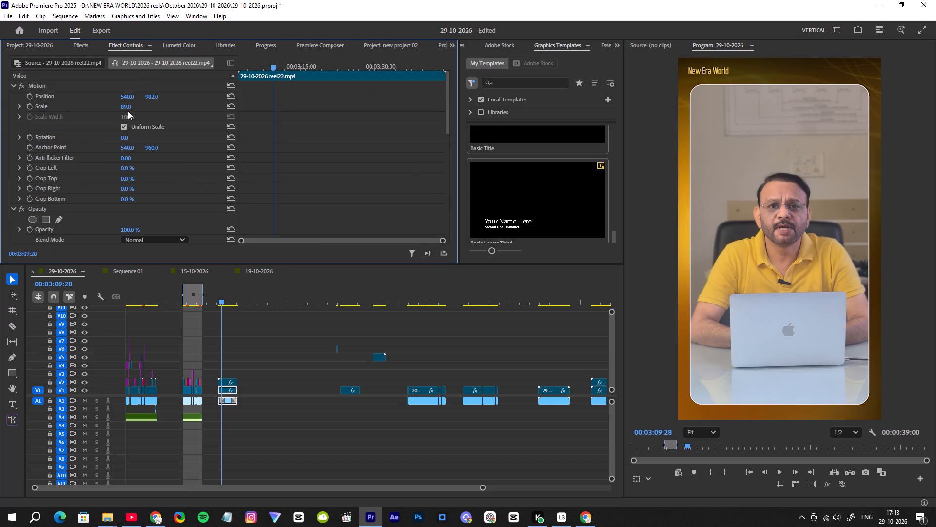
pyautogui.click(128, 111)
pyautogui.click(125, 106)
pyautogui.press('Down')
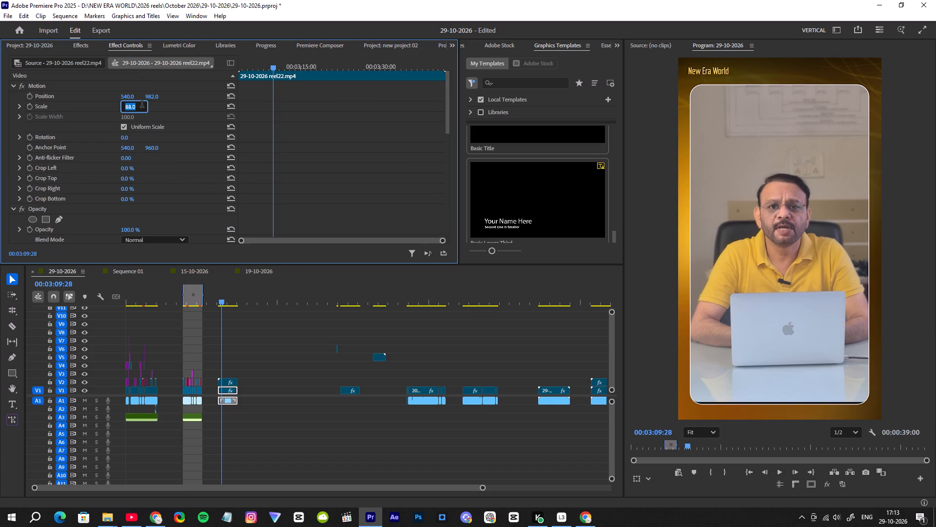
pyautogui.click(152, 96)
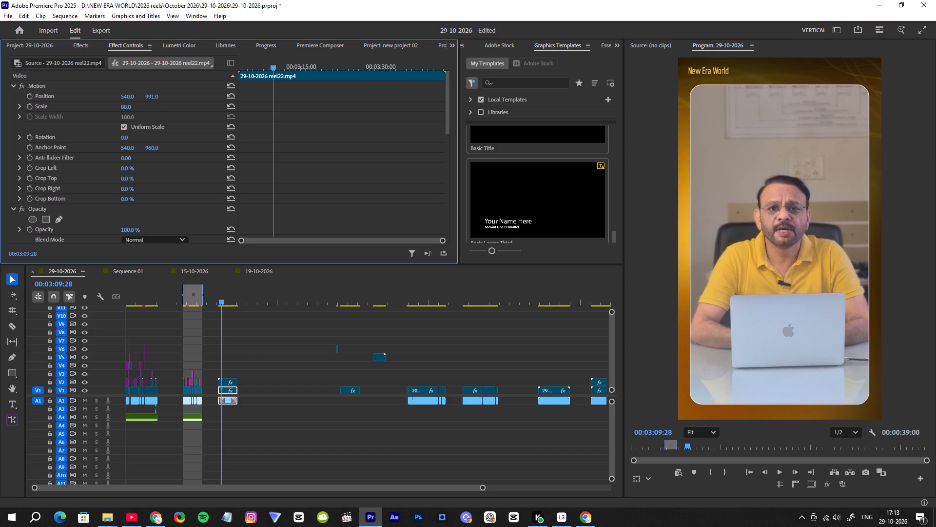
pyautogui.click(129, 105)
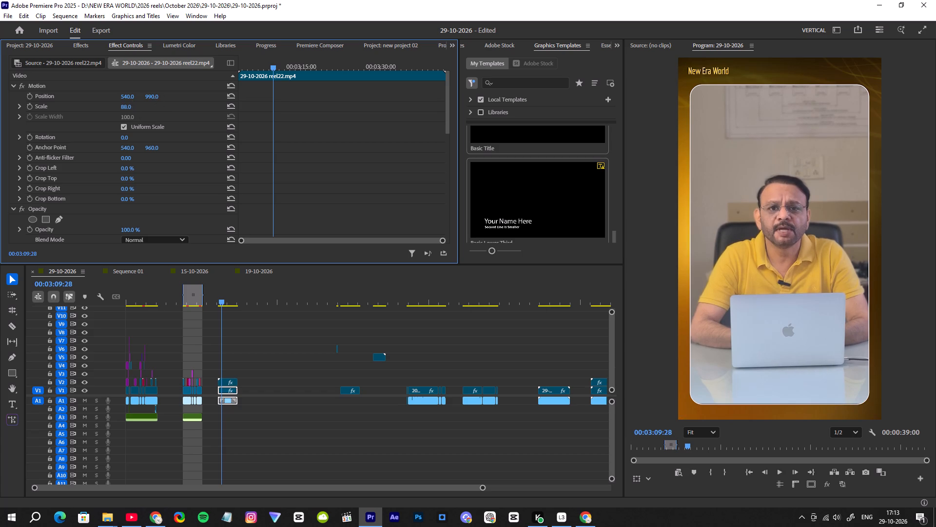
pyautogui.press('Up')
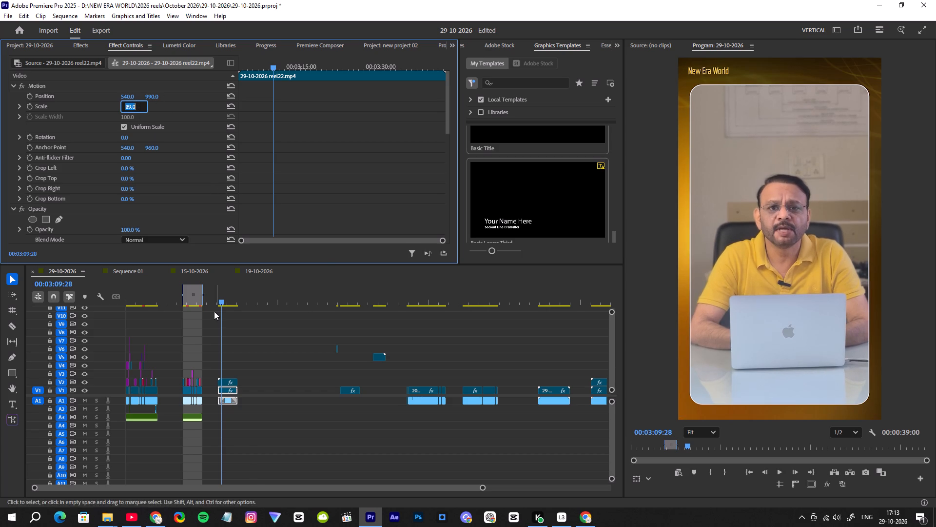
pyautogui.click(222, 299)
pyautogui.press('space')
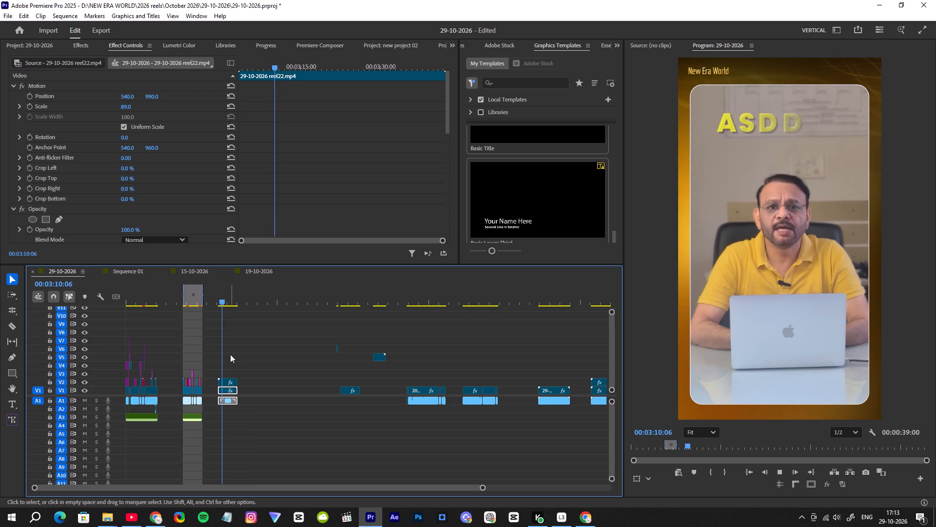
pyautogui.press('space')
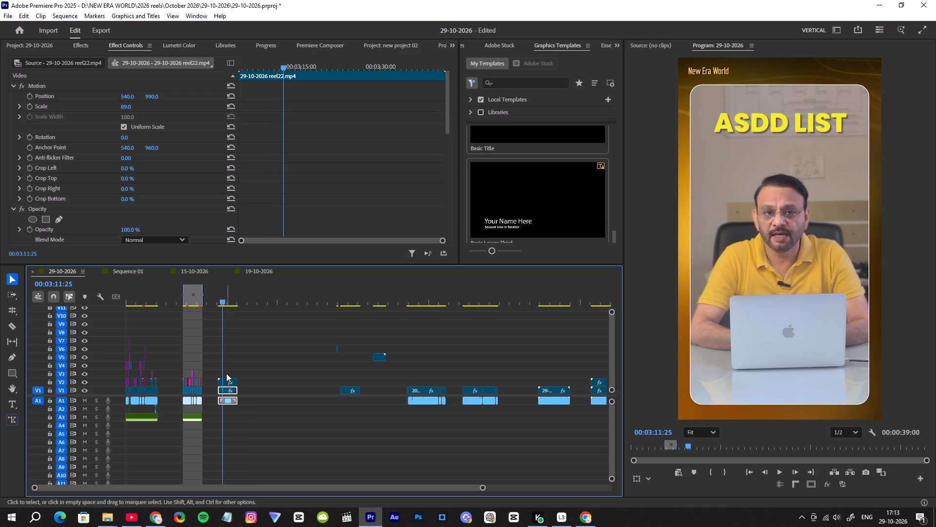
pyautogui.click(131, 97)
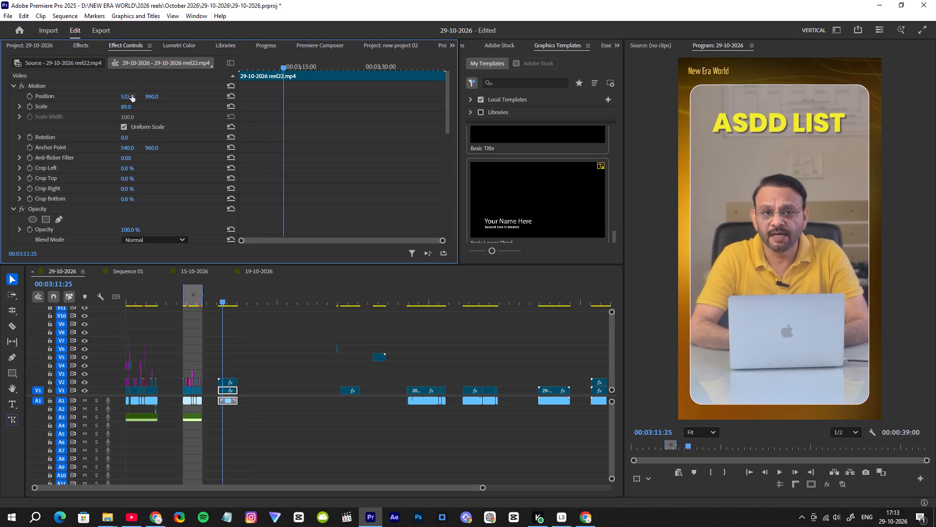
pyautogui.press('space')
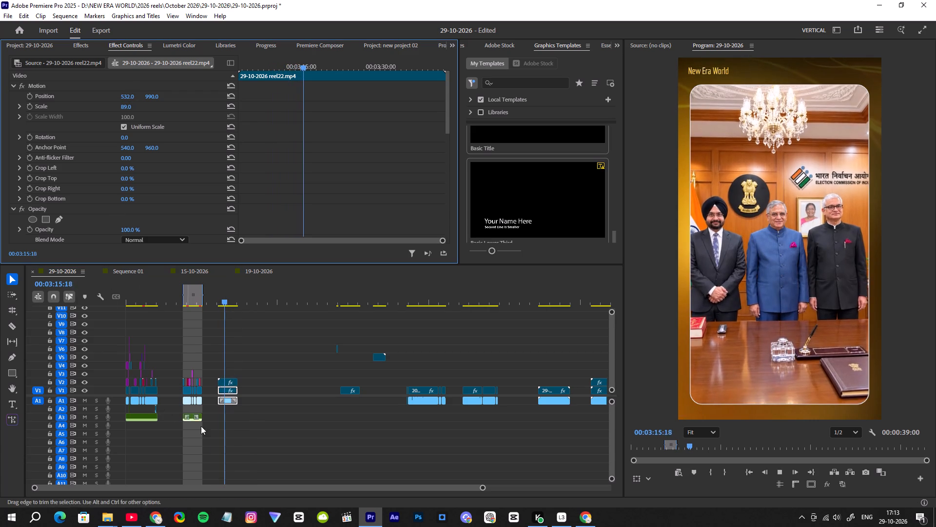
pyautogui.moveTo(482, 487); pyautogui.dragTo(512, 486)
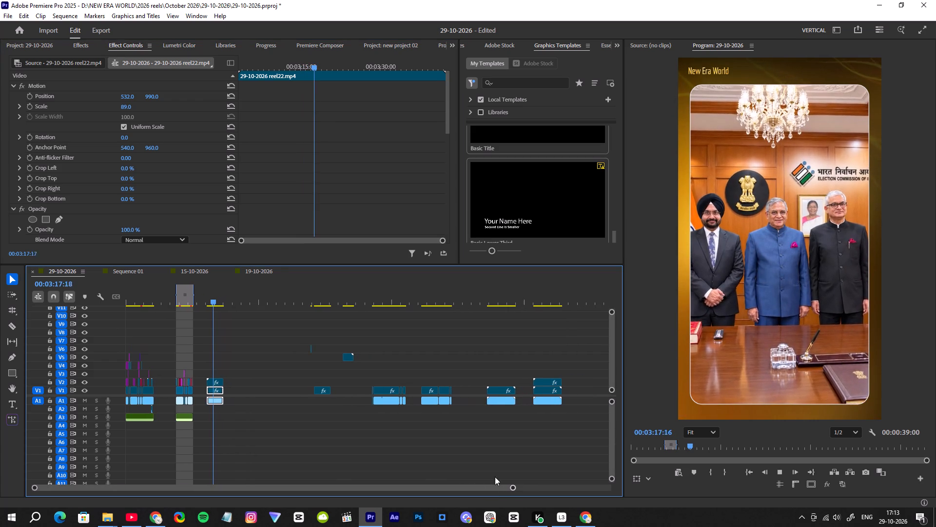
# Stop playback and duplicate 29-10-2026 reel22.mp4 with its audio into the empty stretch just after the New Era World version.
pyautogui.press('space')
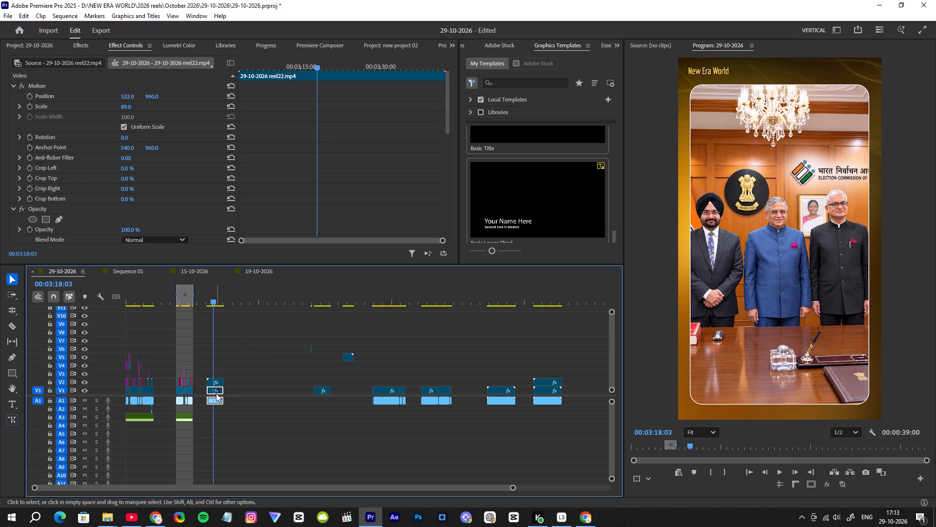
pyautogui.keyDown('alt'); pyautogui.moveTo(216, 401); pyautogui.dragTo(248, 401); pyautogui.keyUp('alt')
# Move new era times reel frame.mp4 onto V2 above the duplicated reel, trim its end to match, and scrub through to check.
pyautogui.moveTo(541, 382); pyautogui.dragTo(251, 381)
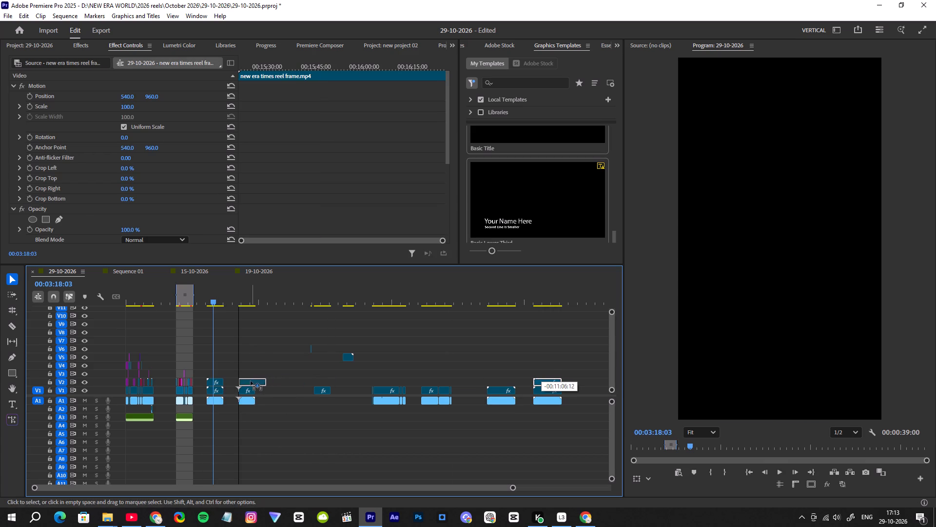
pyautogui.moveTo(251, 381); pyautogui.dragTo(249, 381)
pyautogui.moveTo(266, 383); pyautogui.dragTo(257, 388)
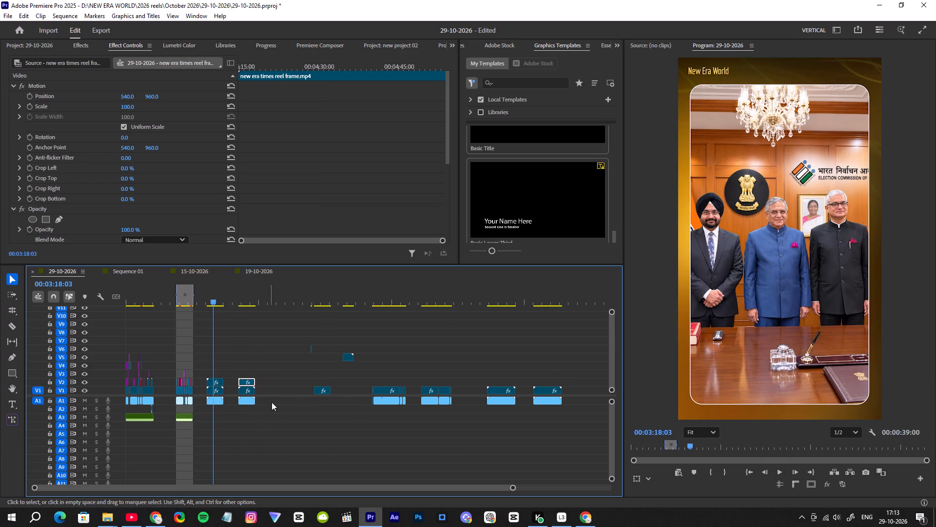
pyautogui.moveTo(237, 302); pyautogui.dragTo(240, 304)
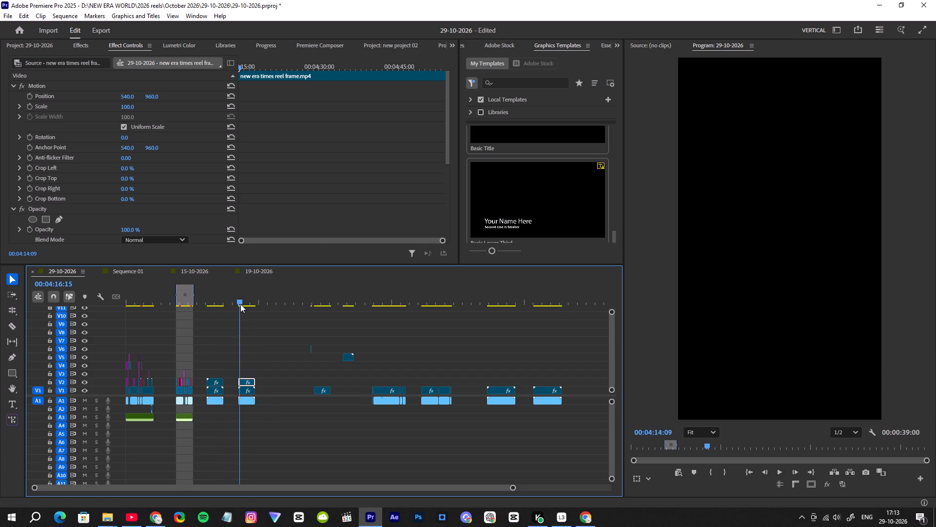
pyautogui.moveTo(240, 304); pyautogui.dragTo(249, 307)
# Mark the New Era World version's framed clips as the sequence's in/out range.
pyautogui.moveTo(230, 358); pyautogui.dragTo(216, 422)
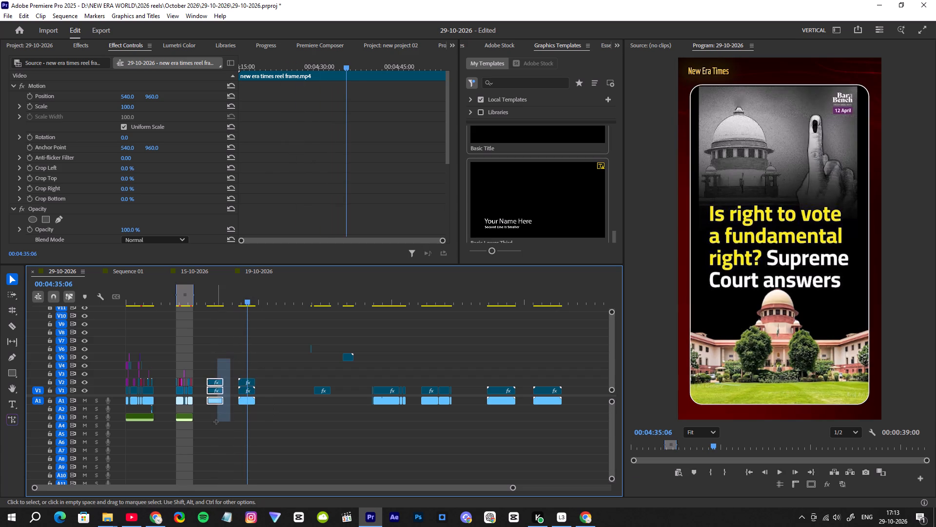
pyautogui.moveTo(216, 422); pyautogui.dragTo(211, 422)
pyautogui.press('/')
# Export the marked New Era World range as 29-10-2026 reel 2.mp4, checking a frame within the range in the preview first.
pyautogui.hotkey('ctrl', 'm')
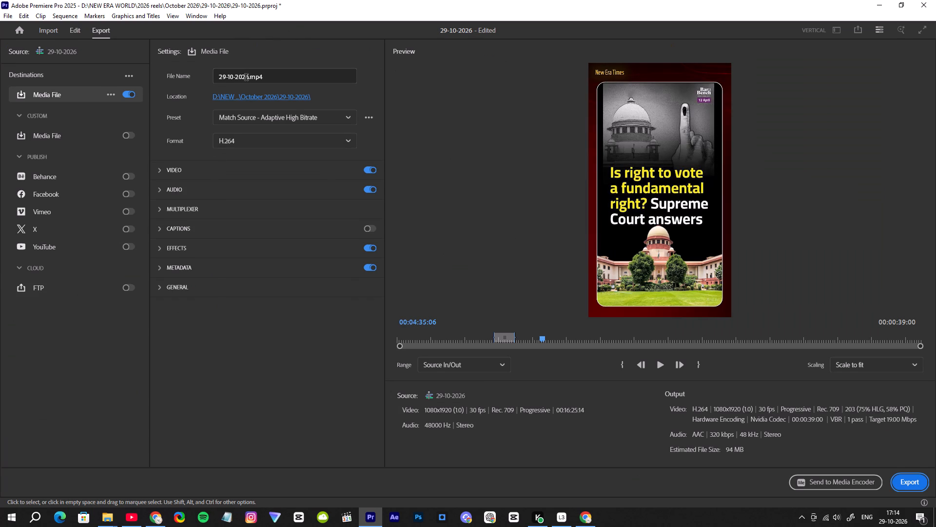
pyautogui.click(247, 78)
pyautogui.click(248, 78)
pyautogui.press('space')
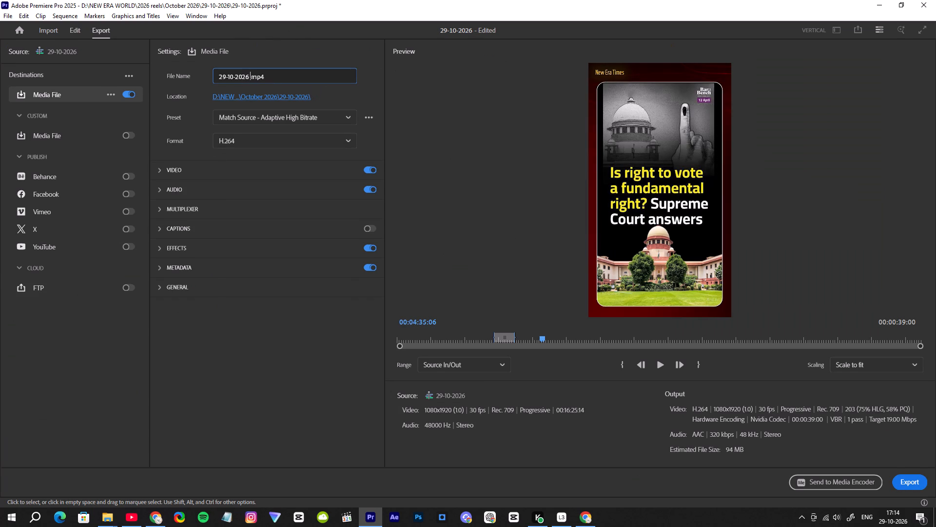
pyautogui.write('ree')
pyautogui.write('l')
pyautogui.press('space')
pyautogui.press('2')
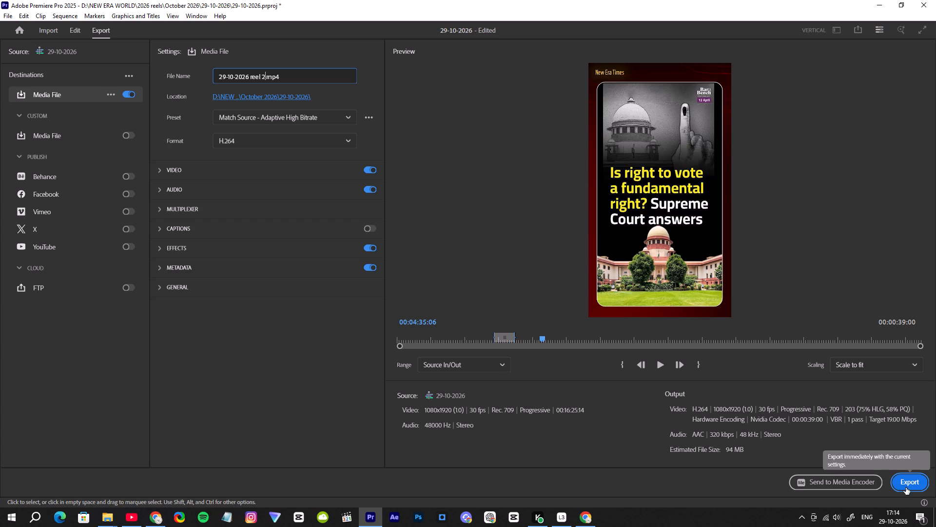
pyautogui.click(507, 328)
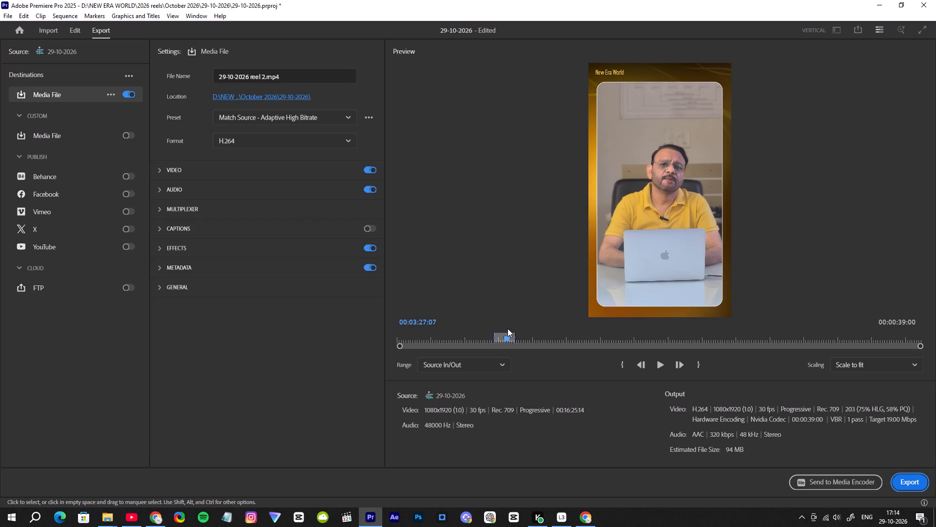
pyautogui.click(915, 482)
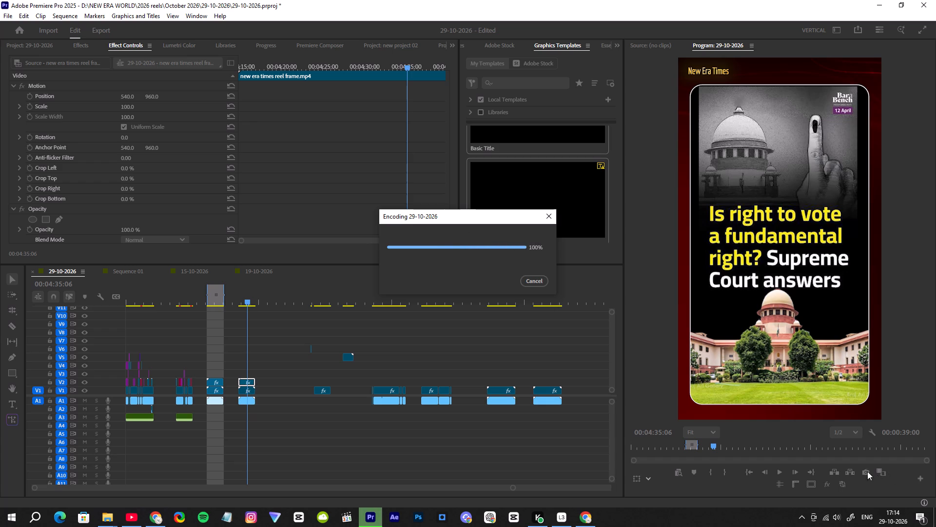
# Mark the New Era Times version's framed clips as the sequence's in/out range.
pyautogui.moveTo(277, 369); pyautogui.dragTo(232, 406)
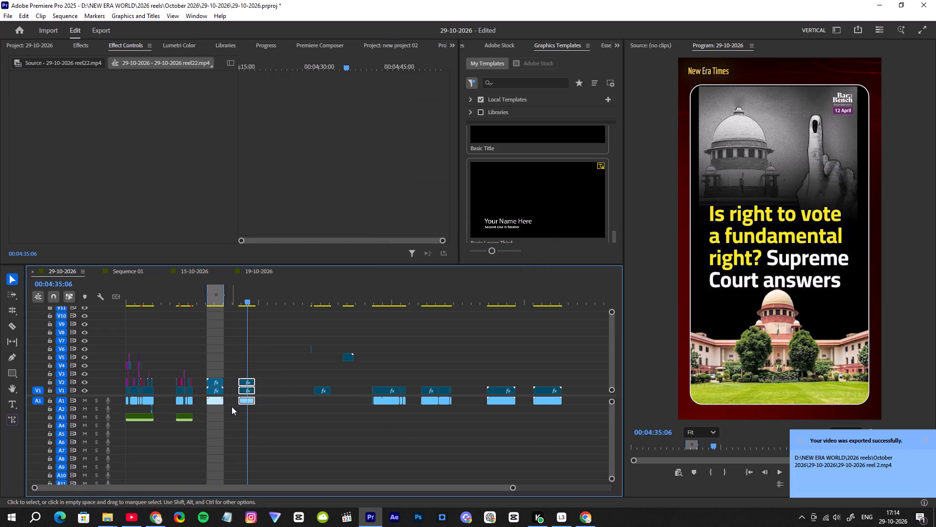
pyautogui.press('/')
# Export the marked New Era Times range under the file name 29-10-2026 reel 2 TM.mp4.
pyautogui.hotkey('ctrl', 'm')
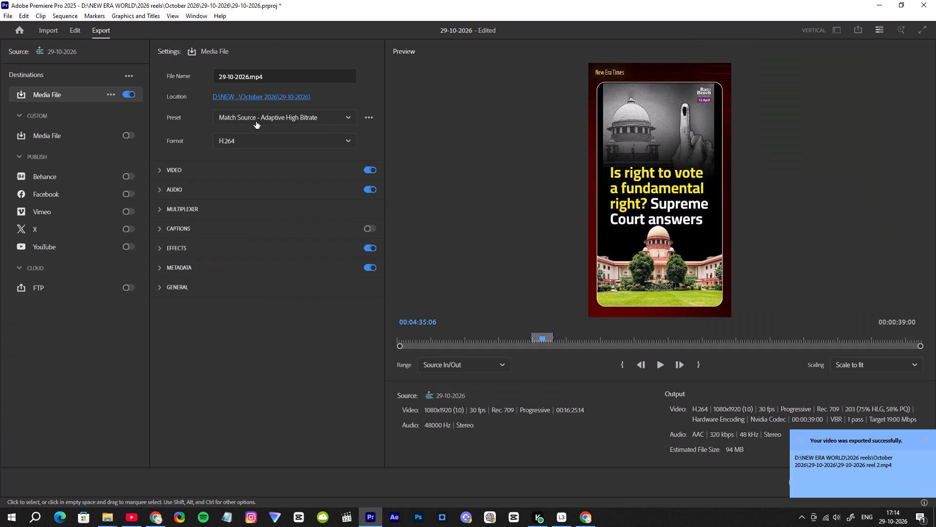
pyautogui.click(249, 78)
pyautogui.press('space')
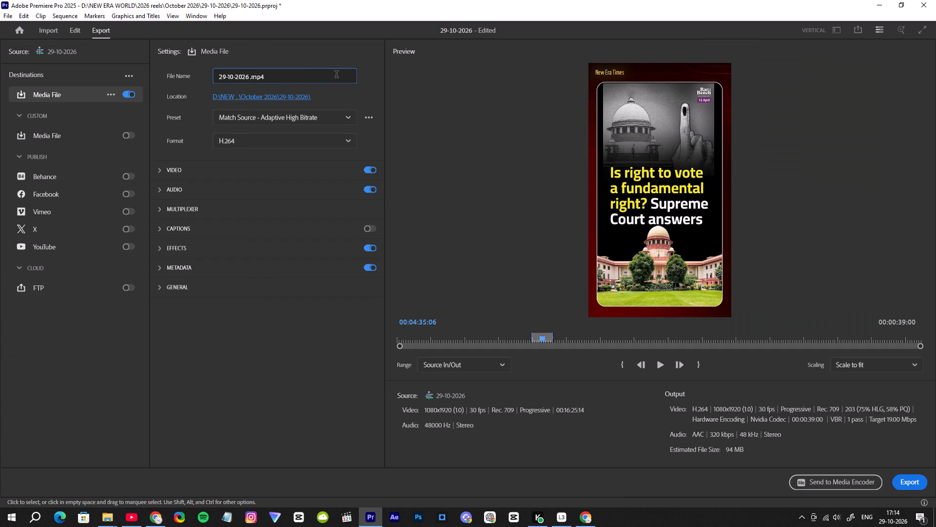
pyautogui.write('reel 2')
pyautogui.press('space')
pyautogui.write('TM')
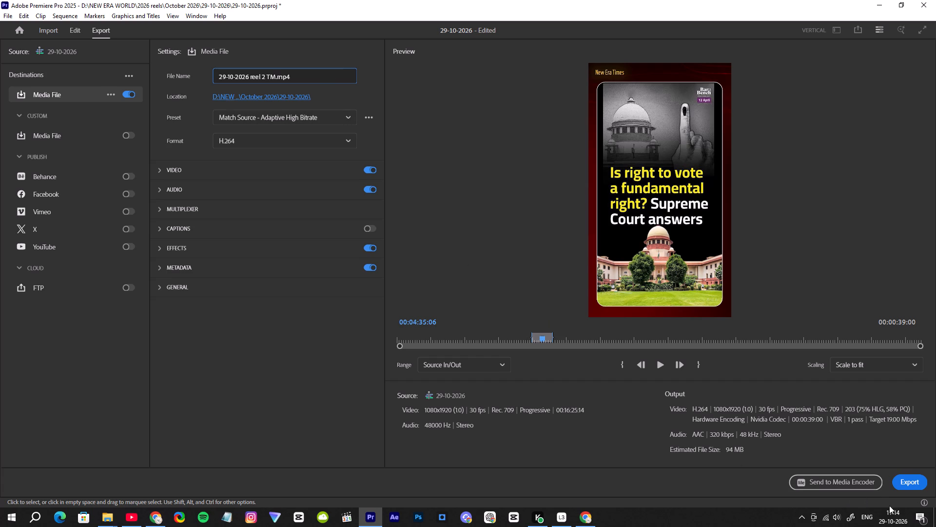
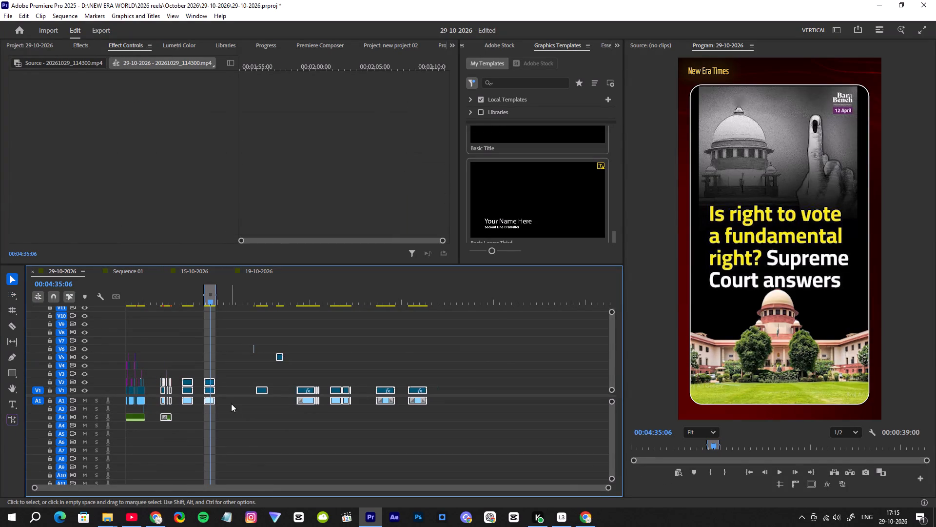
# Move the selected clip groups following the first reel further along the timeline together, opening a wide gap after that reel, and deselect them.
pyautogui.moveTo(262, 390); pyautogui.dragTo(361, 390)
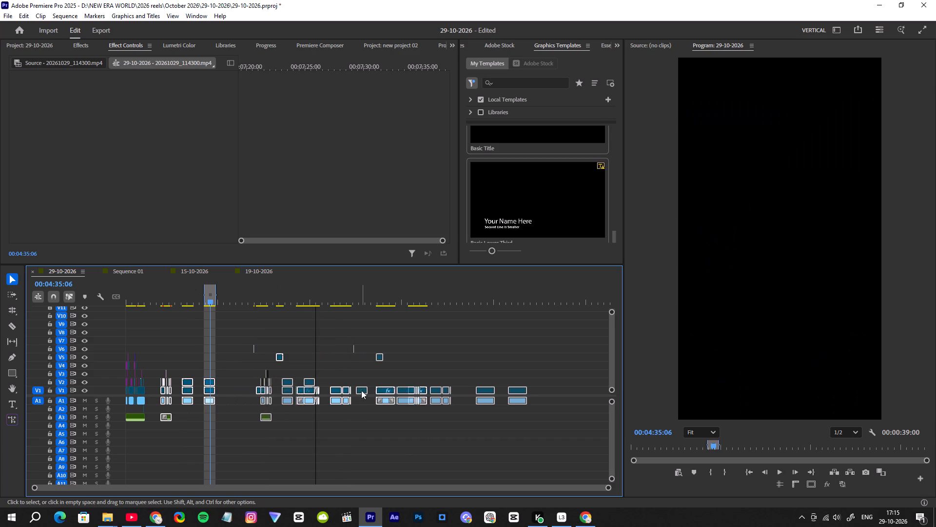
pyautogui.click(314, 425)
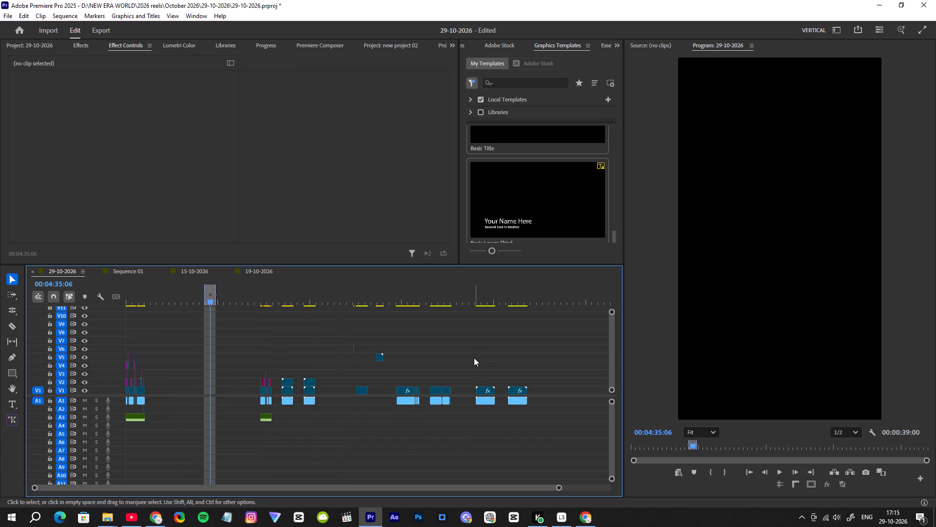
# Move the two 29-10-2026 reel 1.mp4 clips from the timeline's end to just after the first edited reel.
pyautogui.moveTo(470, 357); pyautogui.dragTo(538, 419)
pyautogui.moveTo(516, 391); pyautogui.dragTo(229, 417)
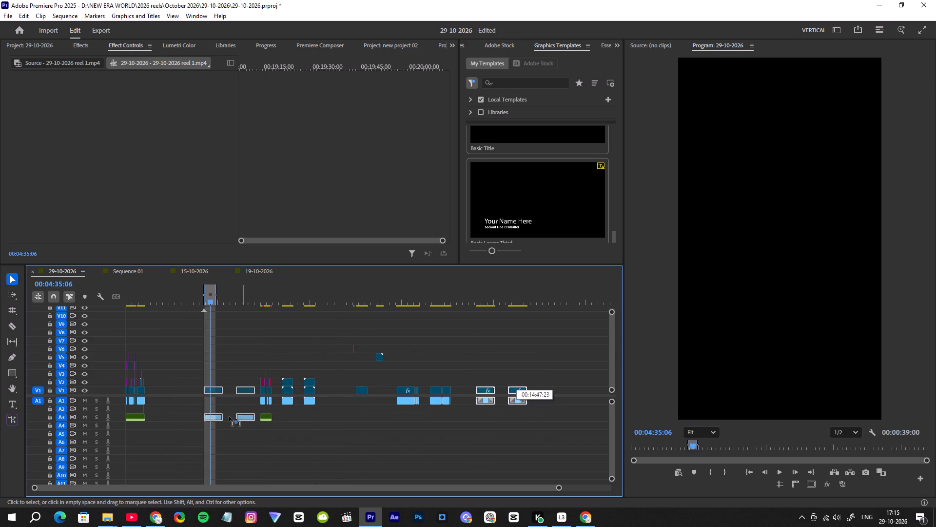
pyautogui.moveTo(229, 417); pyautogui.dragTo(193, 401)
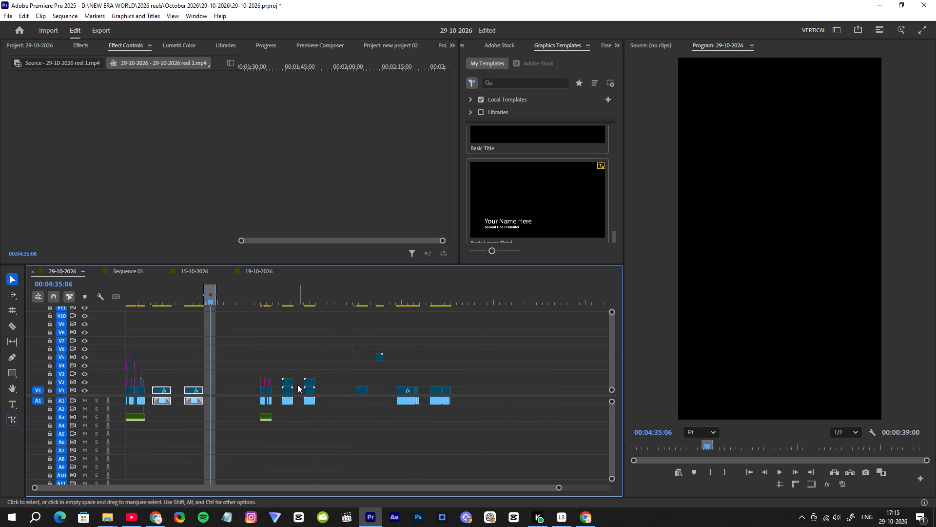
# Copy the New Era World frame onto V2 above the first reel 1 clip and extend it to the clip's end.
pyautogui.click(288, 382)
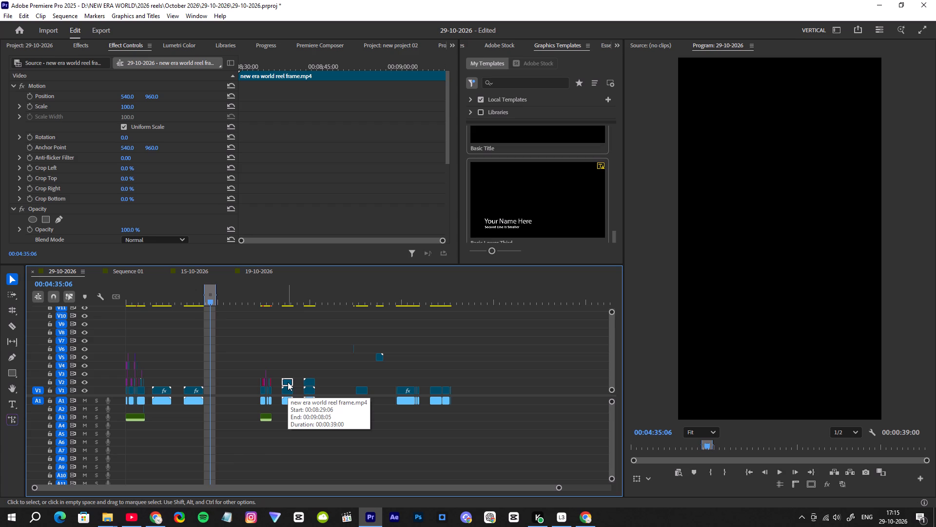
pyautogui.keyDown('alt'); pyautogui.moveTo(288, 382); pyautogui.dragTo(159, 384); pyautogui.keyUp('alt')
pyautogui.moveTo(164, 382); pyautogui.dragTo(171, 382)
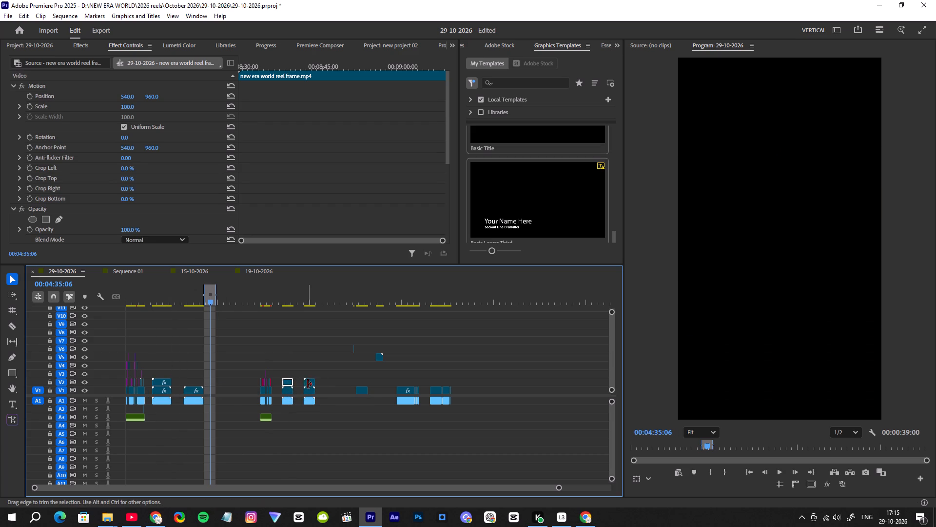
# Copy the New Era Times frame onto V2 above the second reel 1 clip and extend it to the clip's end.
pyautogui.click(308, 382)
pyautogui.keyDown('alt'); pyautogui.moveTo(309, 382); pyautogui.dragTo(190, 385); pyautogui.keyUp('alt')
pyautogui.moveTo(197, 384); pyautogui.dragTo(205, 385)
# Move the second reel's edit and its two framed versions earlier, close behind the framed reel 1 clips.
pyautogui.click(226, 392)
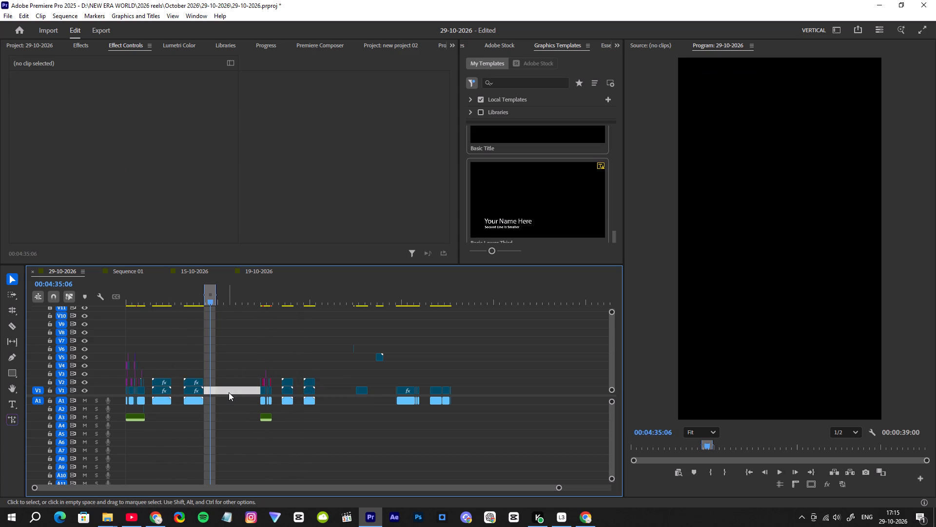
pyautogui.click(231, 407)
pyautogui.click(238, 369)
pyautogui.moveTo(244, 331); pyautogui.dragTo(254, 393)
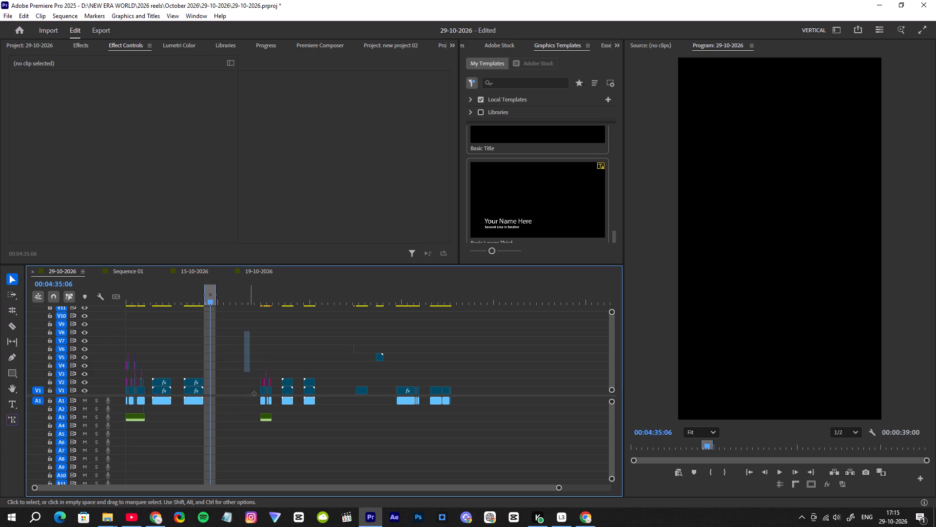
pyautogui.moveTo(254, 393); pyautogui.dragTo(336, 462)
pyautogui.moveTo(309, 392); pyautogui.dragTo(268, 396)
pyautogui.click(260, 465)
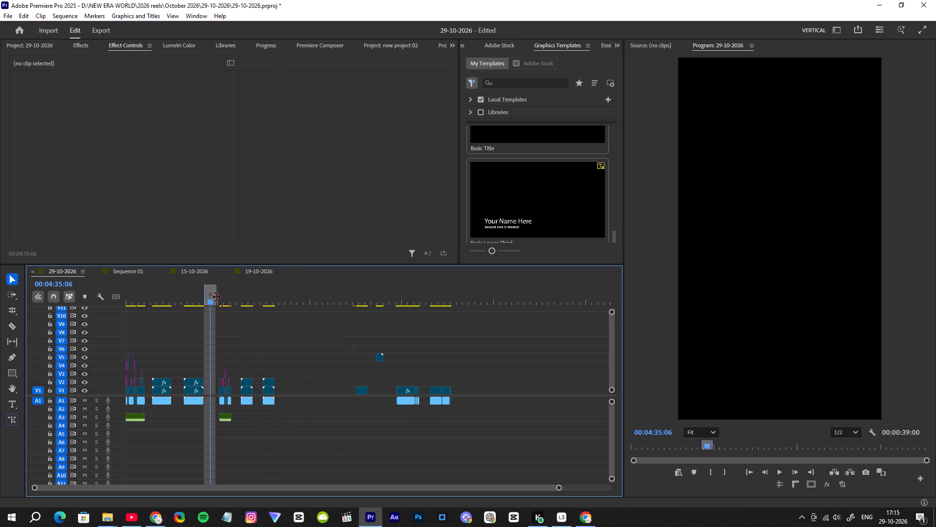
# Clear the sequence's in and out points.
pyautogui.rightClick(217, 292)
pyautogui.click(258, 144)
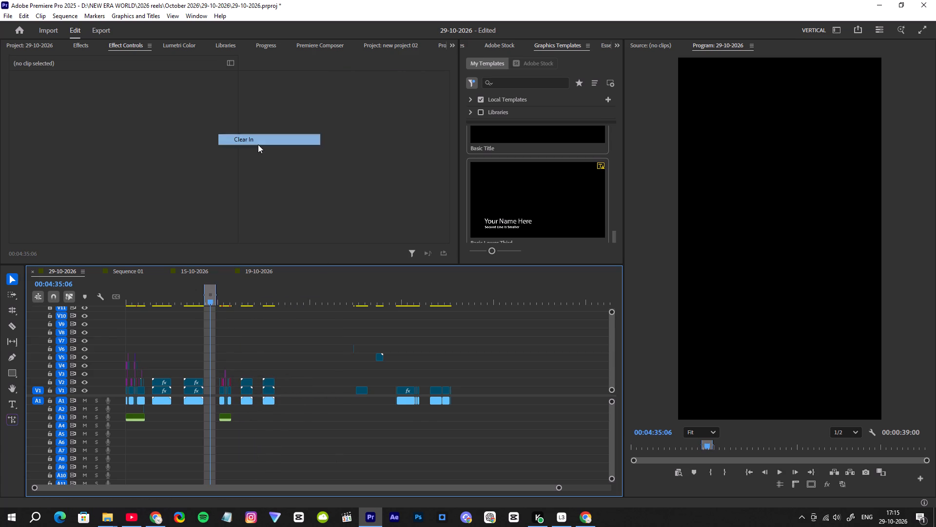
pyautogui.rightClick(216, 294)
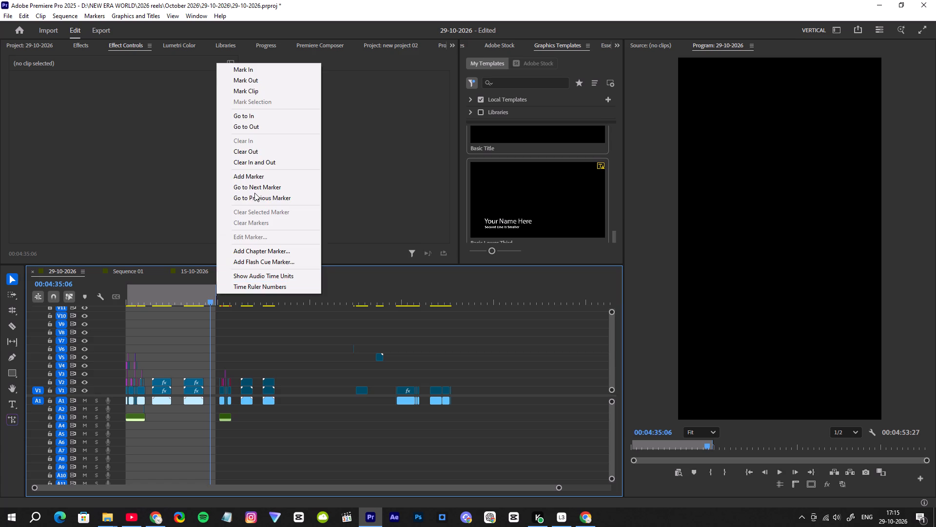
pyautogui.click(262, 153)
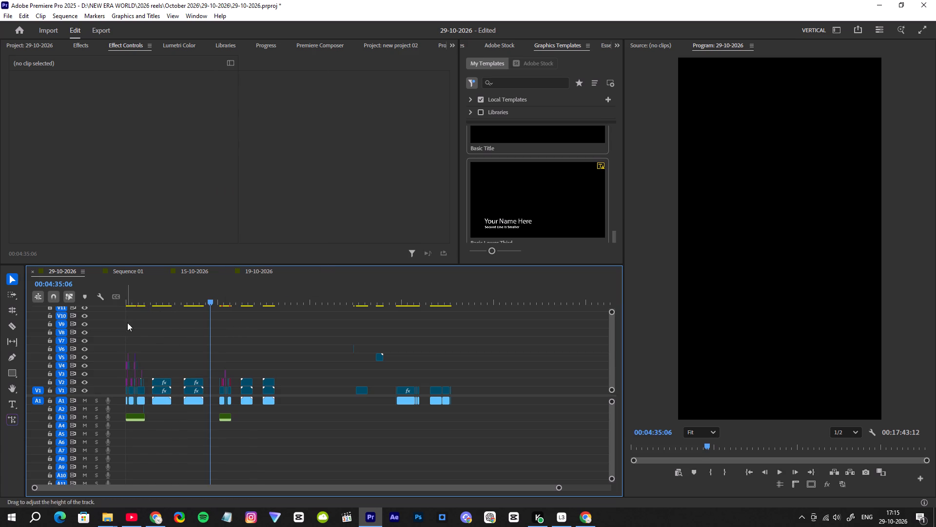
# Scrub through the rearranged sequence to review the framed reels and the leftover clips behind them.
pyautogui.moveTo(133, 299); pyautogui.dragTo(172, 308)
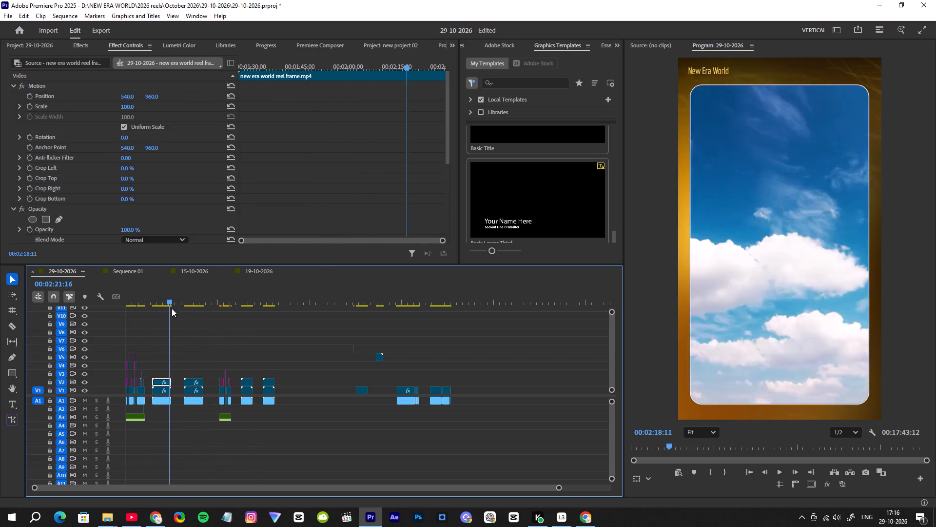
pyautogui.moveTo(172, 308); pyautogui.dragTo(222, 321)
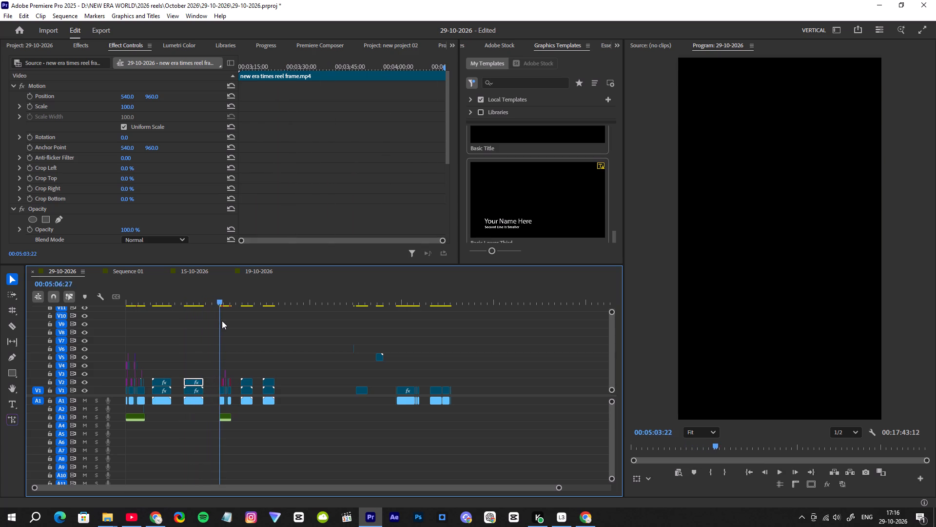
pyautogui.moveTo(222, 321); pyautogui.dragTo(230, 325)
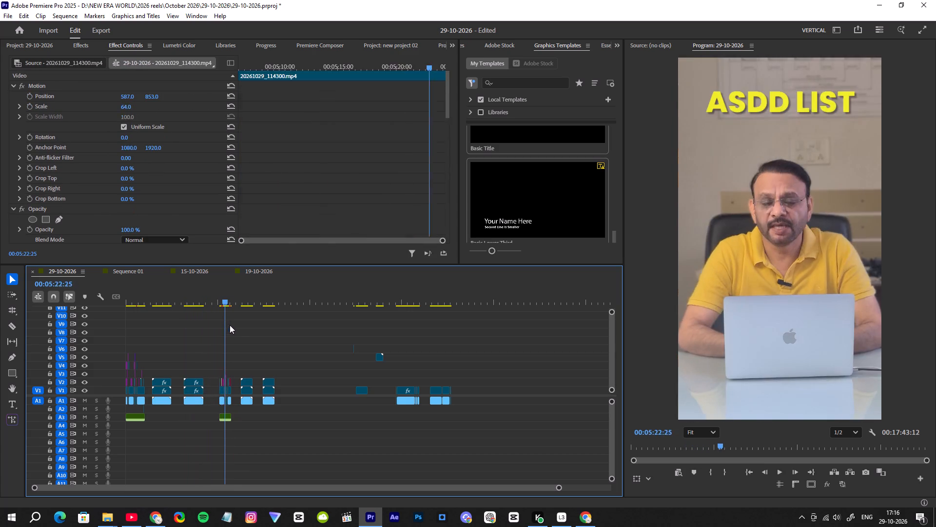
pyautogui.moveTo(230, 325); pyautogui.dragTo(282, 332)
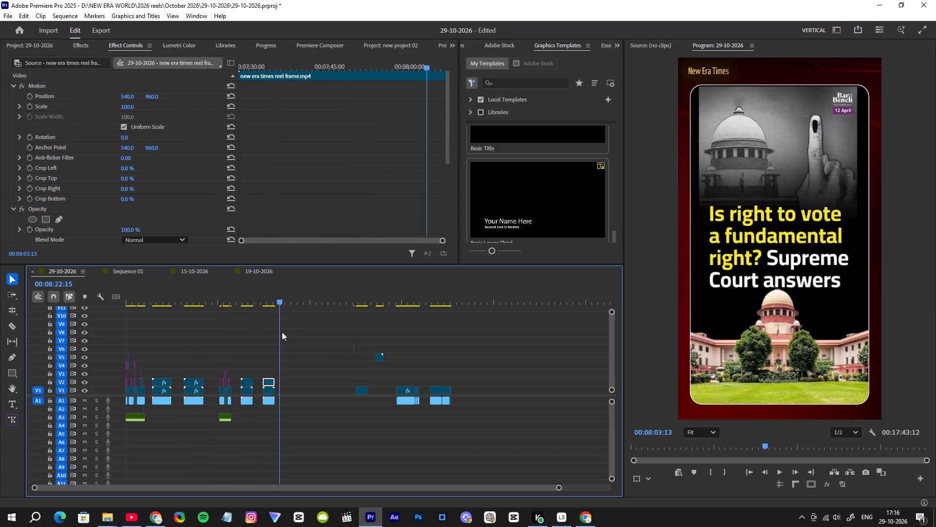
pyautogui.moveTo(282, 332); pyautogui.dragTo(381, 343)
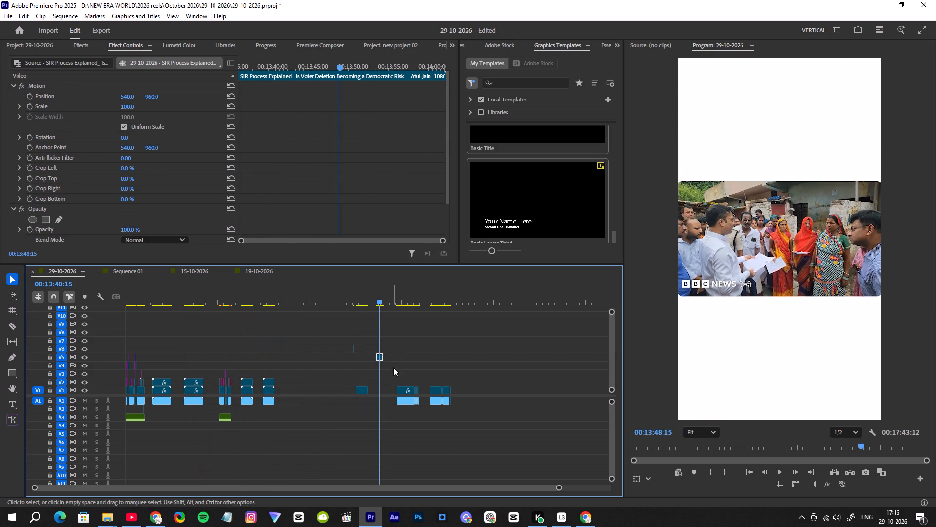
# Move the first group of unedited 20261029_114300.mp4 clips earlier, into the gap behind the second reel's framed versions.
pyautogui.moveTo(419, 364); pyautogui.dragTo(419, 414)
pyautogui.moveTo(419, 414); pyautogui.dragTo(391, 426)
pyautogui.moveTo(406, 390); pyautogui.dragTo(313, 391)
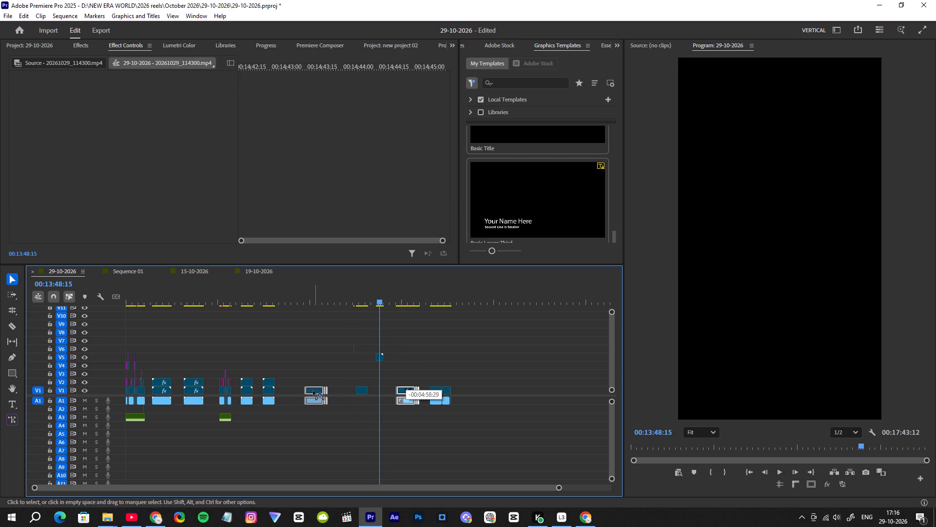
pyautogui.moveTo(313, 391); pyautogui.dragTo(312, 391)
# Play back the opening of the moved 20261029_114300.mp4 clips to review the speech and its first cut.
pyautogui.click(302, 297)
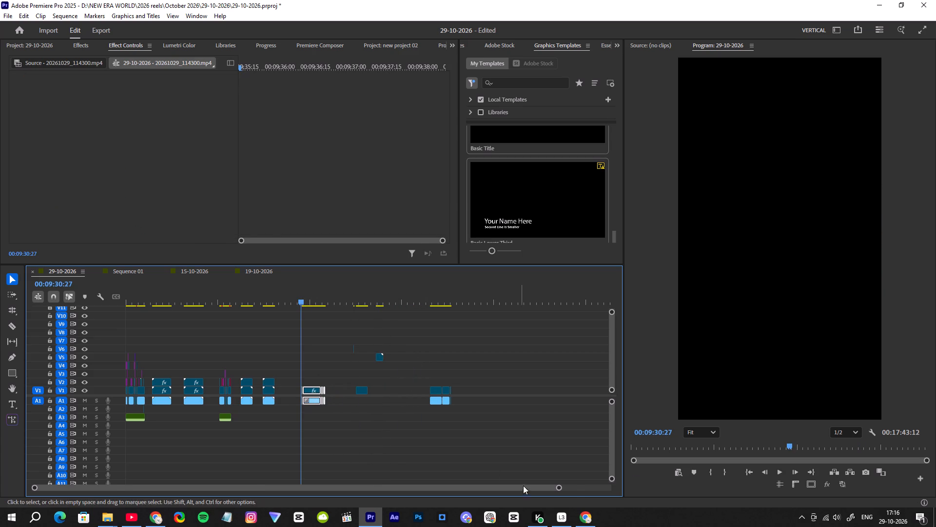
pyautogui.moveTo(557, 486); pyautogui.dragTo(370, 478)
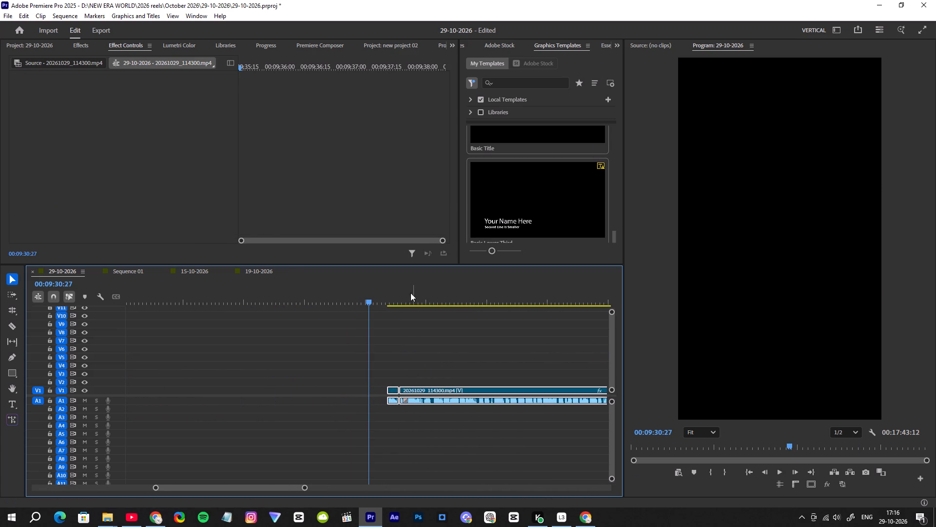
pyautogui.click(389, 300)
pyautogui.press('space')
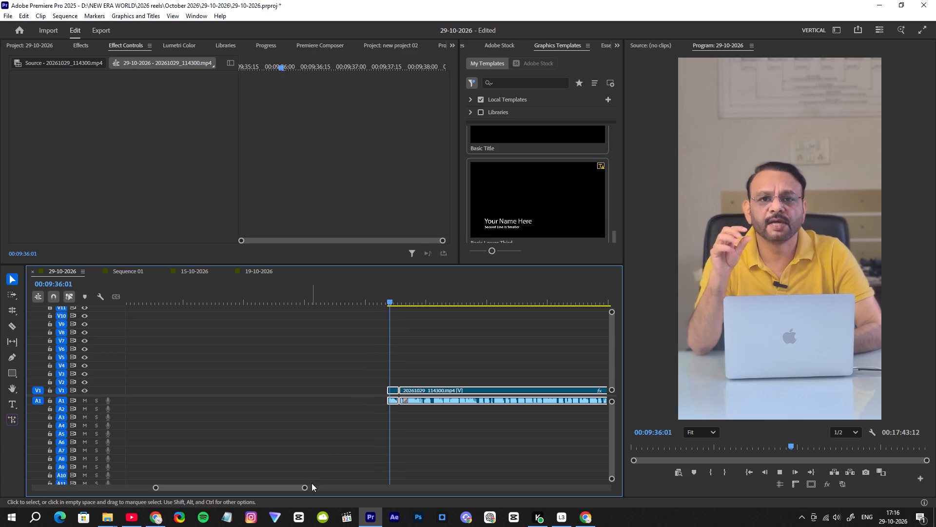
pyautogui.moveTo(306, 486); pyautogui.dragTo(367, 481)
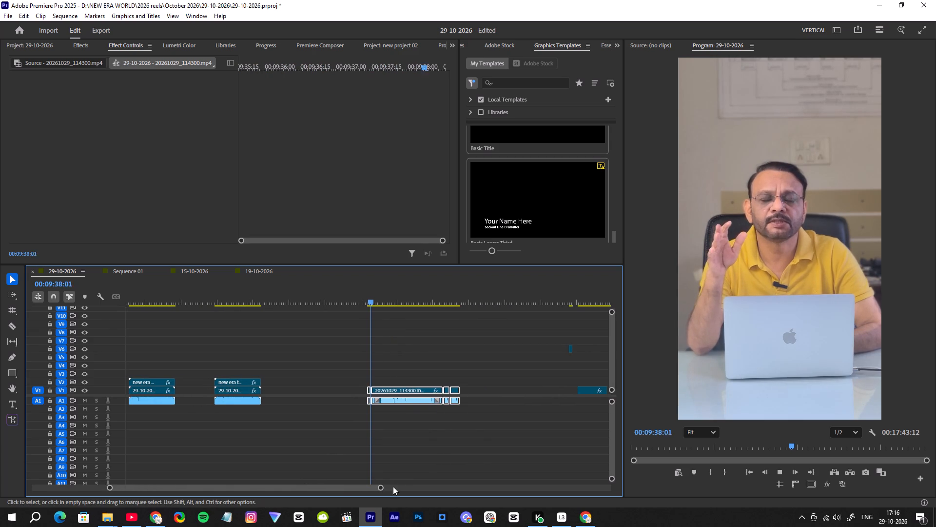
pyautogui.moveTo(380, 488); pyautogui.dragTo(368, 462)
pyautogui.click(365, 298)
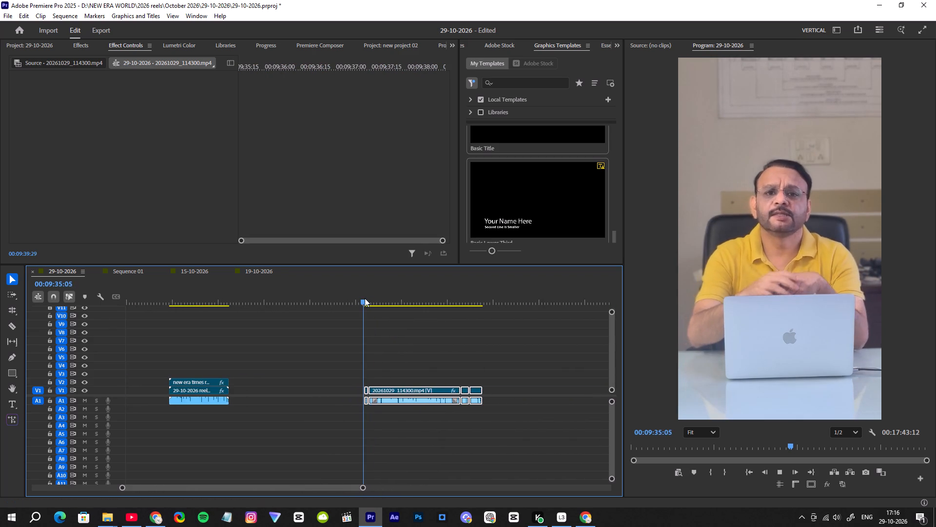
pyautogui.press('space')
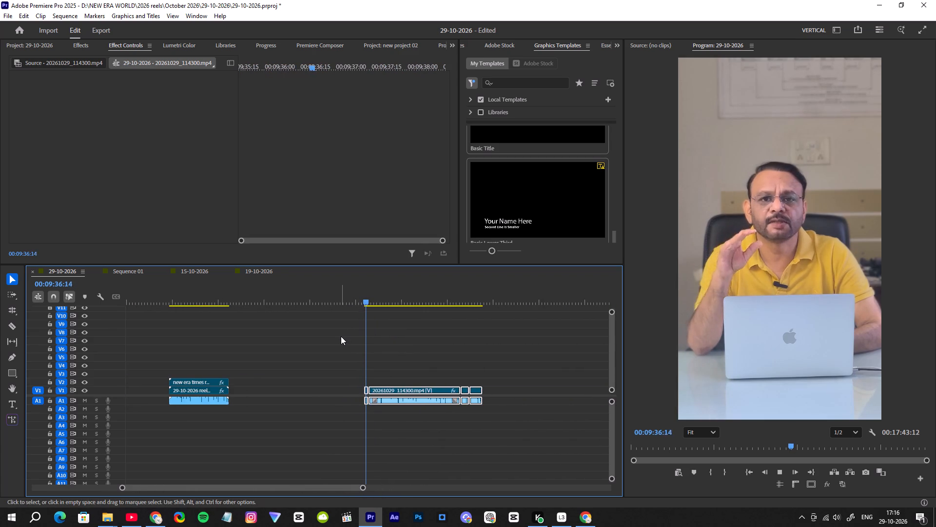
pyautogui.press('space')
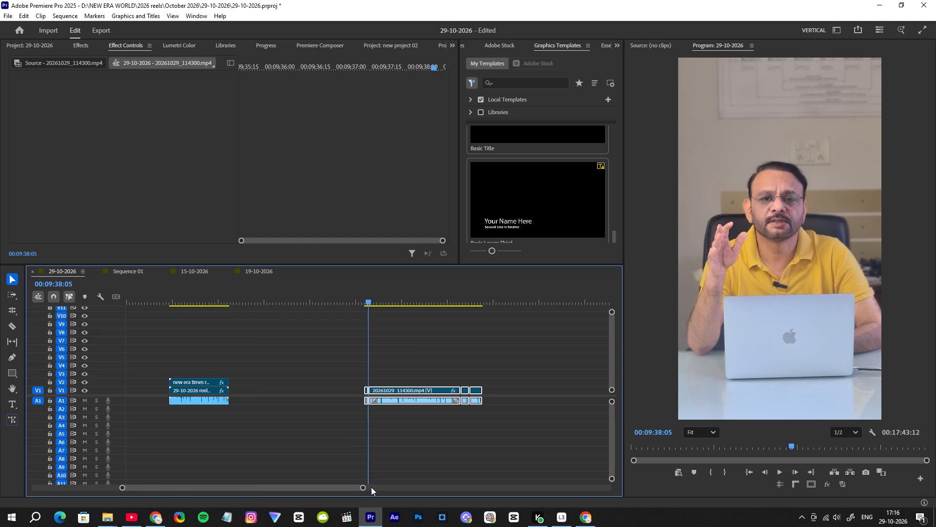
pyautogui.moveTo(363, 488); pyautogui.dragTo(273, 464)
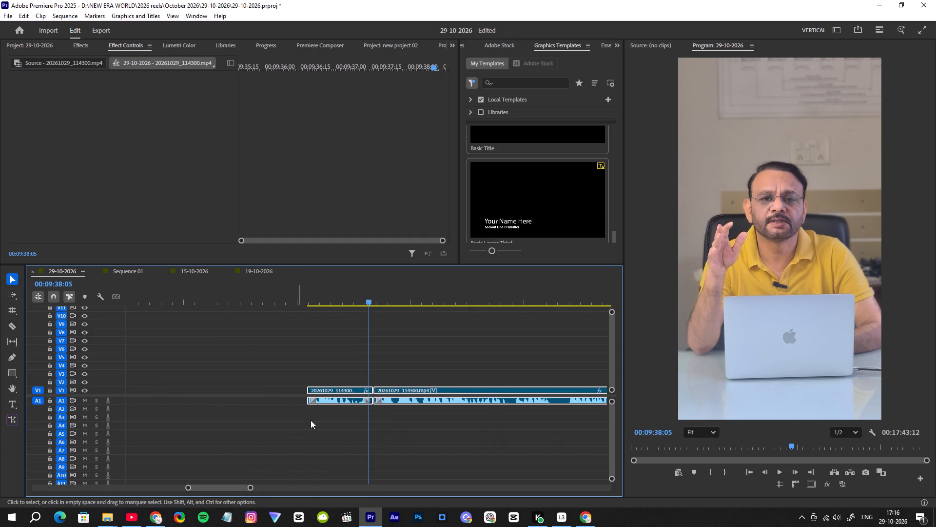
pyautogui.moveTo(342, 350); pyautogui.dragTo(308, 427)
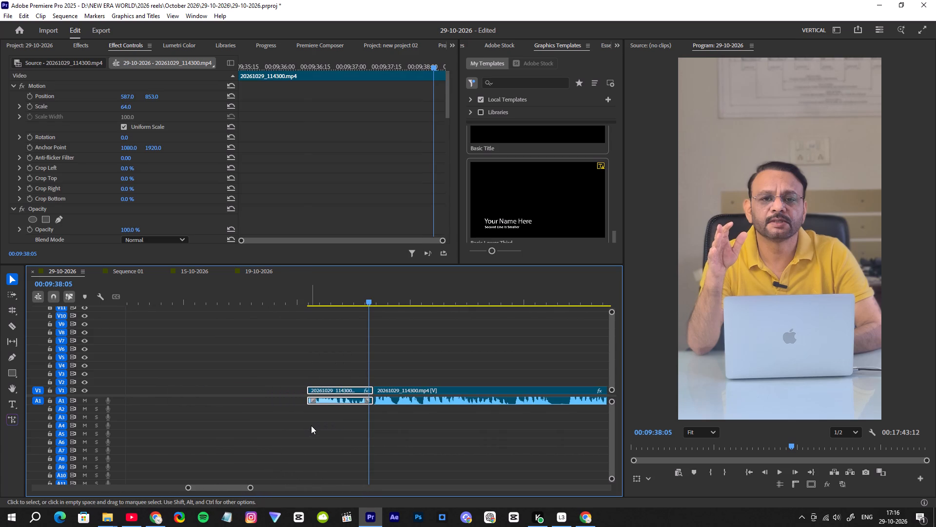
pyautogui.click(333, 459)
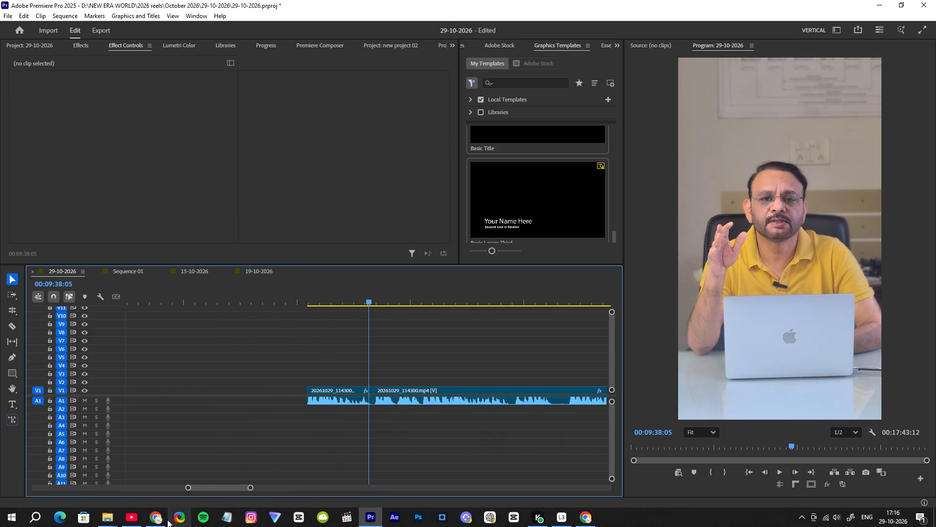
# Switch to YouTube and search for "year chnaging video".
pyautogui.click(137, 525)
pyautogui.moveTo(423, 23); pyautogui.dragTo(383, 22)
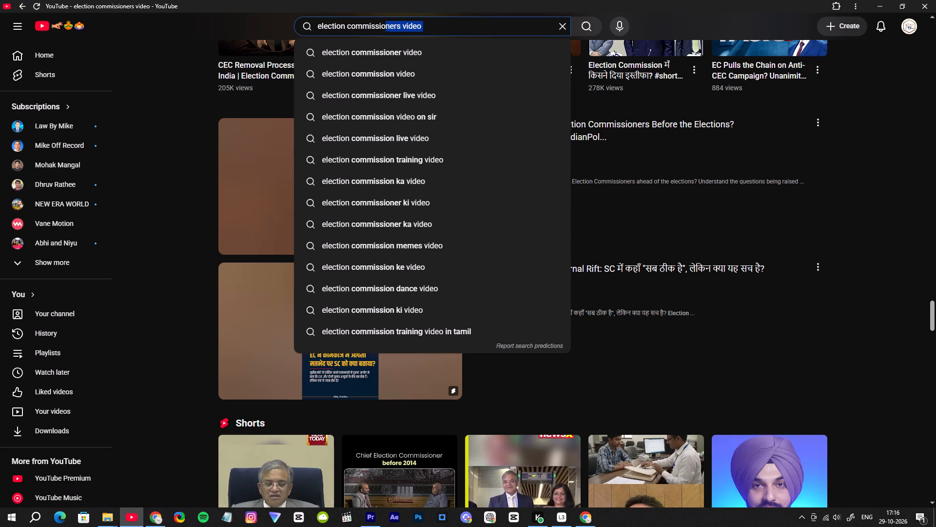
pyautogui.moveTo(383, 22); pyautogui.dragTo(310, 20)
pyautogui.write('year')
pyautogui.press('space')
pyautogui.write('chnaging')
pyautogui.press('space')
pyautogui.write('video')
pyautogui.press('space')
pyautogui.press('Return')
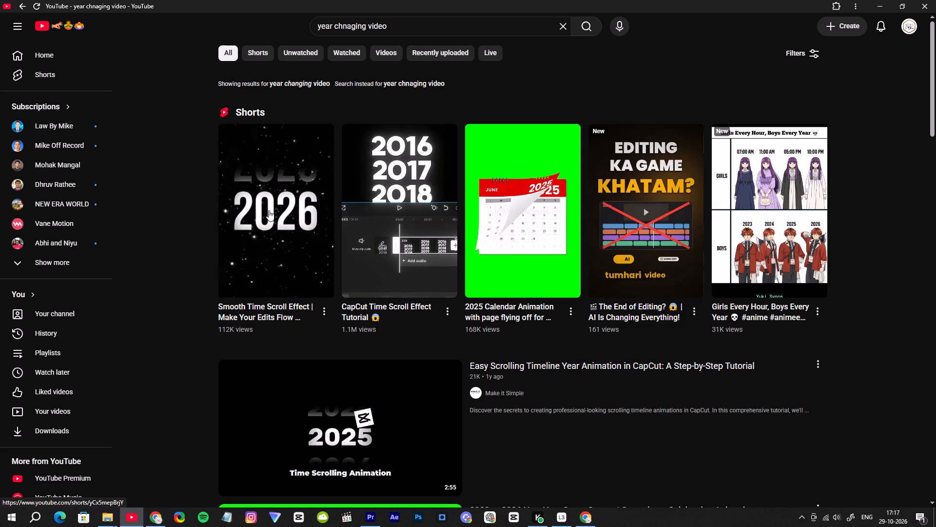
# Copy the link address of the "Smooth Time Scroll Effect" Short from the search results.
pyautogui.rightClick(269, 210)
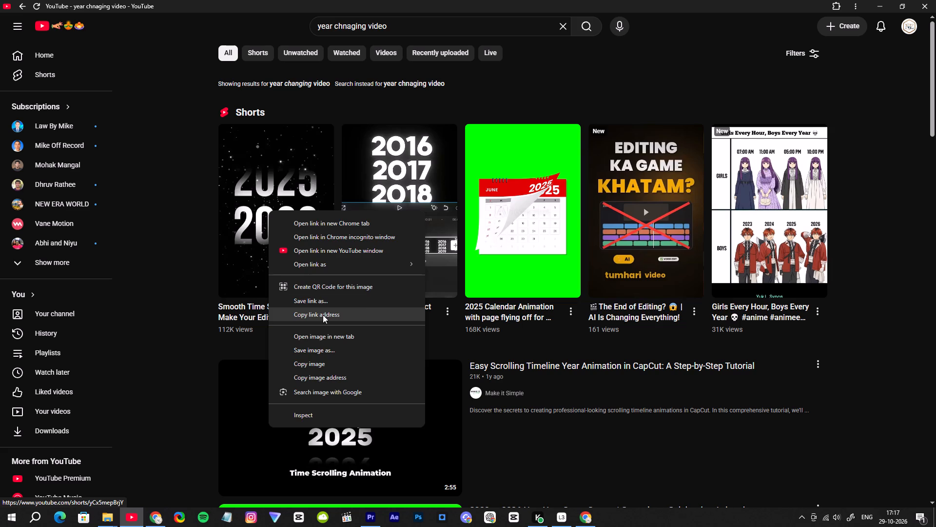
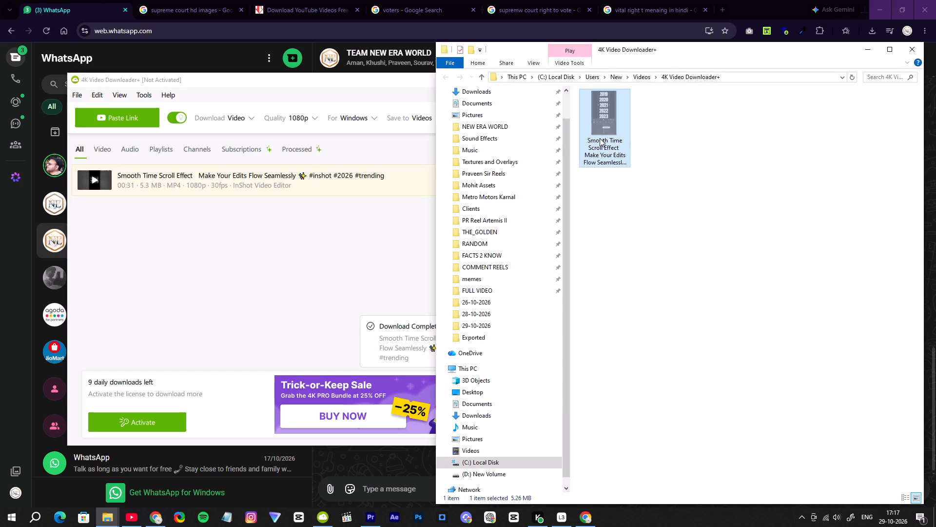
# Paste the downloaded "Smooth Time Scroll Effect" video into the 29-10-2026 project folder.
pyautogui.click(488, 328)
pyautogui.moveTo(680, 395); pyautogui.dragTo(682, 402)
pyautogui.hotkey('ctrl', 'v')
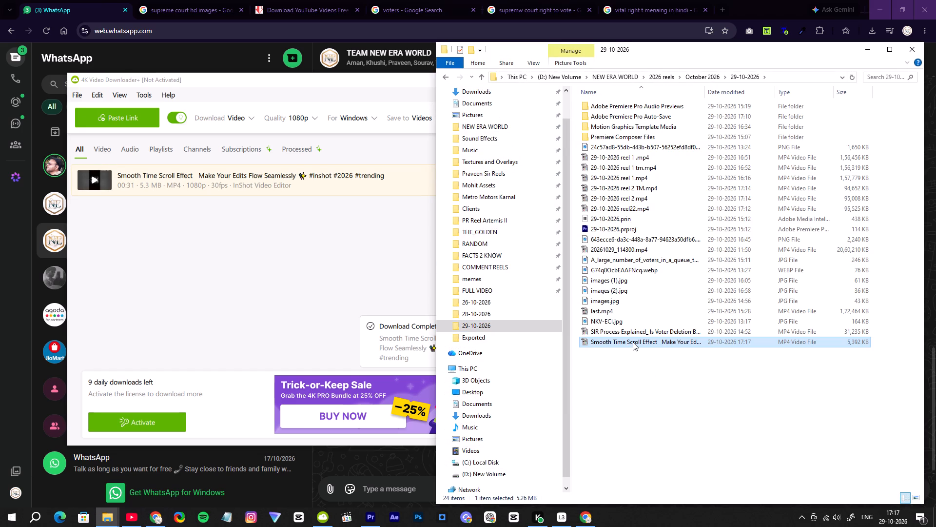
# Add the "Smooth Time Scroll Effect" video from the folder to tracks V4 and A4, around the start of the third reel.
pyautogui.moveTo(632, 342); pyautogui.dragTo(360, 475)
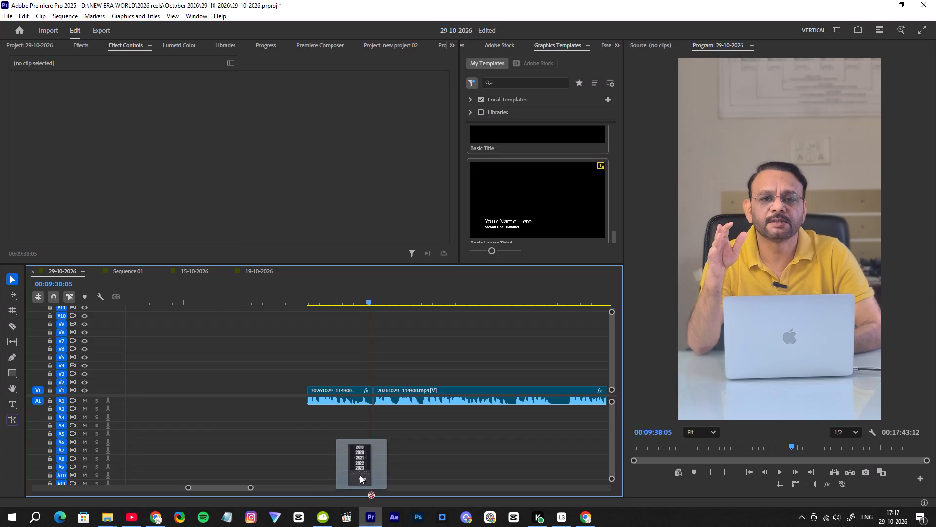
pyautogui.moveTo(360, 475); pyautogui.dragTo(258, 426)
# Trim the start of the "Smooth Time Scroll Effect" clip, keeping only about its last 3 seconds of full-screen year scrolling.
pyautogui.moveTo(249, 487); pyautogui.dragTo(314, 493)
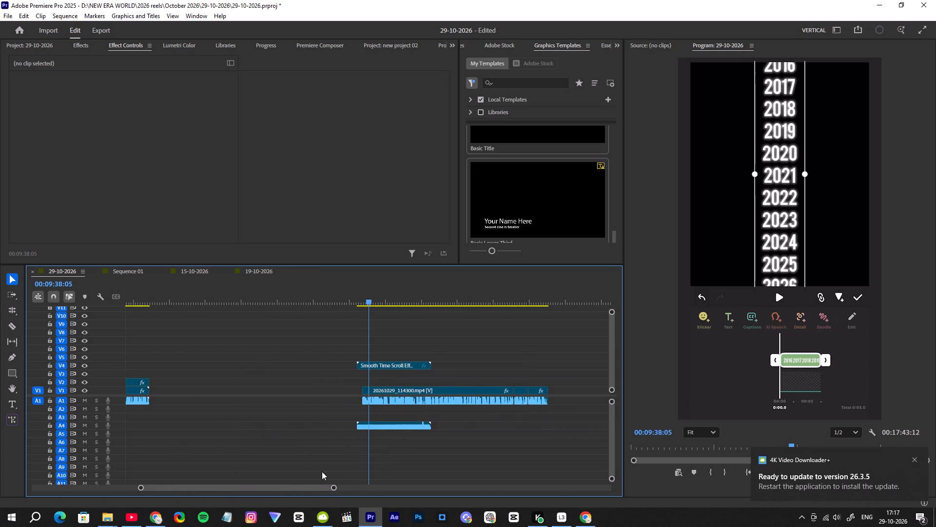
pyautogui.moveTo(359, 366); pyautogui.dragTo(396, 367)
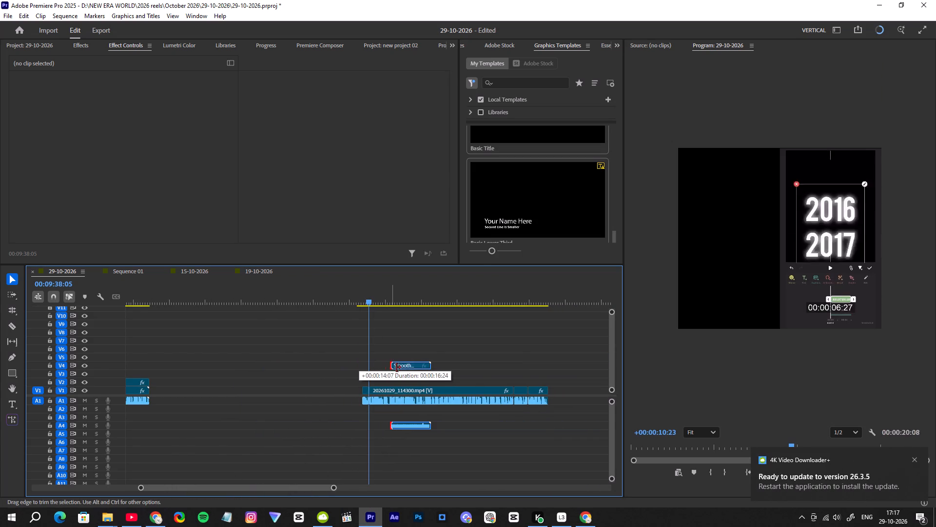
pyautogui.moveTo(396, 367); pyautogui.dragTo(416, 369)
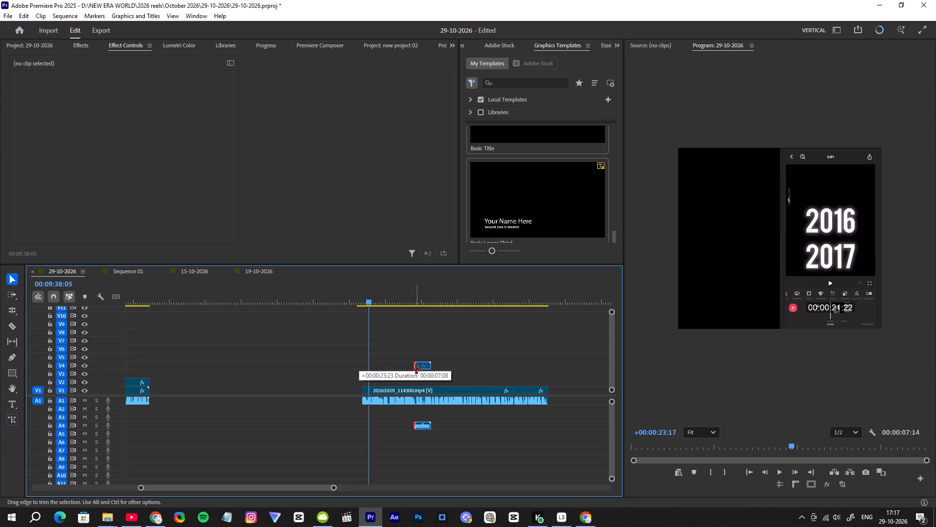
pyautogui.moveTo(416, 369); pyautogui.dragTo(426, 370)
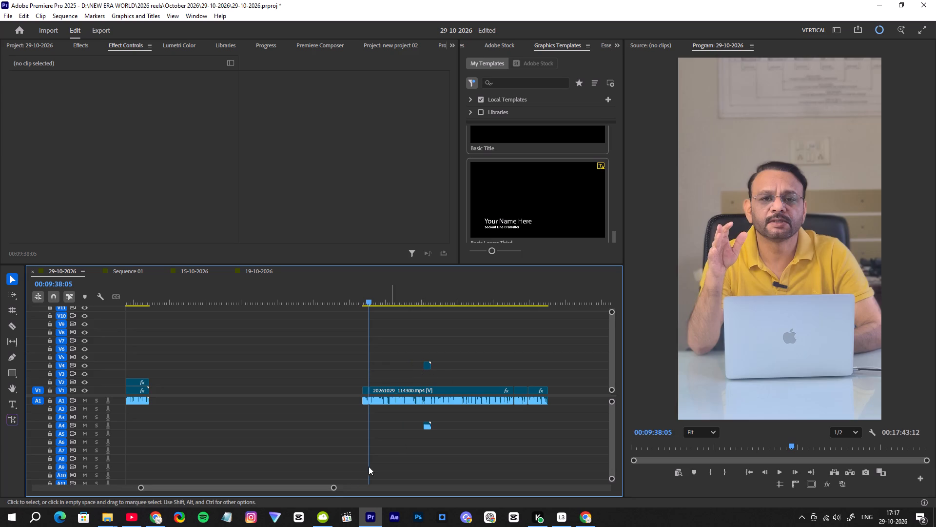
# Move the trimmed year-scroll video and its audio to V1 and A1, directly before the third reel's first clip, and play it back.
pyautogui.moveTo(336, 487); pyautogui.dragTo(300, 489)
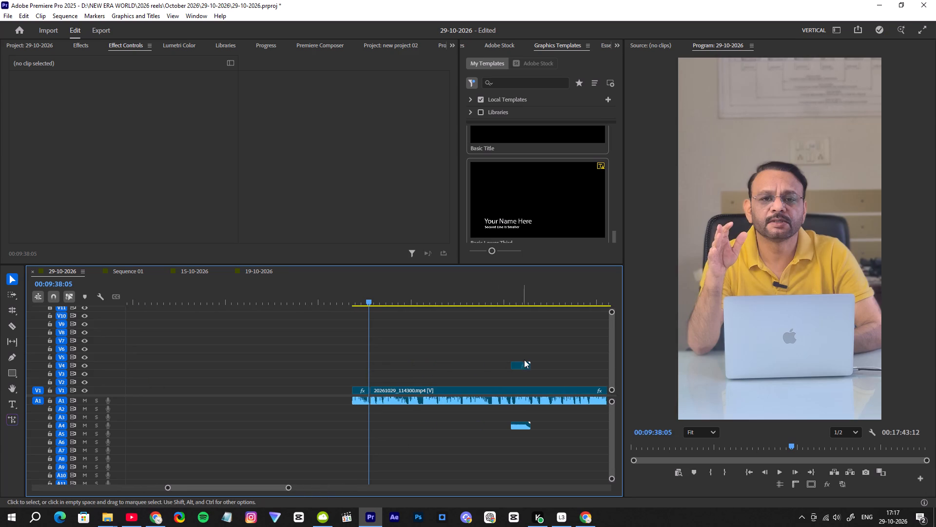
pyautogui.moveTo(517, 367); pyautogui.dragTo(333, 390)
pyautogui.moveTo(343, 425); pyautogui.dragTo(345, 398)
pyautogui.click(333, 299)
pyautogui.press('space')
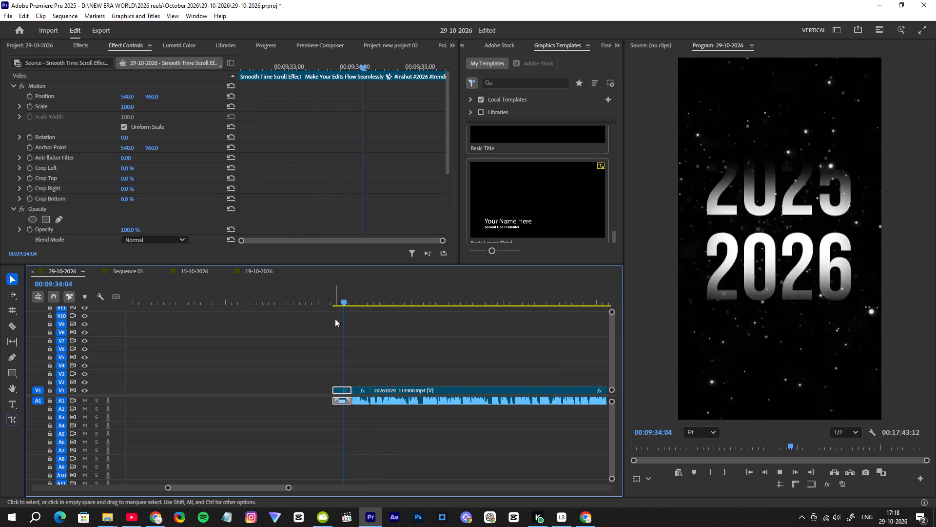
pyautogui.press('space')
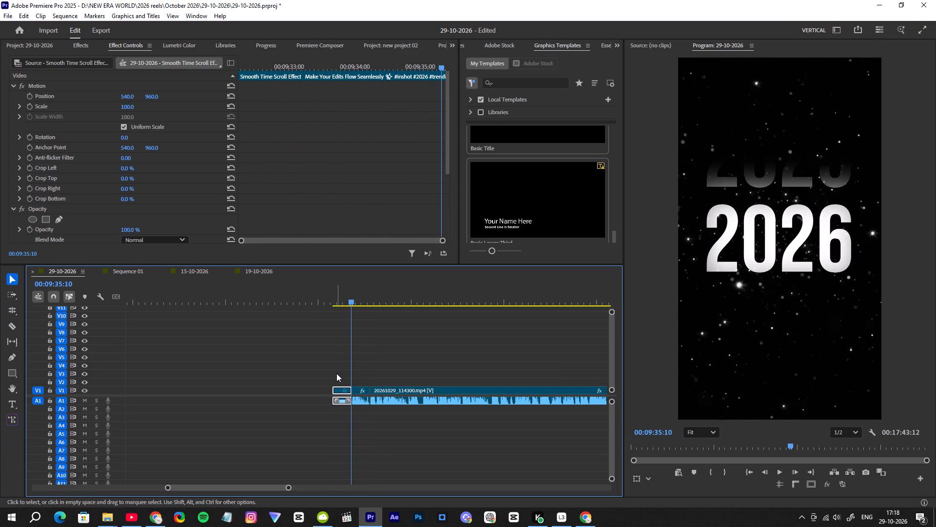
# Delete the short first 20261029_114300.mp4 clip after the year-scroll footage and close the gap it leaves.
pyautogui.moveTo(362, 374); pyautogui.dragTo(362, 403)
pyautogui.moveTo(363, 368); pyautogui.dragTo(357, 407)
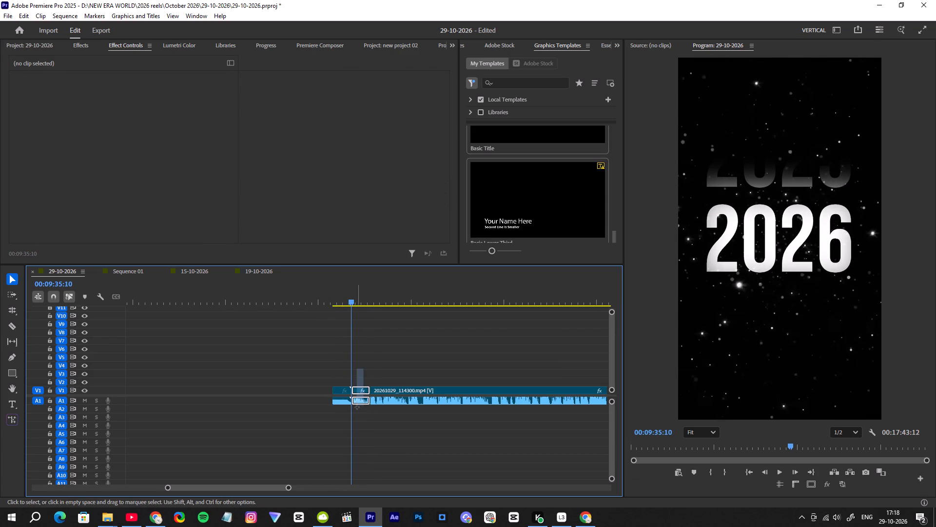
pyautogui.moveTo(357, 407); pyautogui.dragTo(357, 408)
pyautogui.press('Delete')
pyautogui.click(360, 388)
pyautogui.press('Delete')
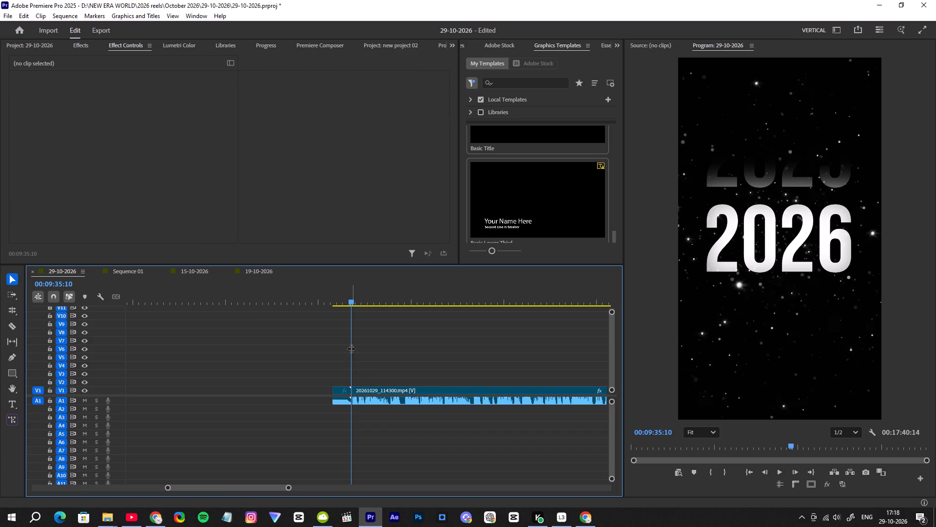
# Scrub through the year-scroll clip, delete only its audio from A1, and save the project.
pyautogui.moveTo(344, 299); pyautogui.dragTo(334, 307)
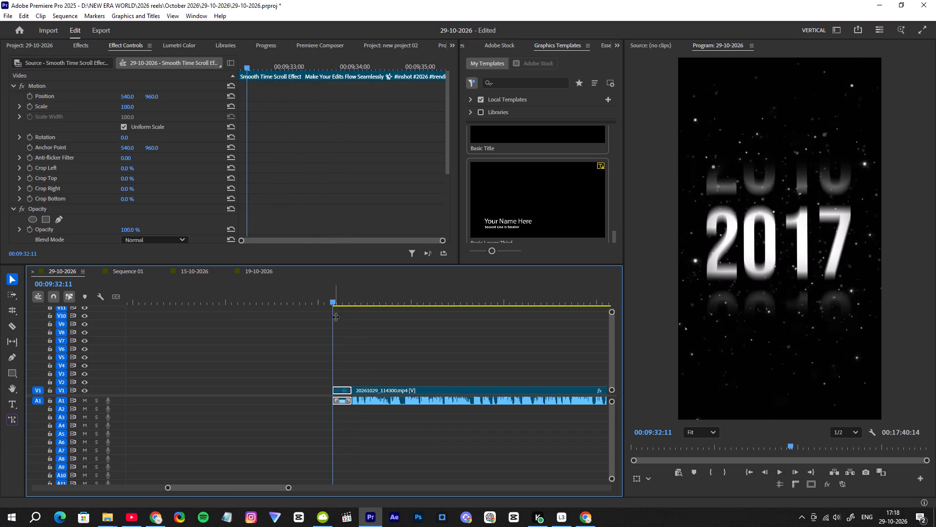
pyautogui.moveTo(289, 487); pyautogui.dragTo(243, 474)
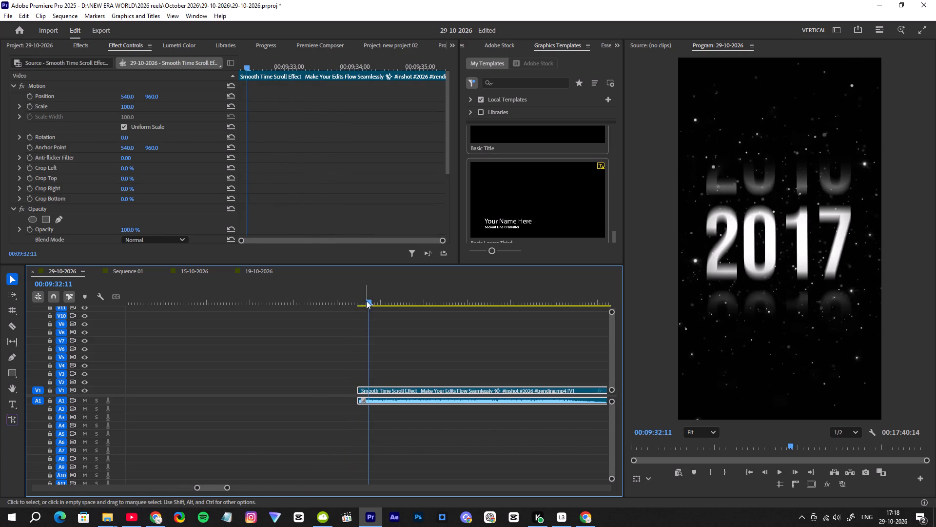
pyautogui.moveTo(366, 299); pyautogui.dragTo(392, 311)
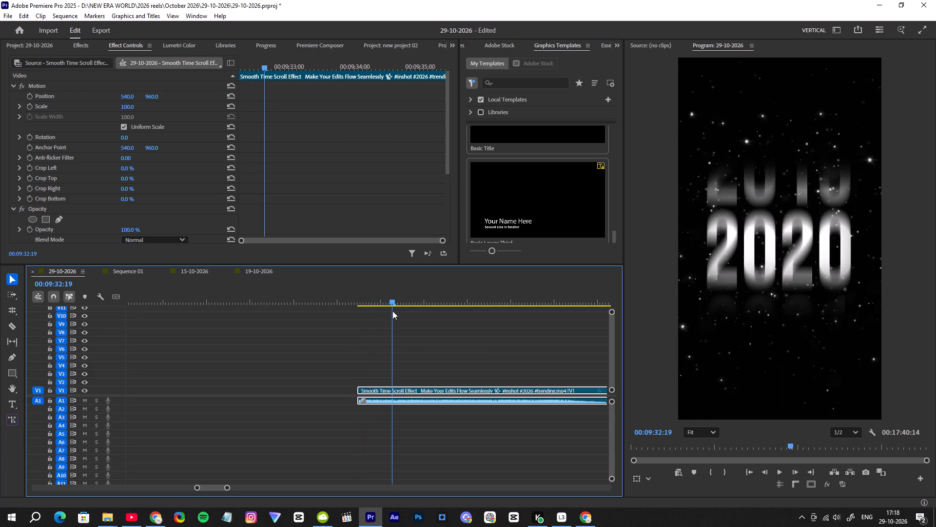
pyautogui.moveTo(392, 311); pyautogui.dragTo(360, 322)
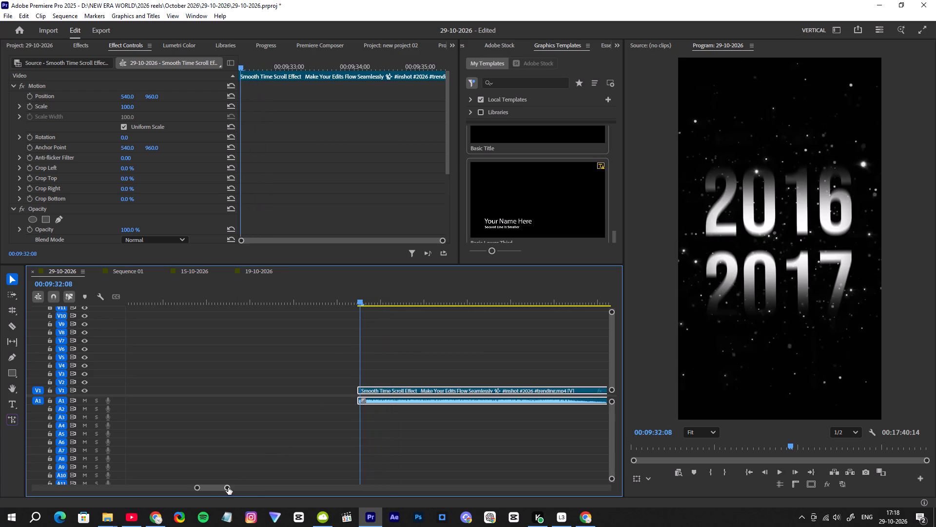
pyautogui.moveTo(228, 487); pyautogui.dragTo(273, 490)
pyautogui.click(354, 456)
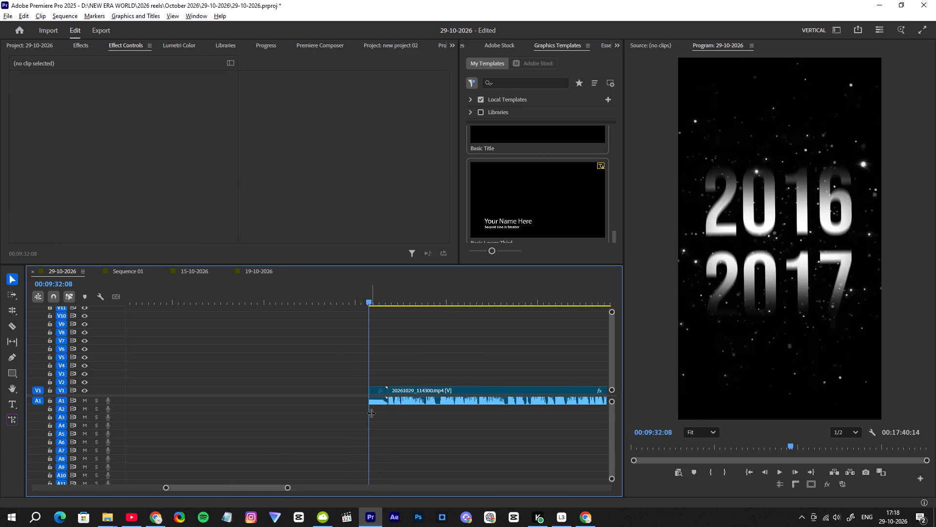
pyautogui.keyDown('alt'); pyautogui.moveTo(355, 416); pyautogui.dragTo(376, 403); pyautogui.keyUp('alt')
pyautogui.press('Delete')
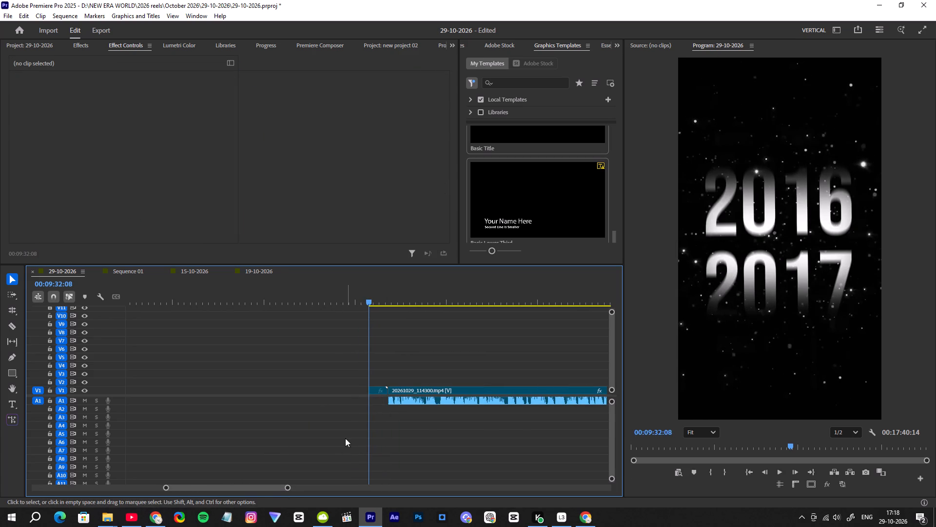
pyautogui.hotkey('ctrl', 's')
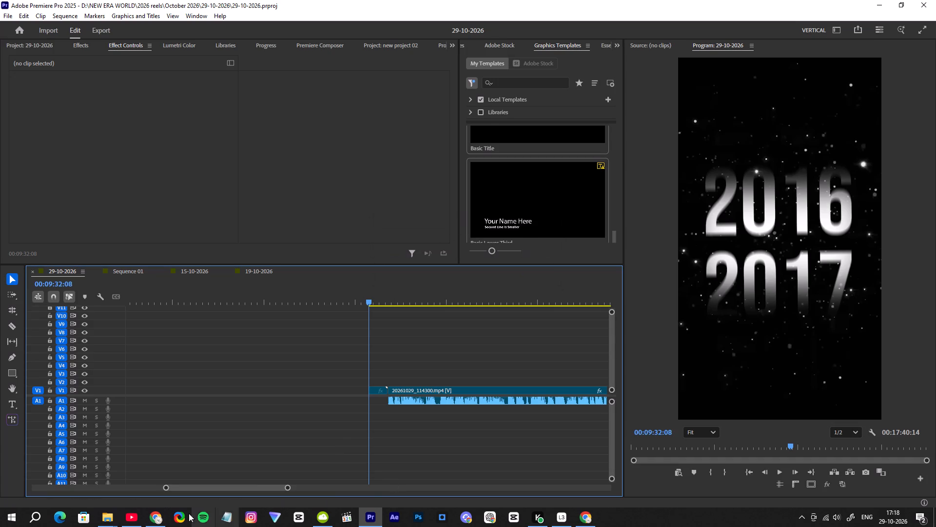
# Open the Counter folder in the Sound Effects library and listen to its sounds for one that suits the scrolling years.
pyautogui.click(111, 525)
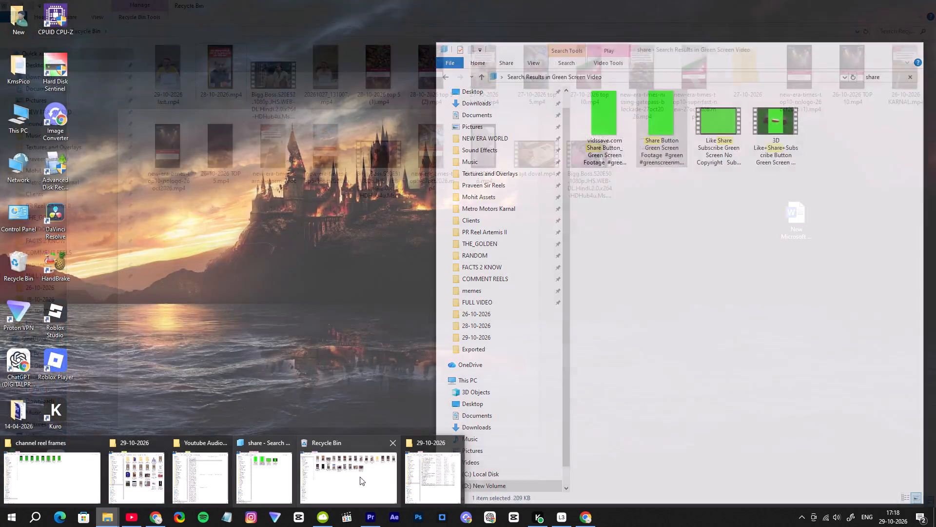
pyautogui.click(436, 486)
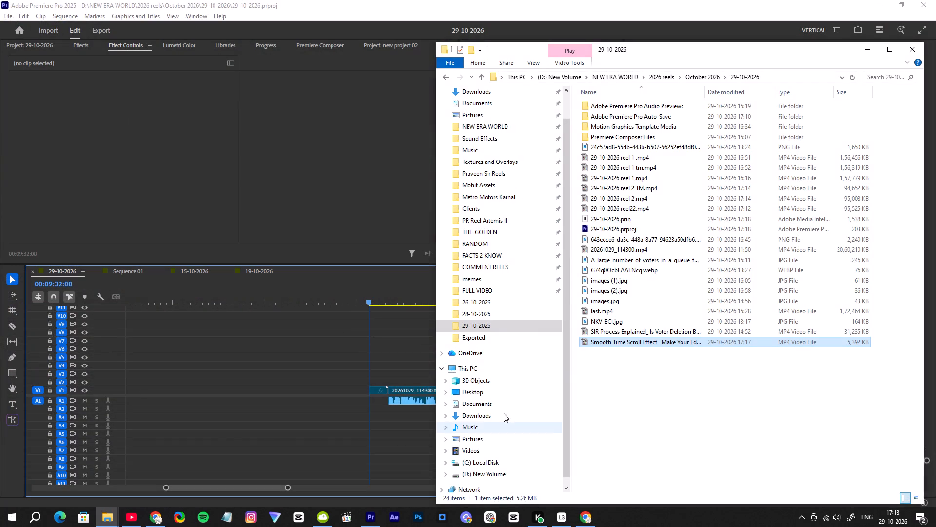
pyautogui.click(502, 142)
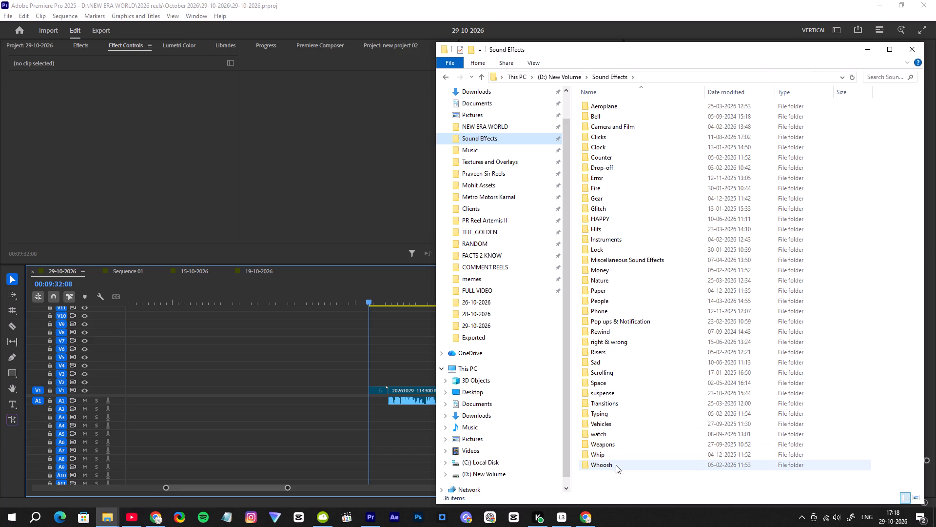
pyautogui.doubleClick(620, 156)
pyautogui.doubleClick(619, 107)
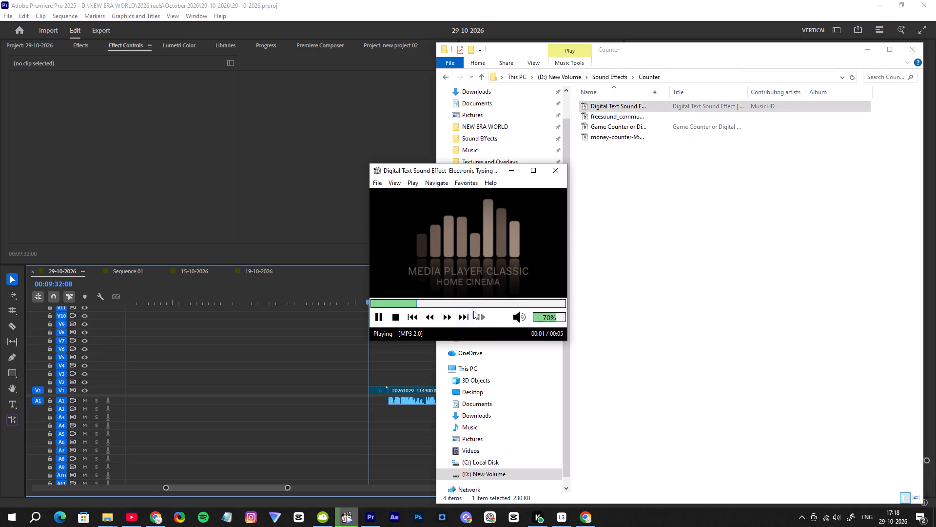
pyautogui.click(464, 320)
pyautogui.click(464, 320)
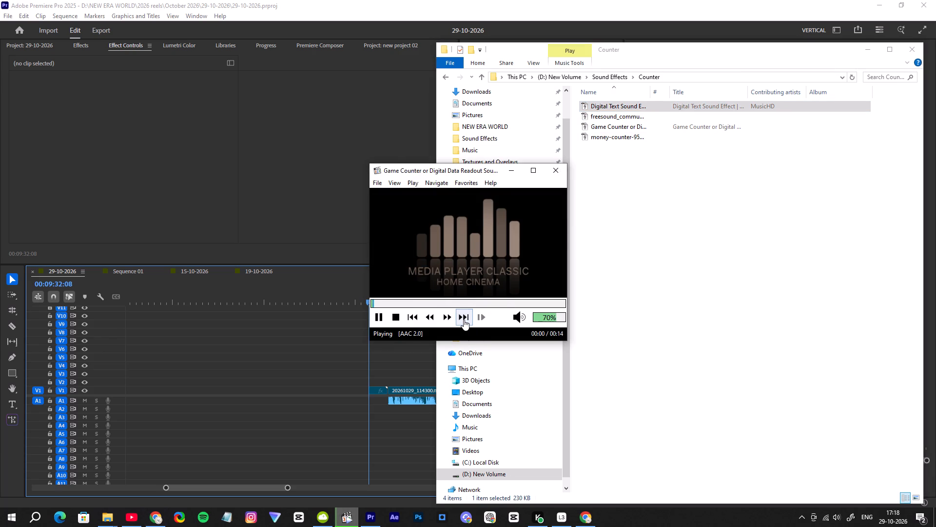
pyautogui.click(464, 320)
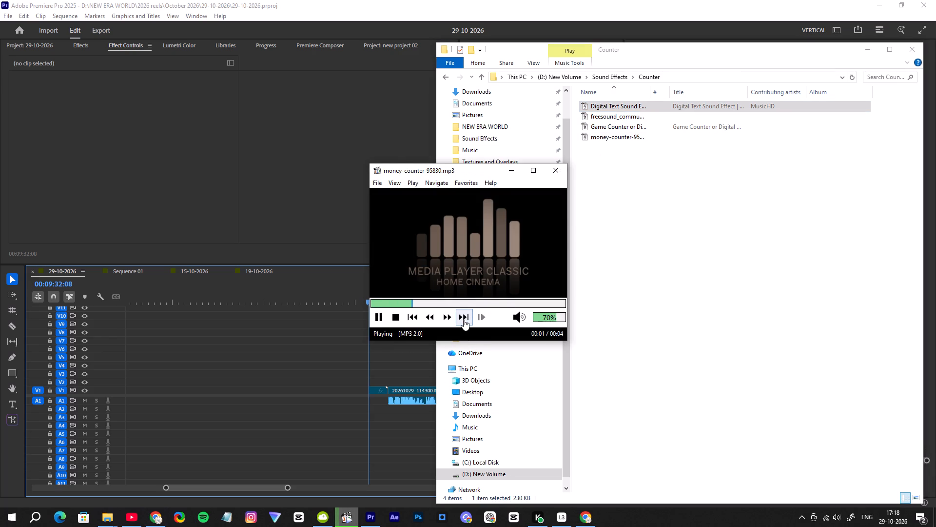
pyautogui.doubleClick(413, 316)
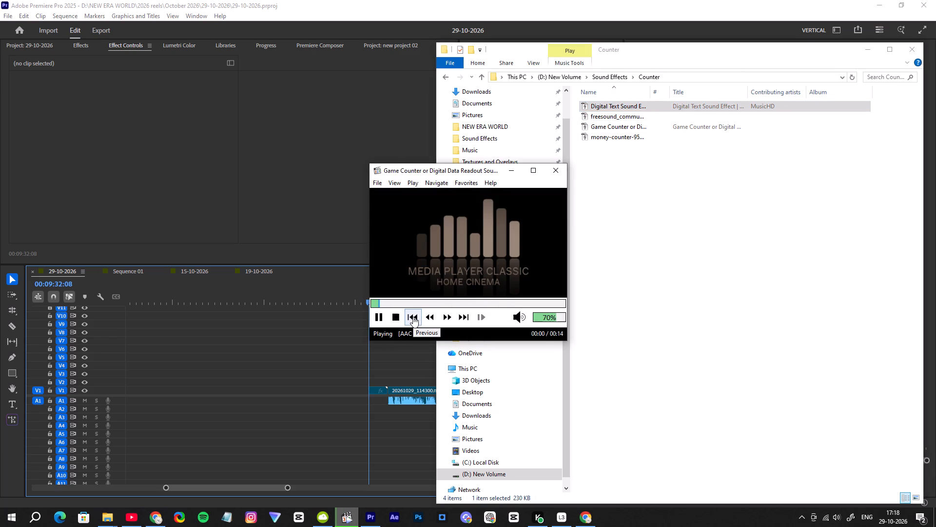
pyautogui.click(413, 317)
pyautogui.click(417, 321)
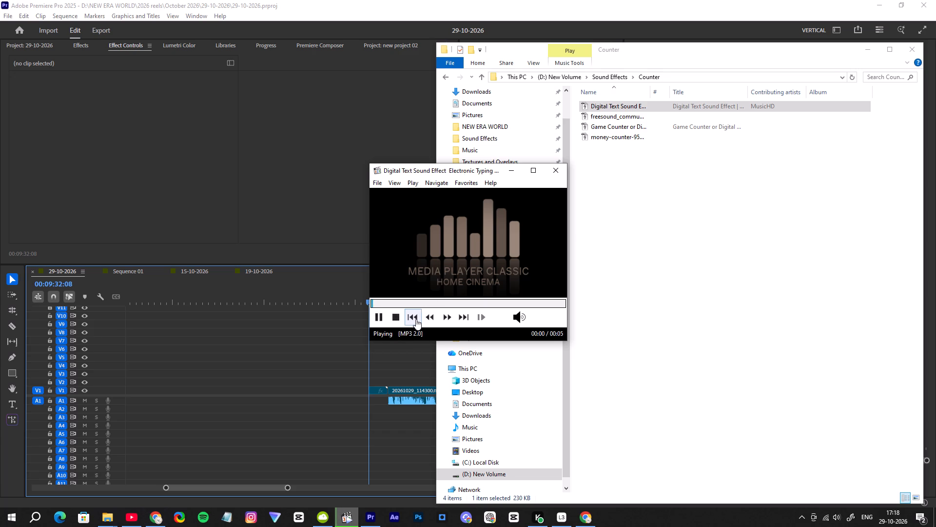
pyautogui.click(463, 322)
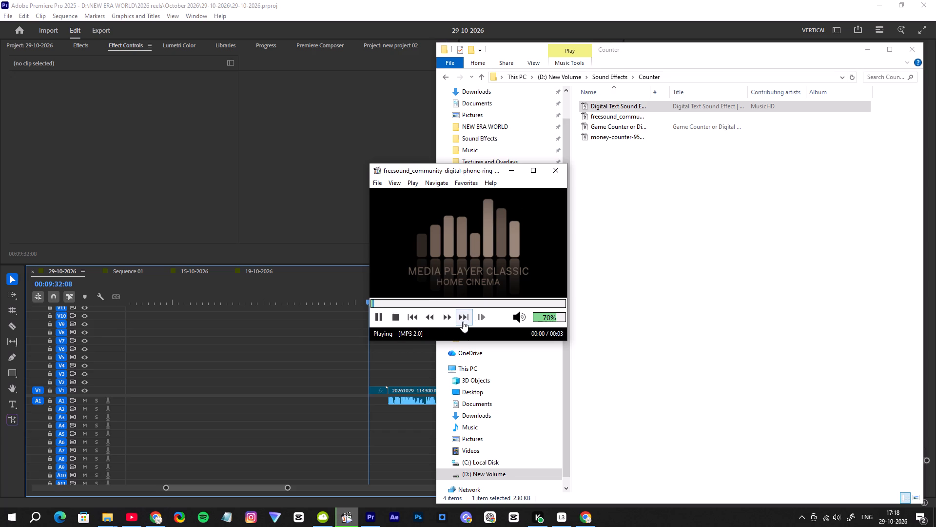
pyautogui.click(463, 322)
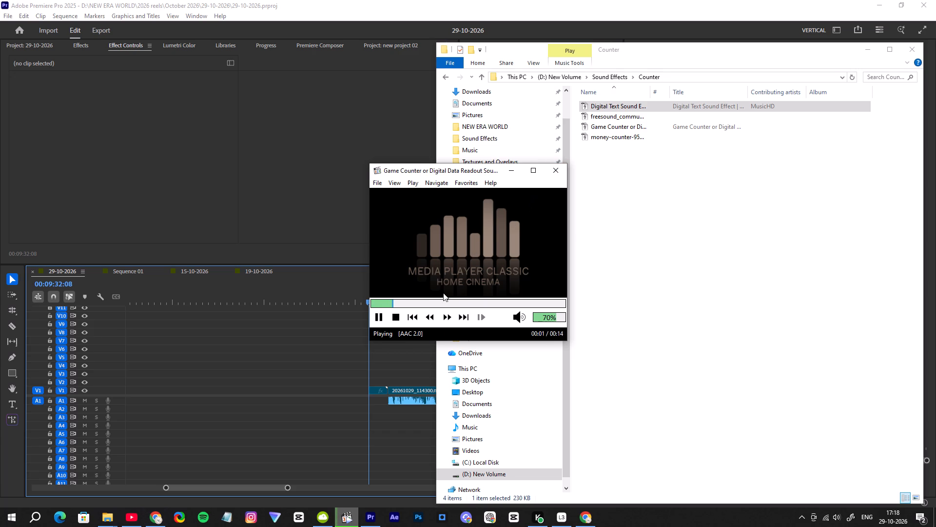
pyautogui.doubleClick(410, 320)
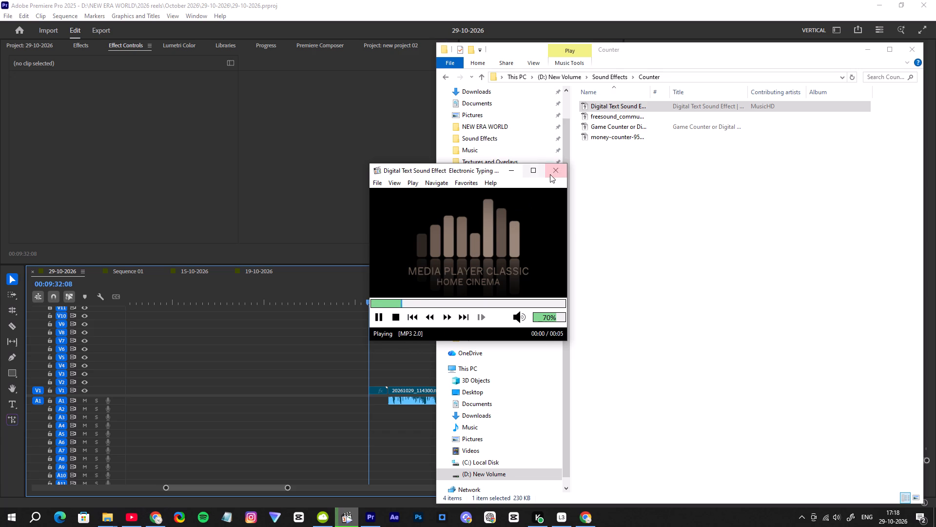
pyautogui.click(556, 171)
# Add the "Digital Text Sound Effect" audio to track A4 at the start of the year-scroll clip and close the folder.
pyautogui.moveTo(610, 105); pyautogui.dragTo(428, 399)
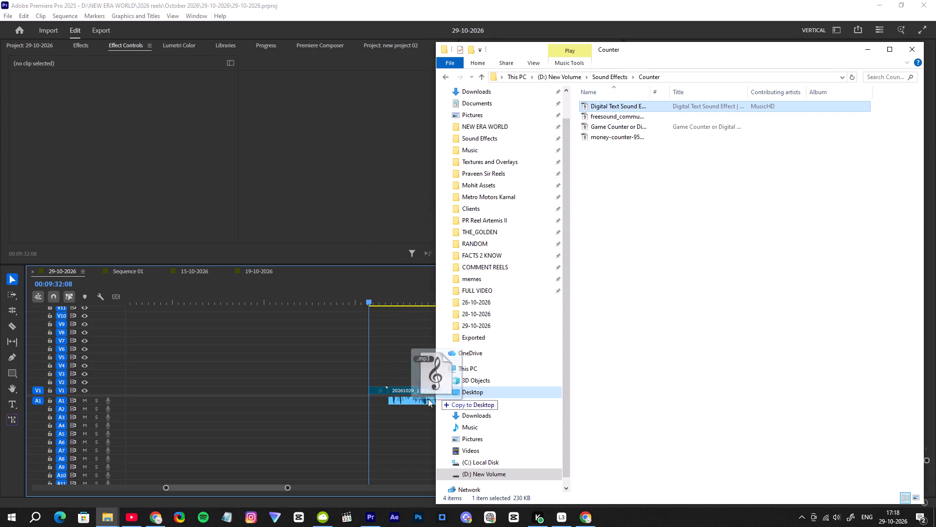
pyautogui.moveTo(428, 399); pyautogui.dragTo(373, 428)
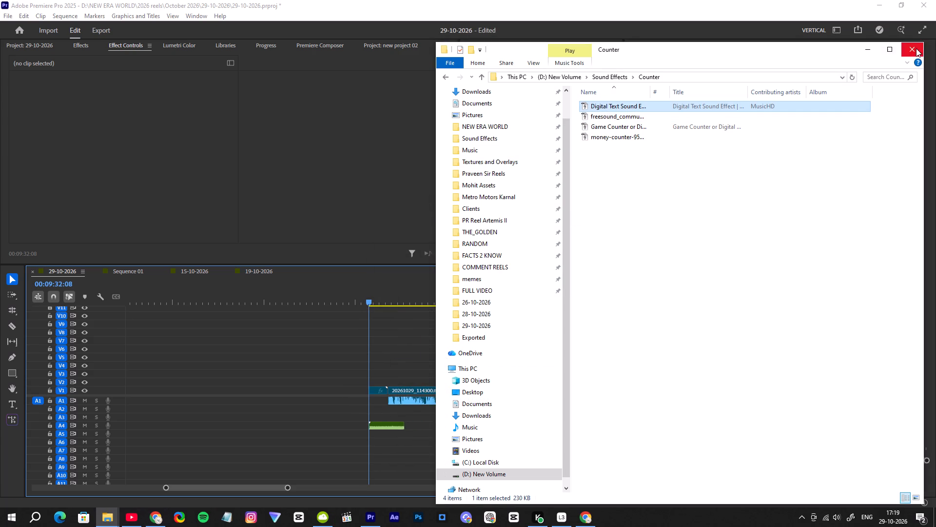
pyautogui.click(916, 48)
# Trim the silent start off the sound effect on A4, align it with the year-scroll clip's start, and play back the sync.
pyautogui.moveTo(287, 487); pyautogui.dragTo(232, 482)
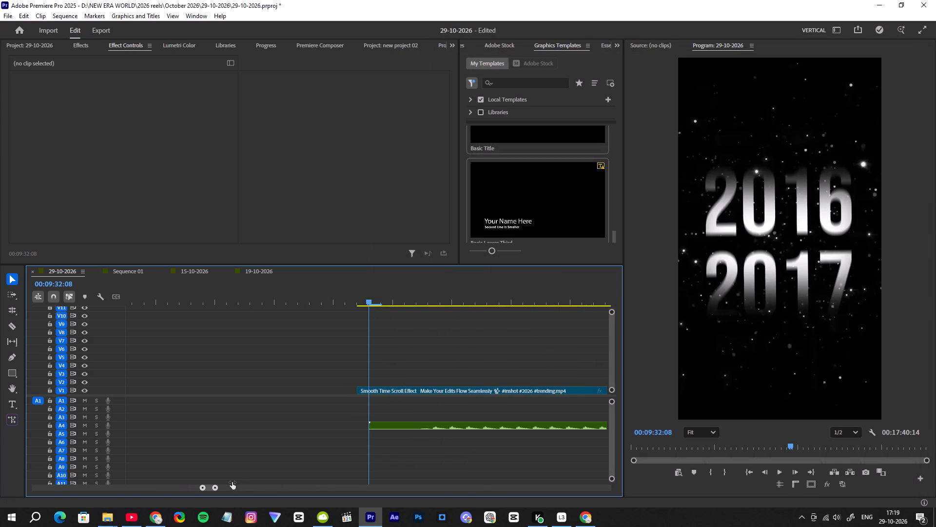
pyautogui.moveTo(232, 482); pyautogui.dragTo(234, 481)
pyautogui.moveTo(370, 426); pyautogui.dragTo(409, 437)
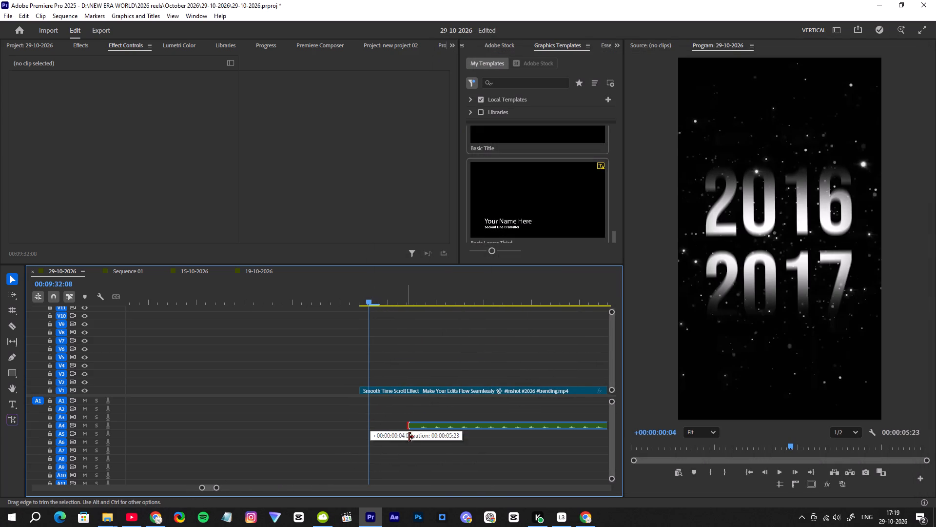
pyautogui.moveTo(409, 437); pyautogui.dragTo(419, 438)
pyautogui.moveTo(437, 427); pyautogui.dragTo(380, 426)
pyautogui.click(363, 302)
pyautogui.press('space')
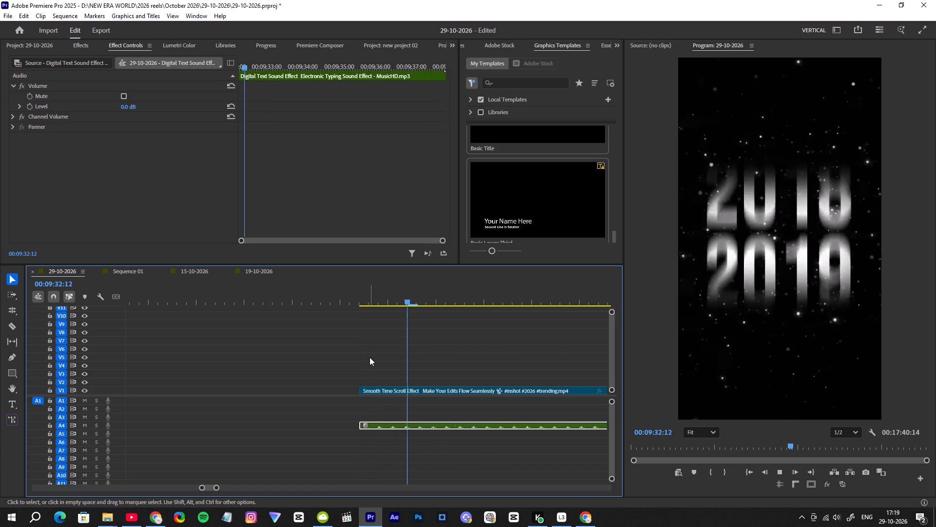
pyautogui.press('space')
pyautogui.moveTo(217, 488); pyautogui.dragTo(225, 487)
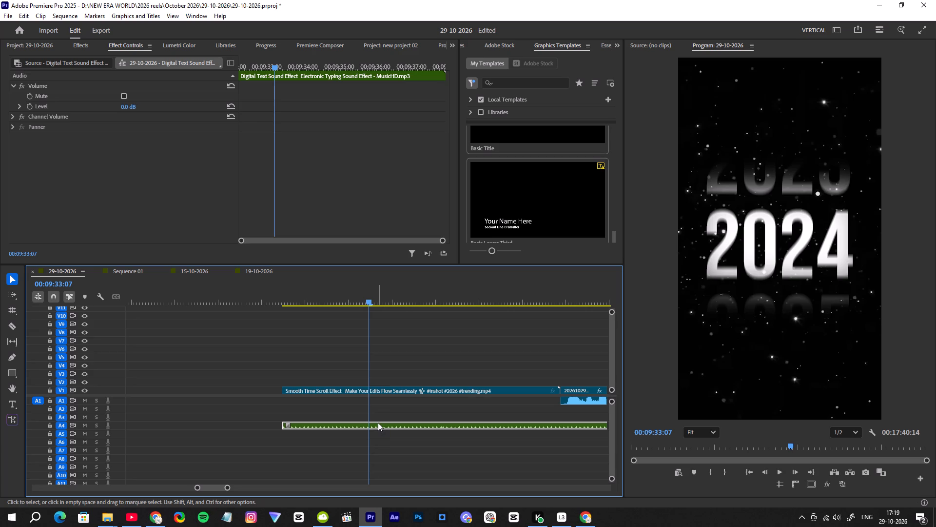
# Split the A4 sound effect at 00:09:33:06, as 2024 scrolls in, and set the trailing part's speed to 90%.
pyautogui.click(279, 294)
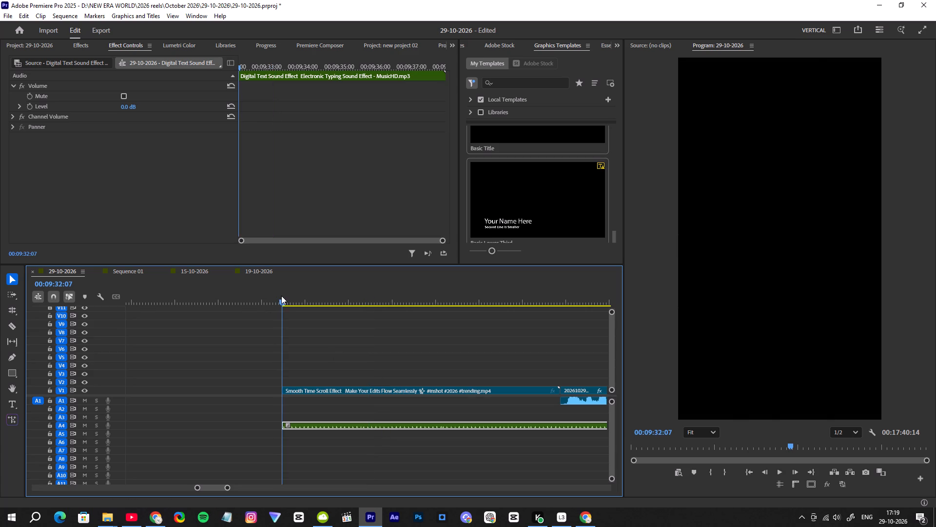
pyautogui.press('space')
pyautogui.press('space')
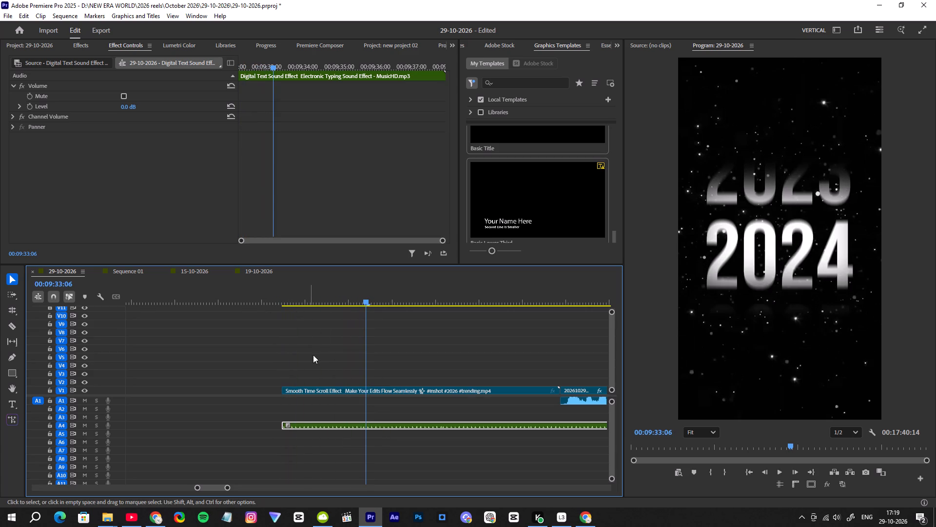
pyautogui.click(369, 427)
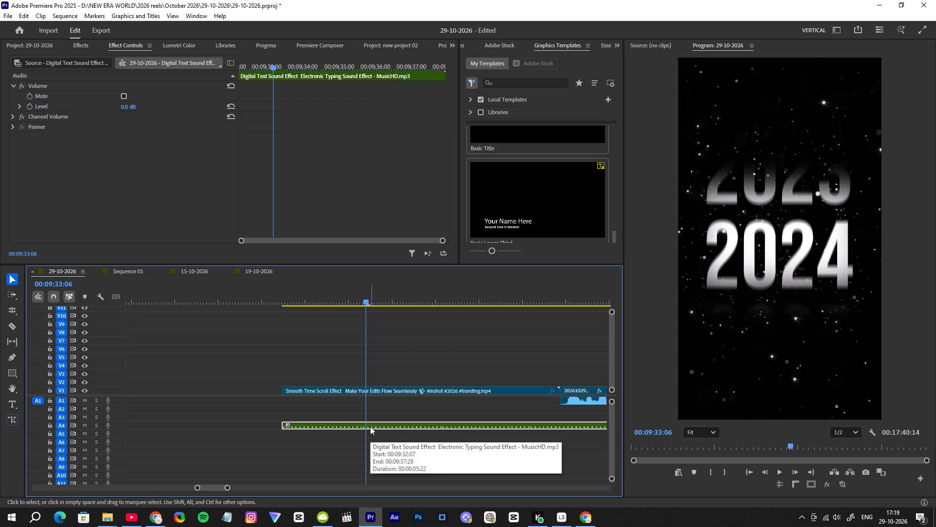
pyautogui.click(370, 426)
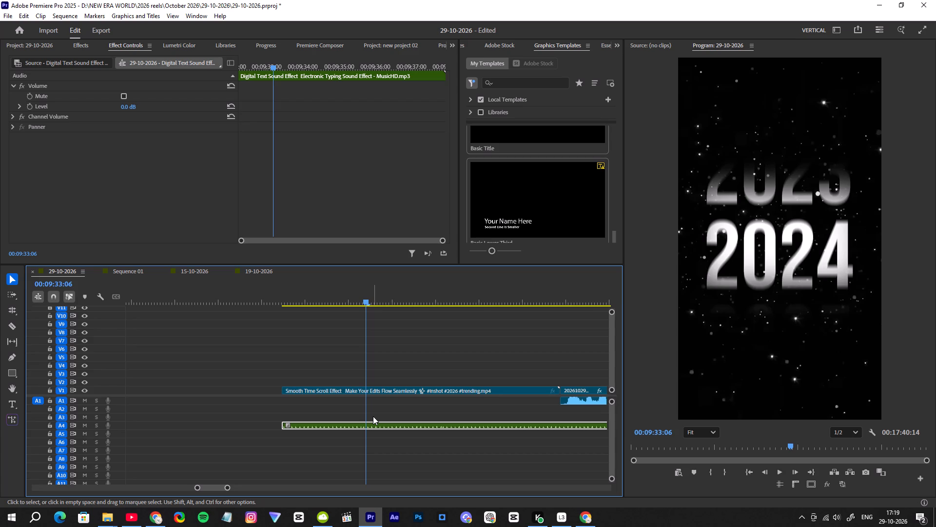
pyautogui.click(372, 426)
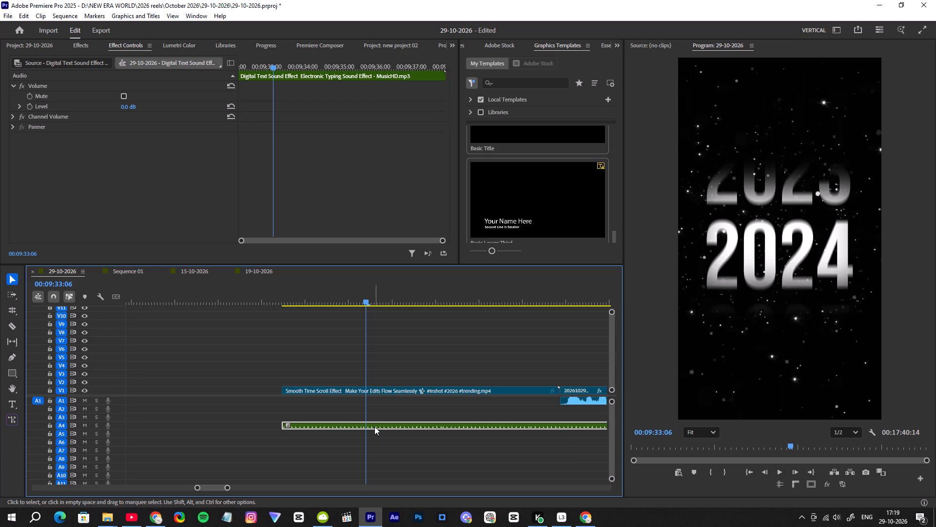
pyautogui.press('F2')
pyautogui.click(383, 426)
pyautogui.hotkey('ctrl', 'r')
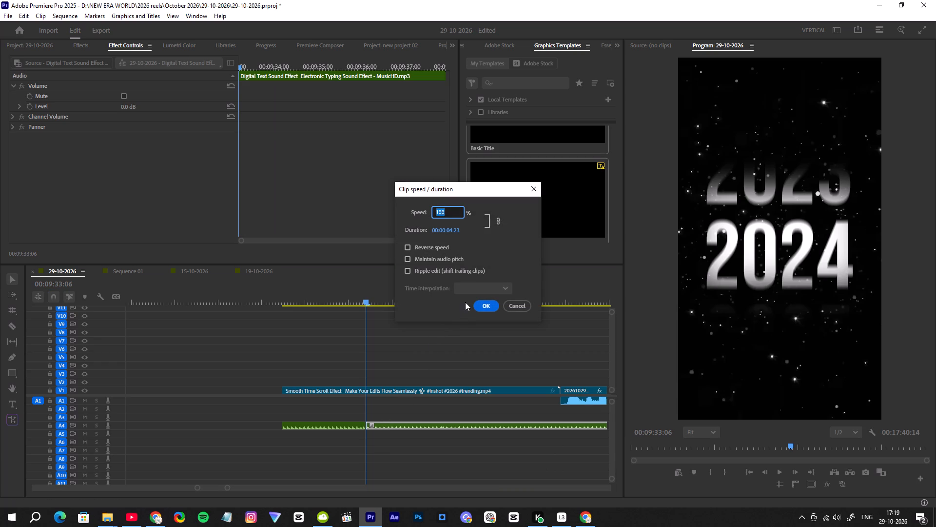
pyautogui.press('9')
pyautogui.press('0')
pyautogui.click(483, 304)
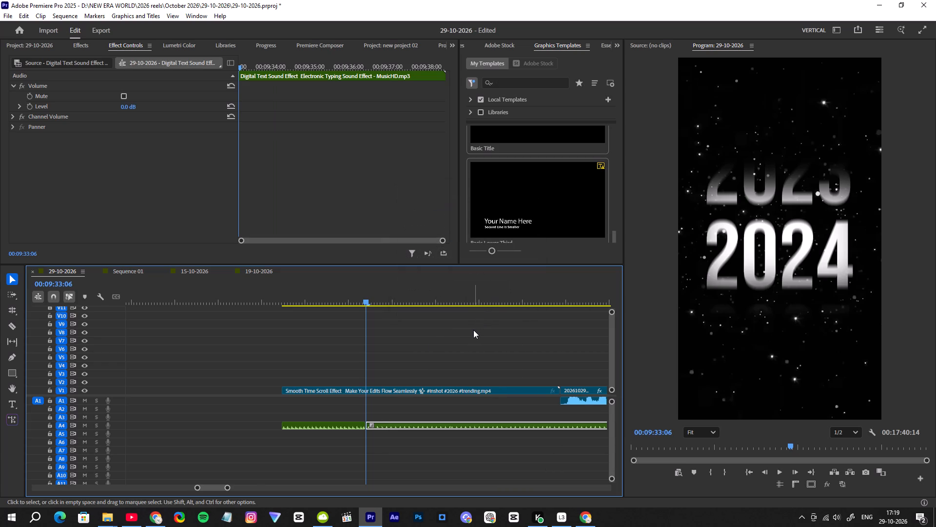
# Split the slowed A4 part again at 00:09:33:15, as 2025 scrolls in, and set the trailing piece's speed to 80%.
pyautogui.press('space')
pyautogui.press('space')
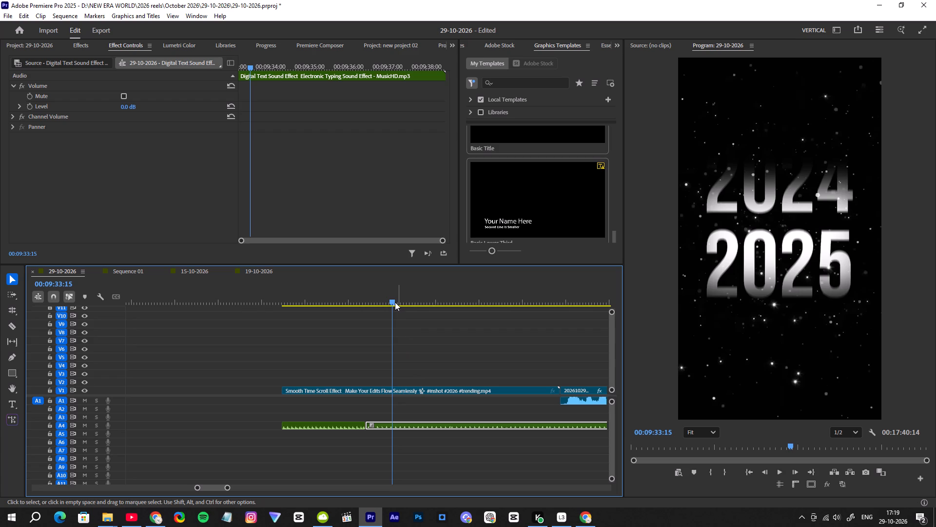
pyautogui.press('F2')
pyautogui.click(412, 425)
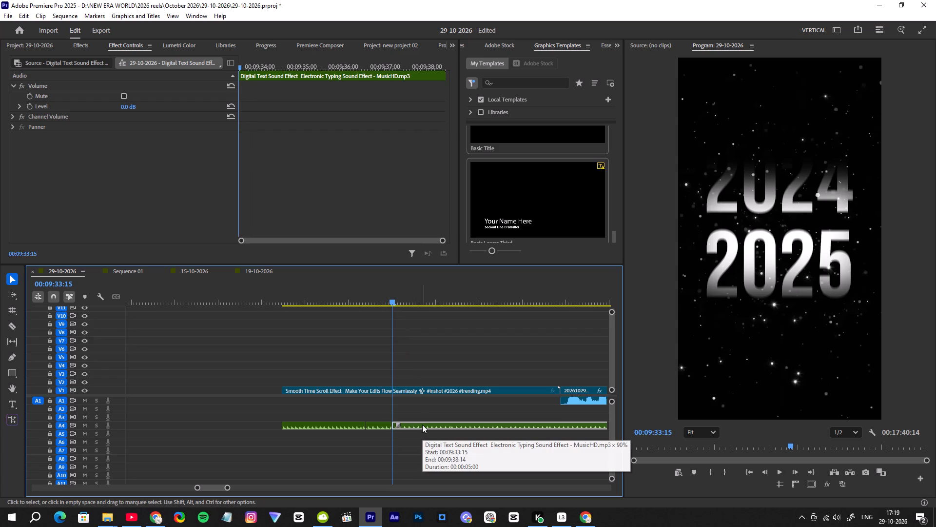
pyautogui.hotkey('ctrl', 'r')
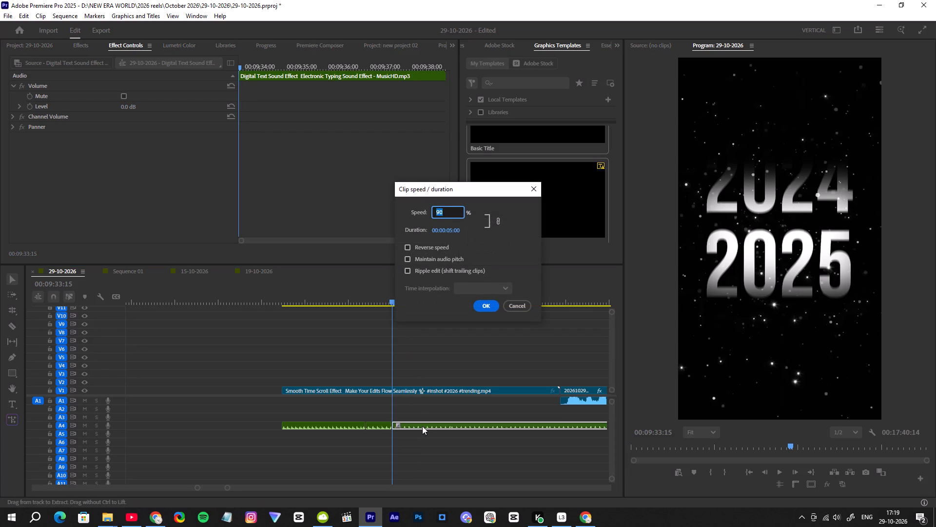
pyautogui.press('8')
pyautogui.press('0')
pyautogui.press('Return')
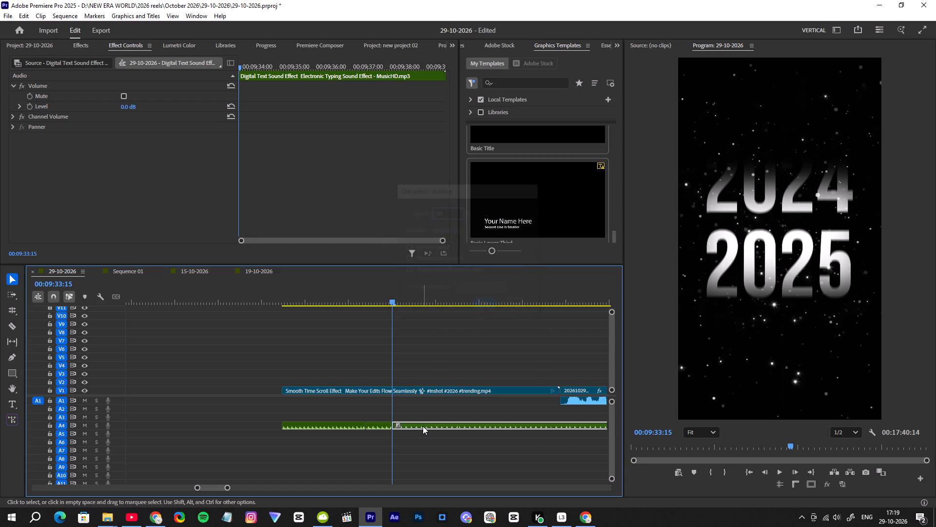
# Play back the year-scroll opening from its start and check how the slowed sound effect pieces on A4 match the scrolling years.
pyautogui.press('space')
pyautogui.press('space')
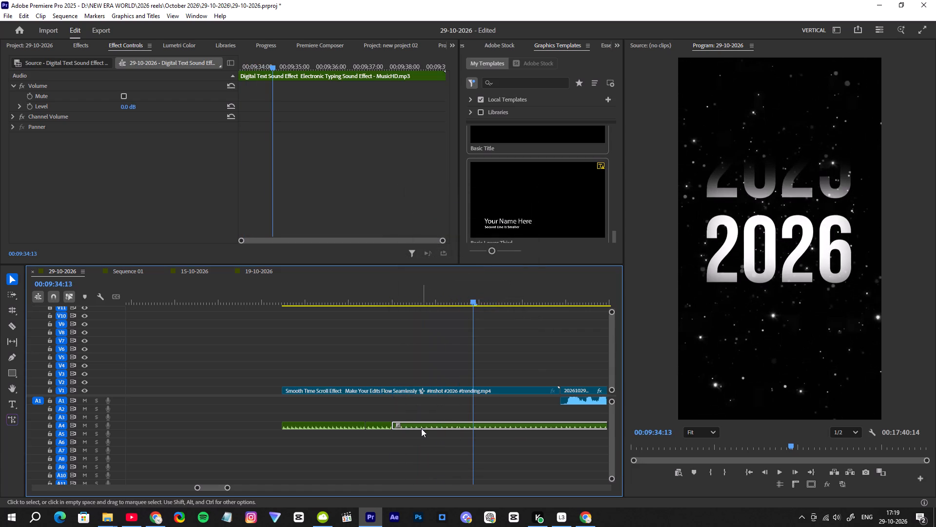
pyautogui.moveTo(227, 486); pyautogui.dragTo(251, 489)
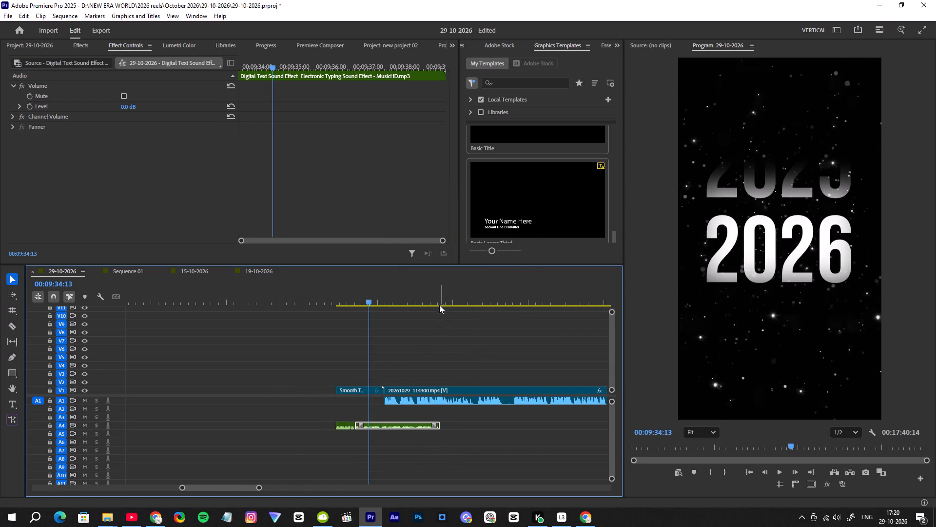
pyautogui.click(439, 299)
pyautogui.press('space')
pyautogui.press('space')
pyautogui.moveTo(442, 302); pyautogui.dragTo(332, 342)
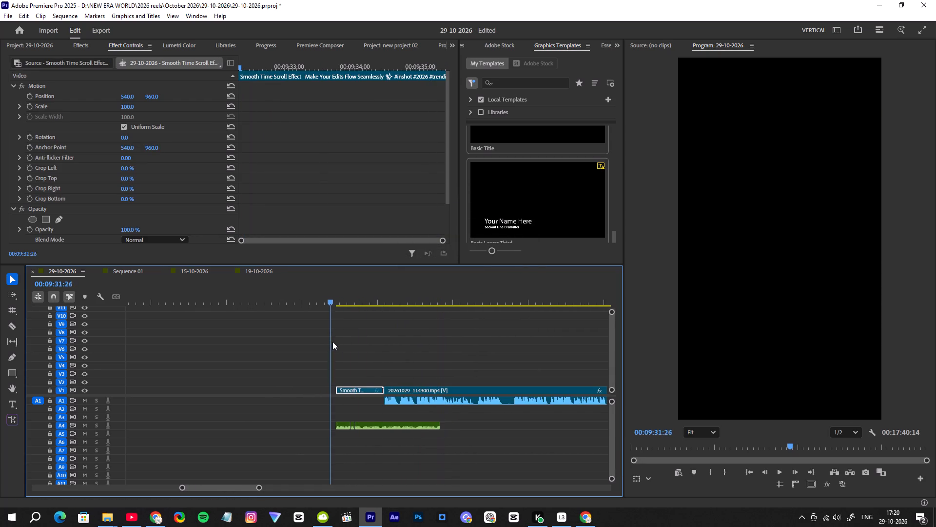
pyautogui.moveTo(332, 342); pyautogui.dragTo(337, 341)
pyautogui.press('space')
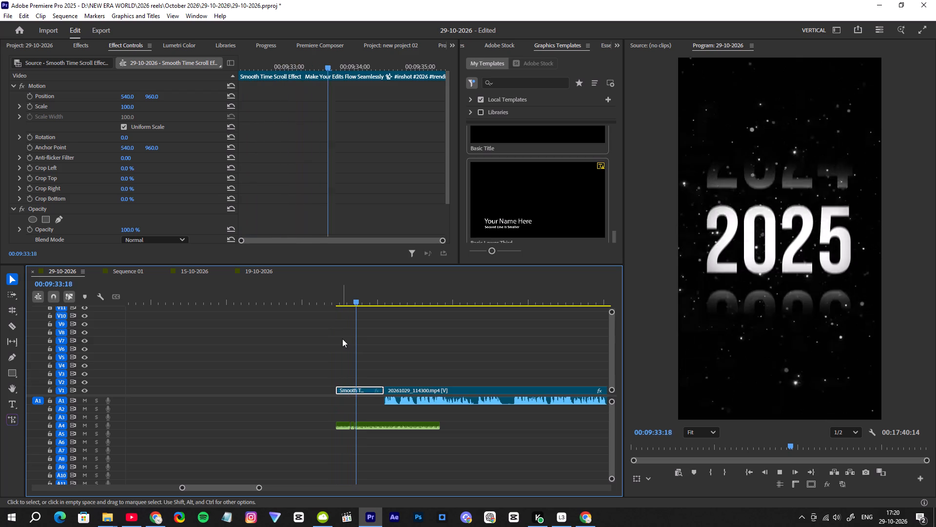
pyautogui.press('space')
pyautogui.moveTo(387, 413); pyautogui.dragTo(352, 443)
pyautogui.click(333, 300)
pyautogui.press('space')
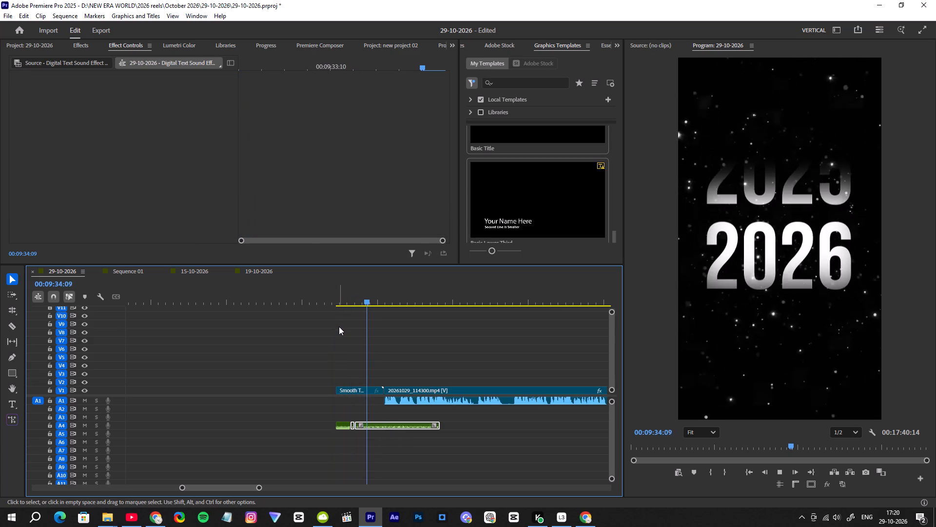
pyautogui.press('space')
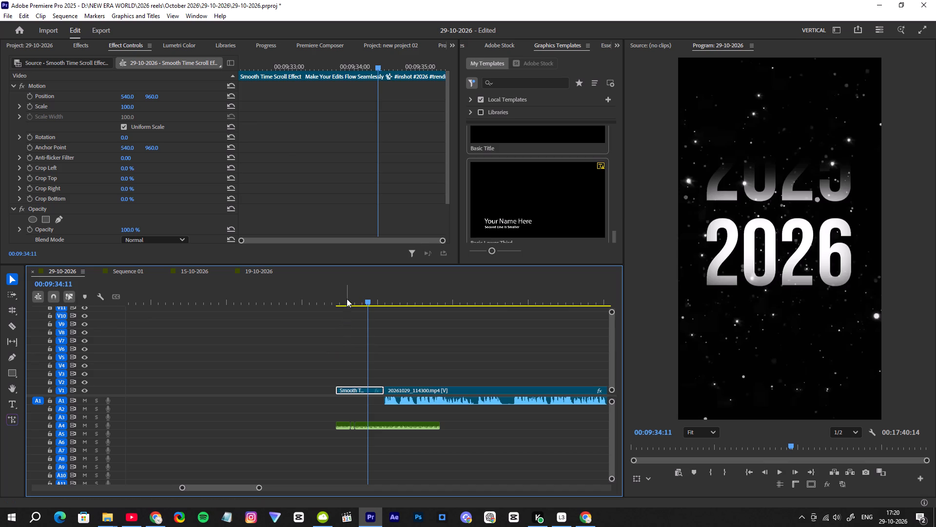
# Play the end of the year scroll, and delete the slowed trailing sound effect pieces on A4, keeping only the first piece.
pyautogui.click(347, 299)
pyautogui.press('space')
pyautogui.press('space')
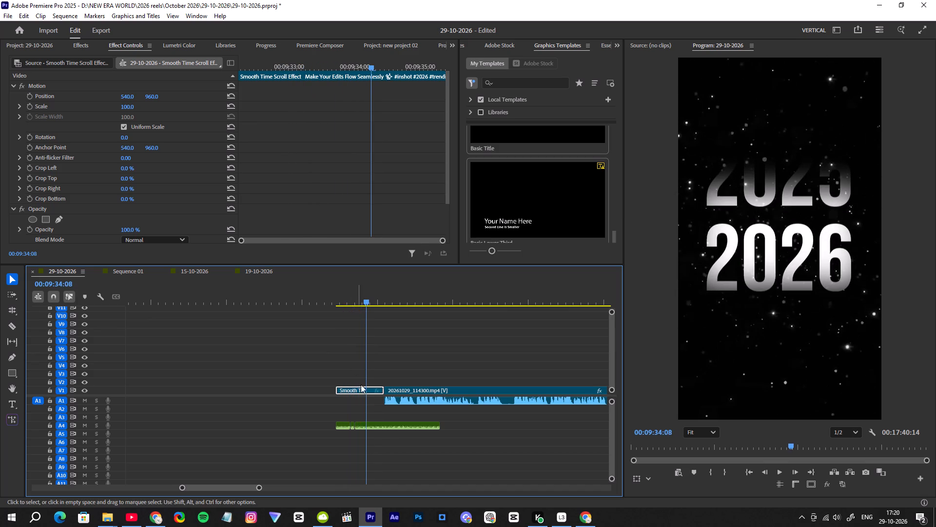
pyautogui.moveTo(394, 414); pyautogui.dragTo(354, 446)
pyautogui.press('Delete')
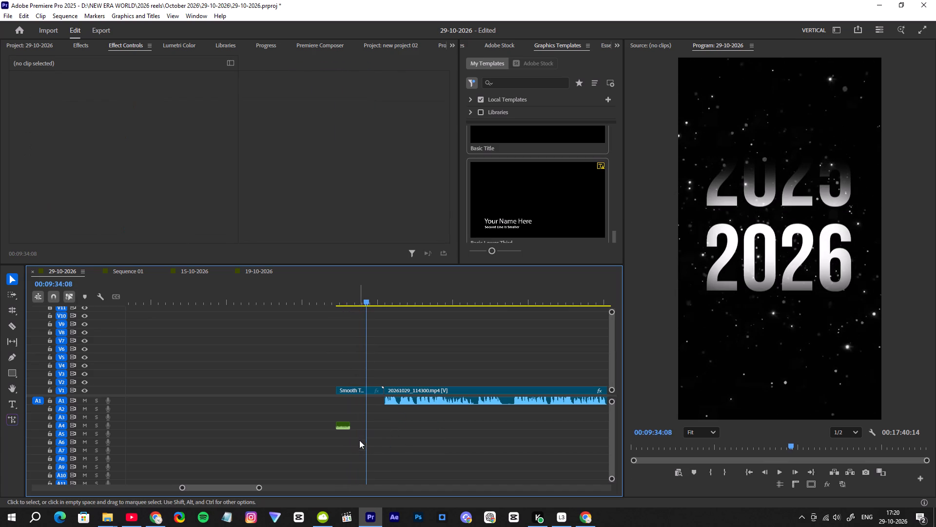
# Extend the end of the remaining A4 sound effect piece to 00:09:34:08, where 2026 settles in the year-scroll clip.
pyautogui.moveTo(351, 427); pyautogui.dragTo(361, 429)
pyautogui.click(344, 298)
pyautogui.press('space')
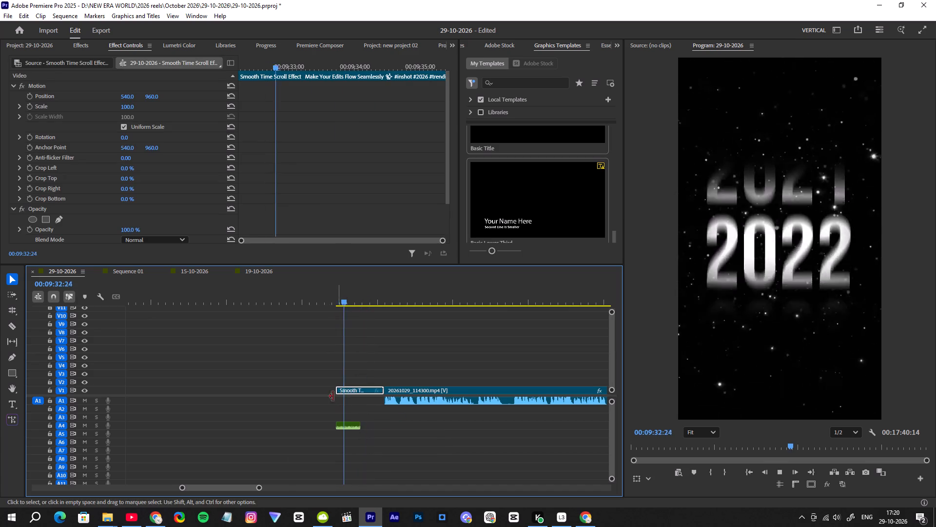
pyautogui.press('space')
pyautogui.moveTo(258, 487); pyautogui.dragTo(254, 487)
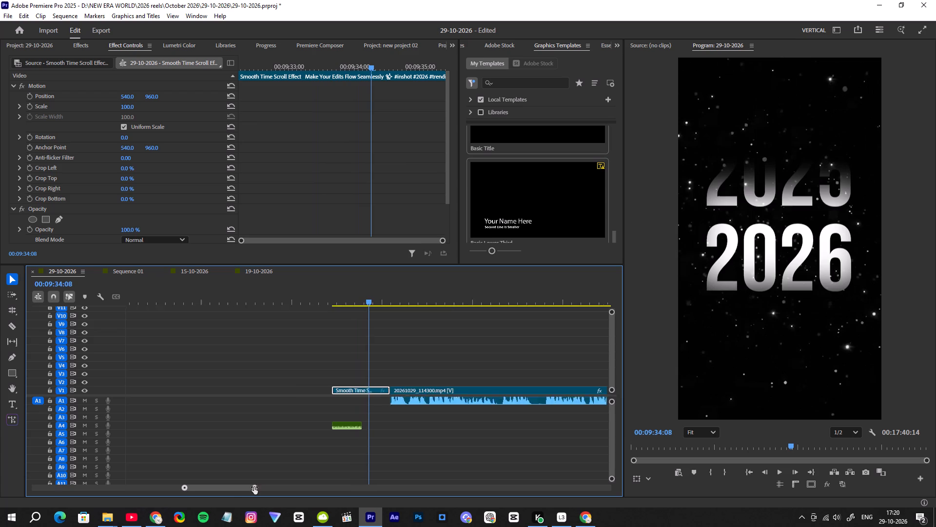
pyautogui.moveTo(254, 487); pyautogui.dragTo(241, 487)
pyautogui.moveTo(352, 426); pyautogui.dragTo(368, 431)
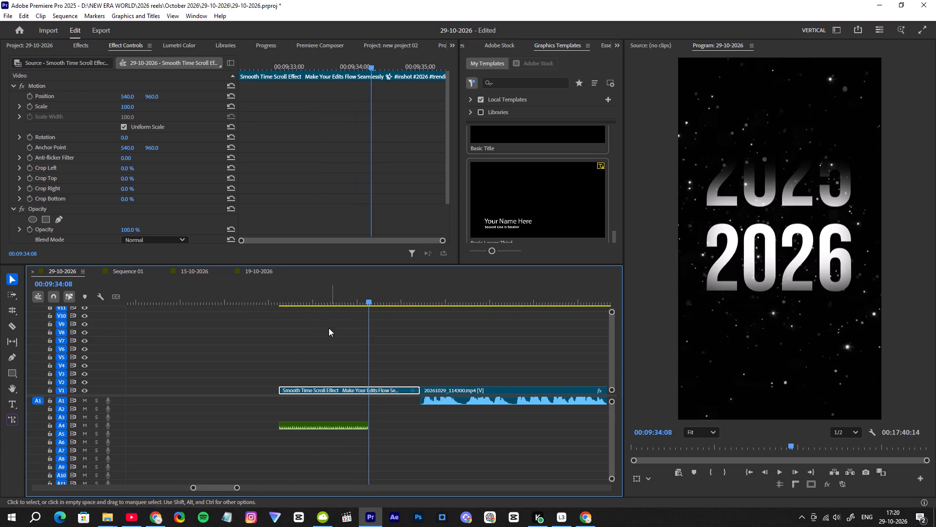
# Play back the year-scroll opening repeatedly and check how the extended A4 sound effect matches the scroll through 2025 and 2026.
pyautogui.click(280, 301)
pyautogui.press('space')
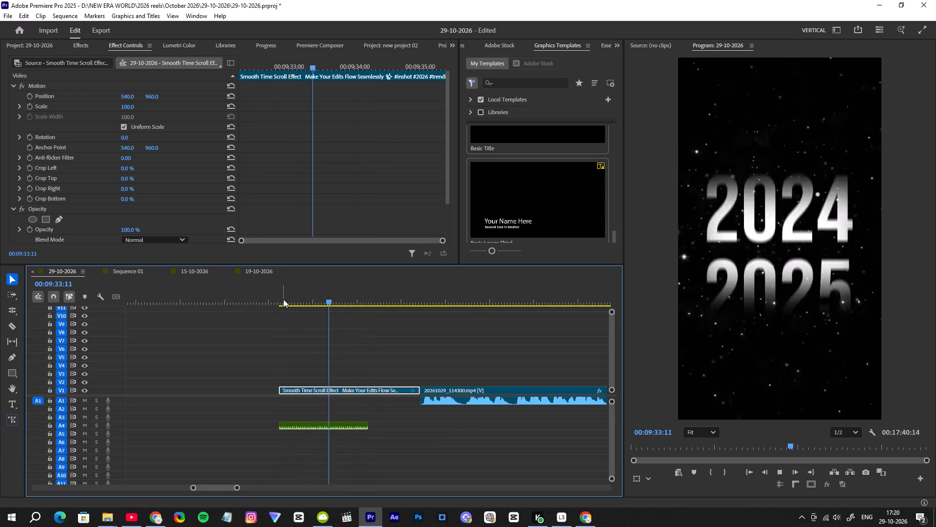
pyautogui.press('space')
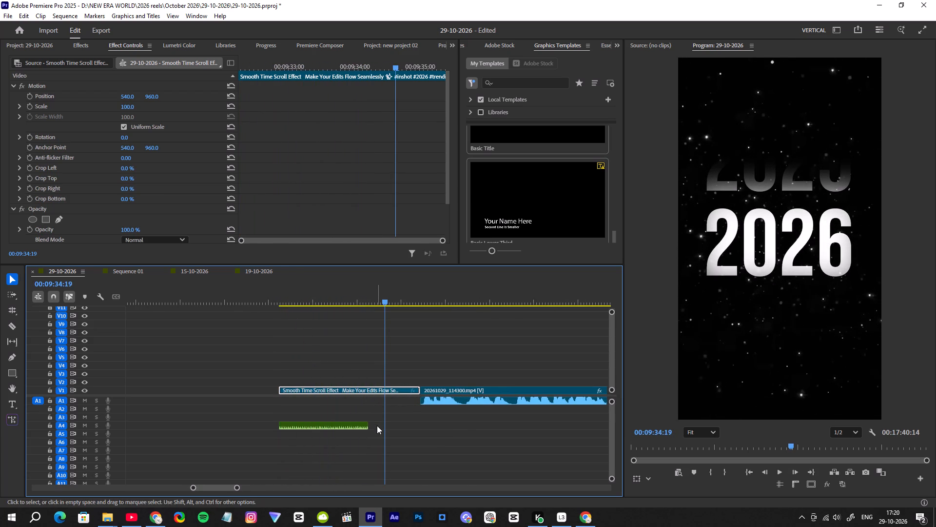
pyautogui.click(280, 296)
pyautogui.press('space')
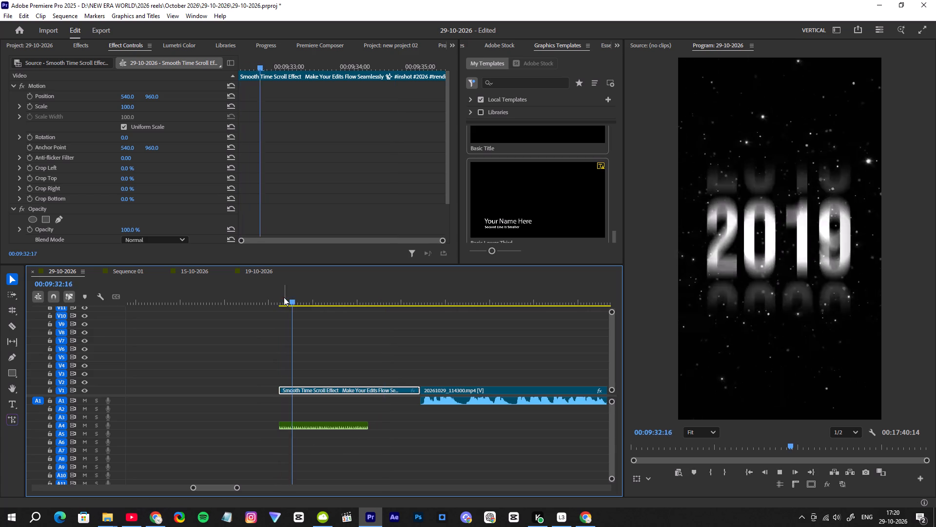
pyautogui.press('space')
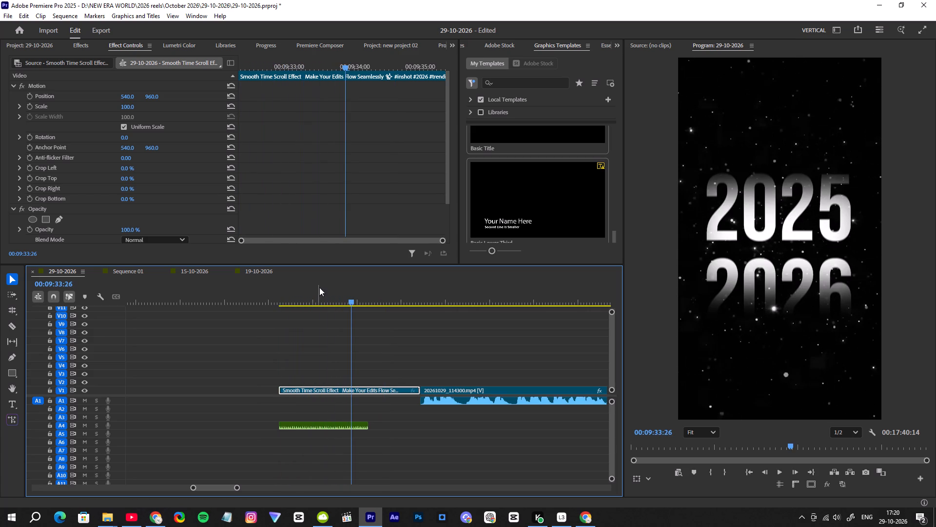
pyautogui.moveTo(343, 302); pyautogui.dragTo(322, 315)
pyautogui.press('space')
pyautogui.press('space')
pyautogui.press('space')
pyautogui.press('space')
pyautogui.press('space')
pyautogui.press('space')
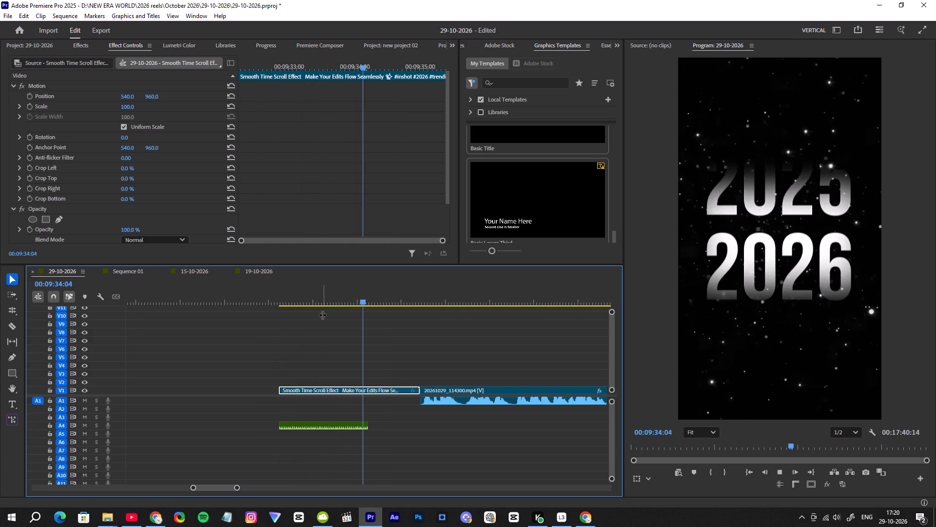
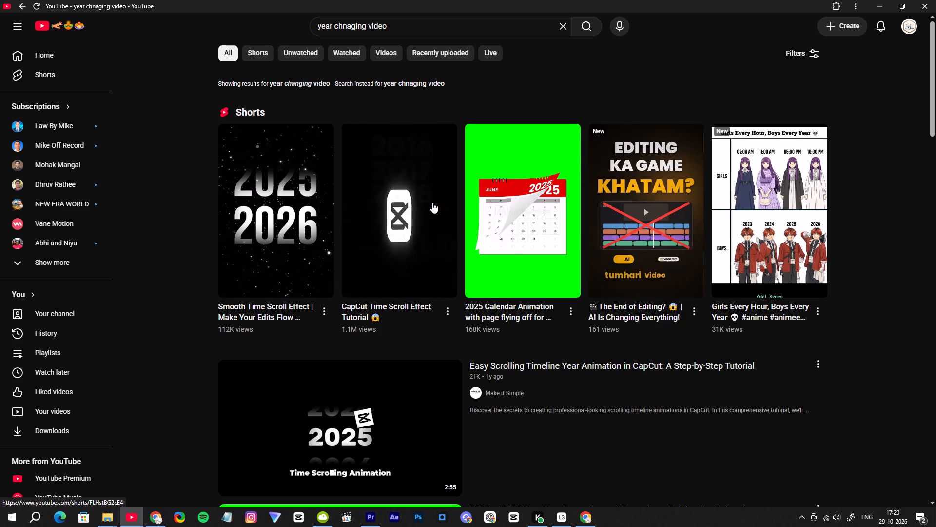
# Skim the "CapCut Time Scroll Effect Tutorial" Short for its year-scroll result and sound, and return to the search results.
pyautogui.click(399, 249)
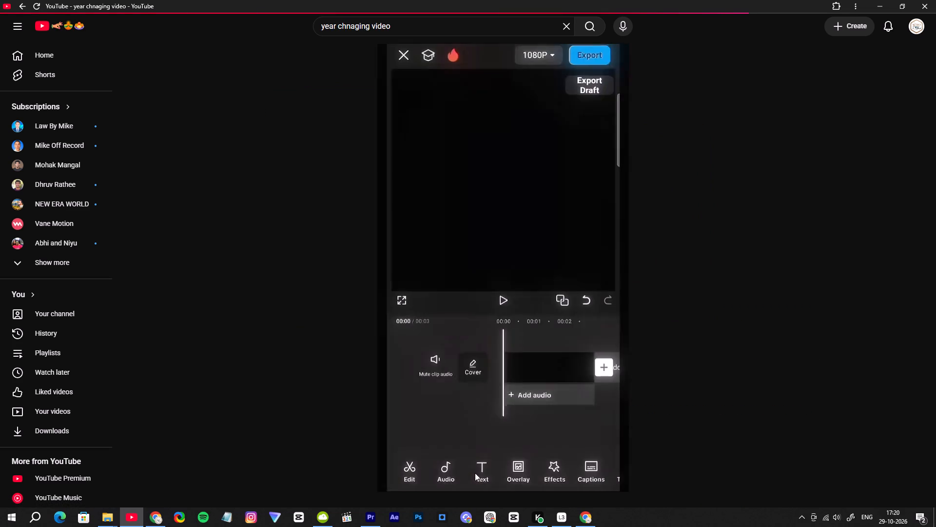
pyautogui.click(464, 486)
pyautogui.click(500, 490)
pyautogui.click(527, 490)
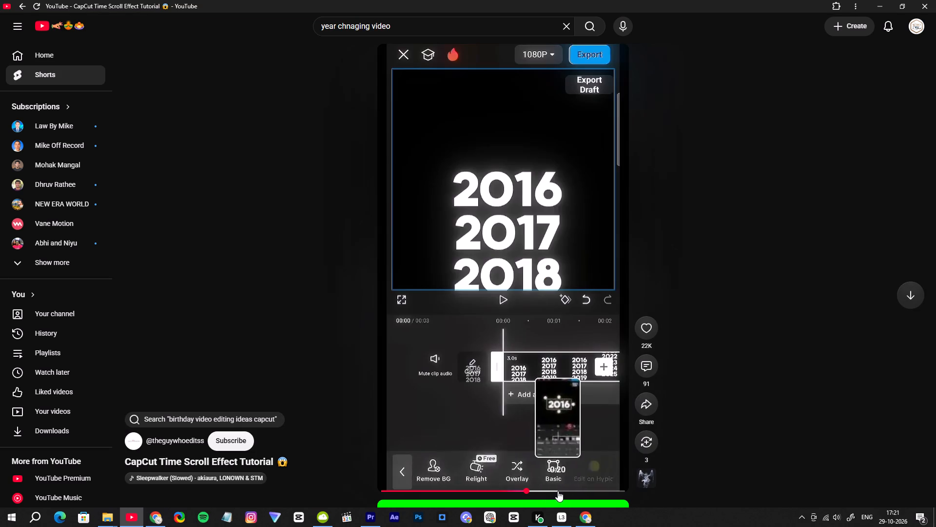
pyautogui.click(559, 490)
pyautogui.click(576, 488)
pyautogui.click(585, 488)
pyautogui.click(598, 489)
pyautogui.click(610, 491)
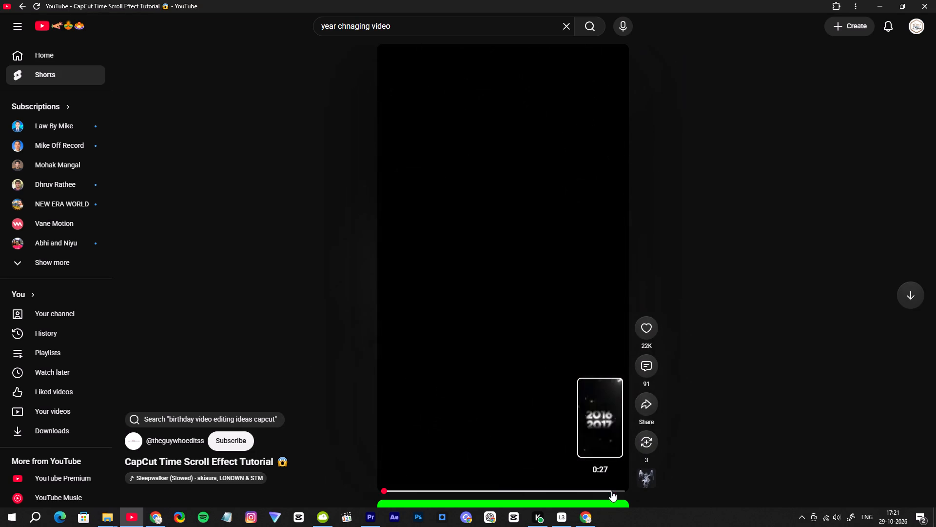
pyautogui.click(519, 150)
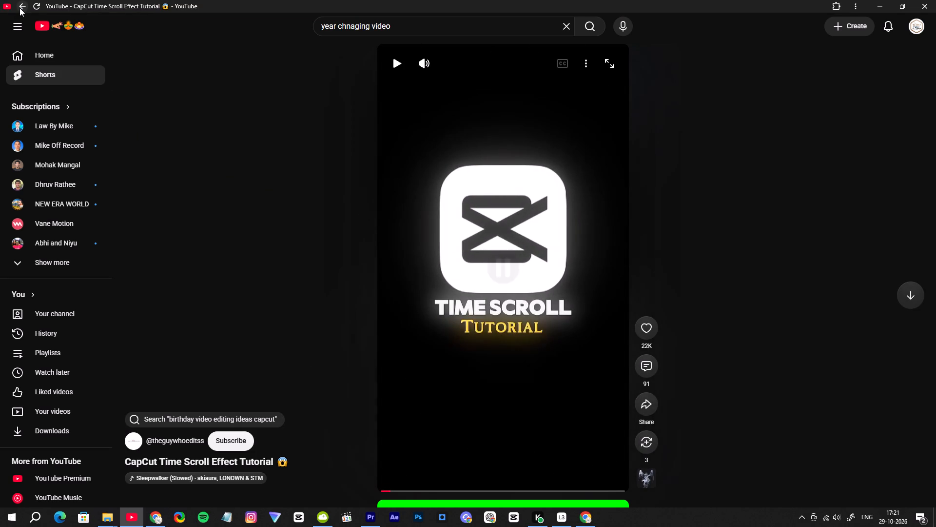
pyautogui.click(21, 6)
# Skim the "Easy Scrolling Timeline Year Animation in CapCut" preview up to its sound effect part and browse further results.
pyautogui.scroll(-4, 776, 227)
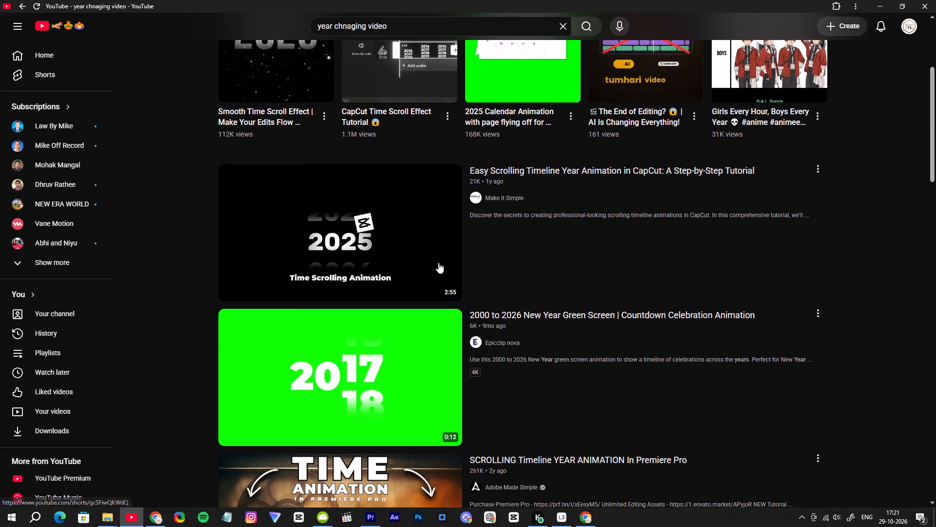
pyautogui.click(453, 181)
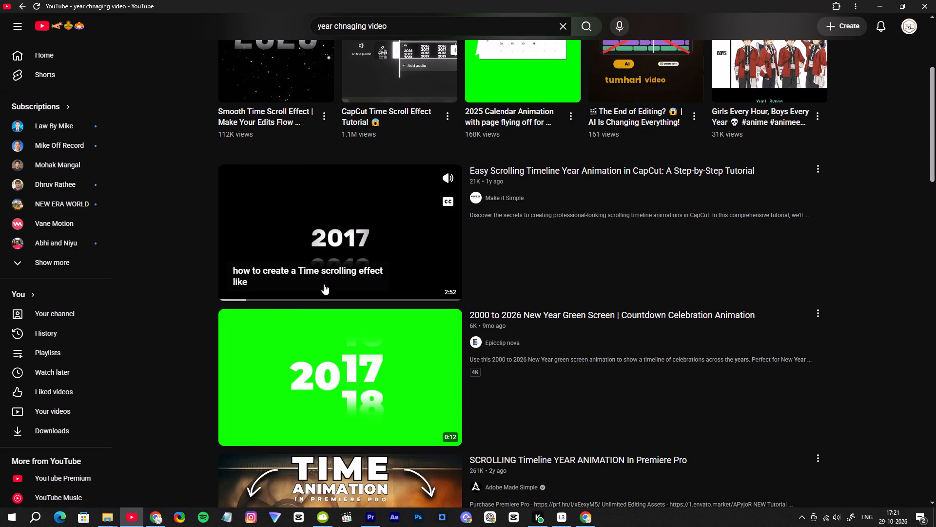
pyautogui.click(253, 297)
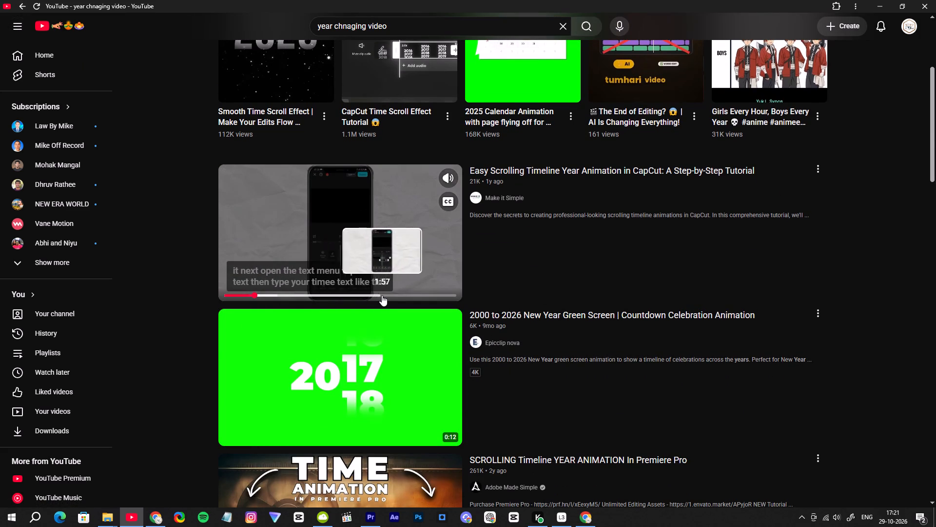
pyautogui.click(383, 295)
pyautogui.click(409, 296)
pyautogui.click(430, 297)
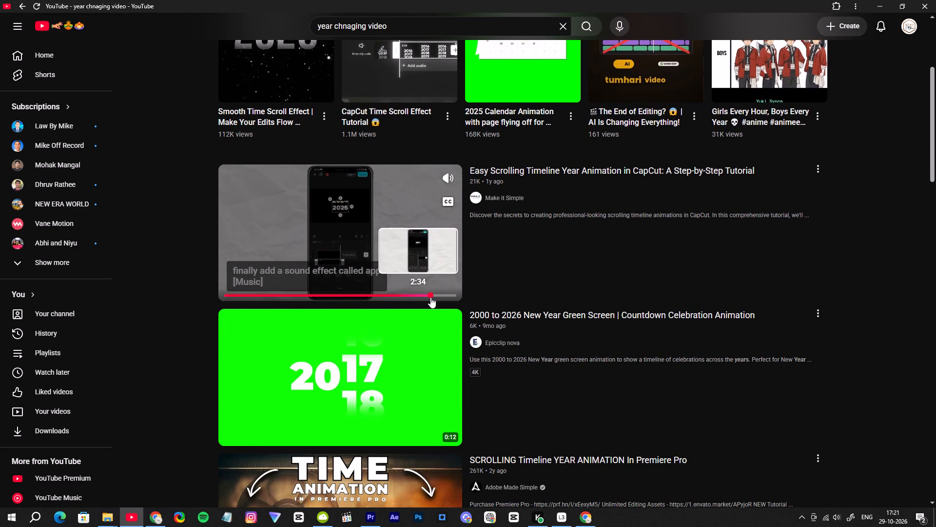
pyautogui.scroll(-3, 437, 320)
pyautogui.scroll(-4, 397, 311)
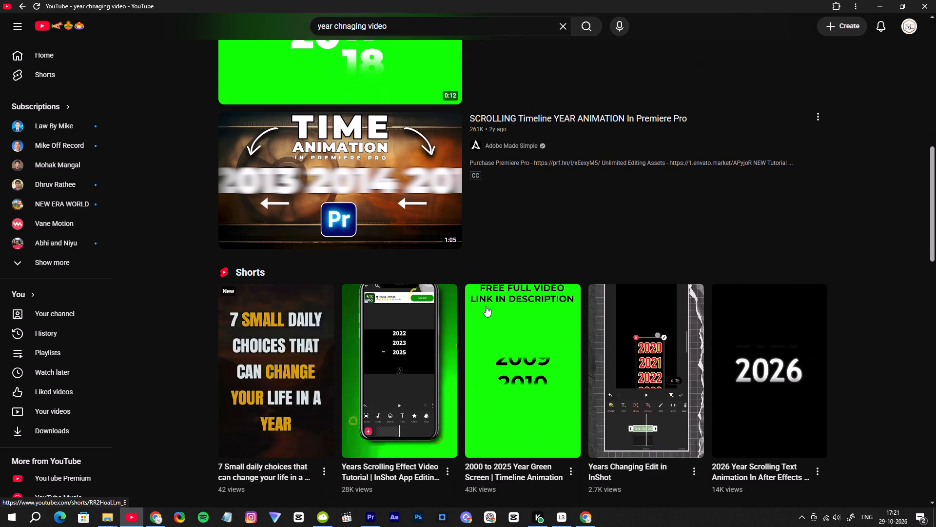
# Search YouTube for "year chnaging counter audio".
pyautogui.click(400, 24)
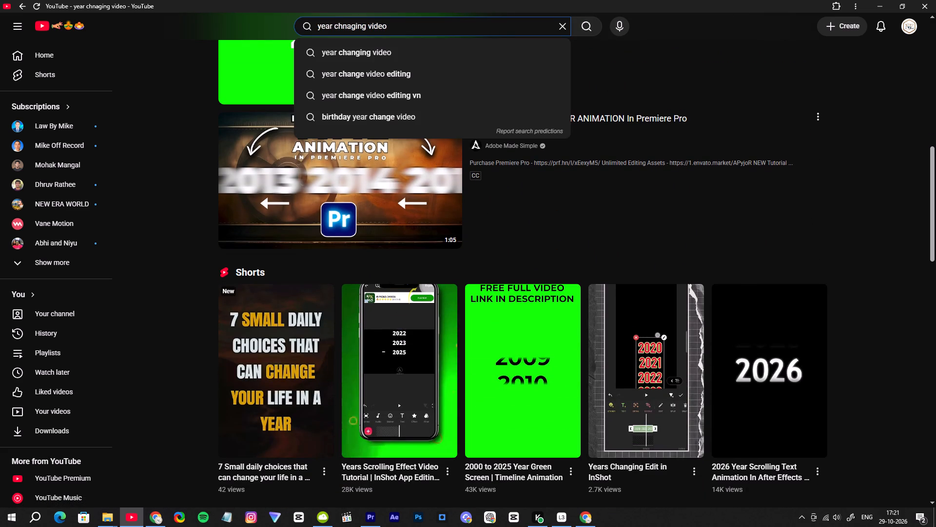
pyautogui.write('audio')
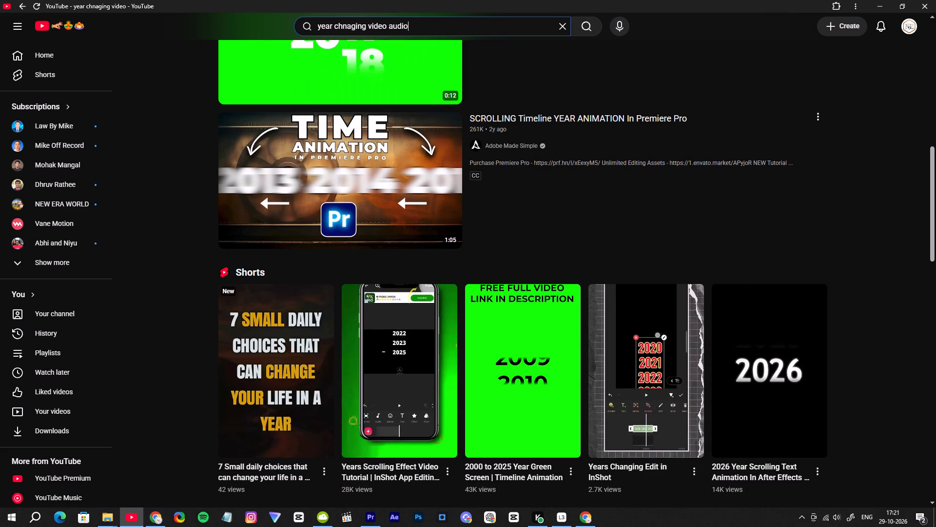
pyautogui.press('space')
pyautogui.press('BackSpace')
pyautogui.press('BackSpace')
pyautogui.press('BackSpace')
pyautogui.press('BackSpace')
pyautogui.press('BackSpace')
pyautogui.press('BackSpace')
pyautogui.press('BackSpace')
pyautogui.press('BackSpace')
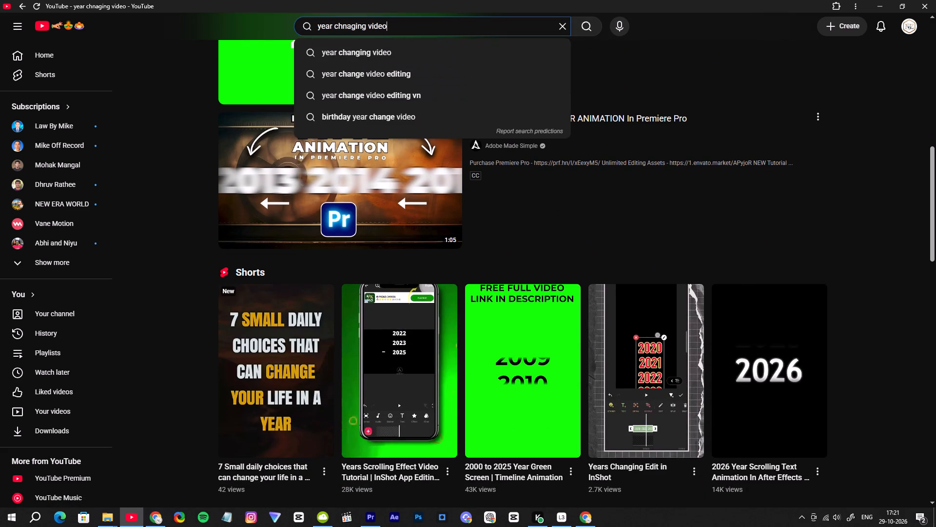
pyautogui.press('BackSpace')
pyautogui.press('BackSpace')
pyautogui.press('BackSpace')
pyautogui.press('BackSpace')
pyautogui.press('s')
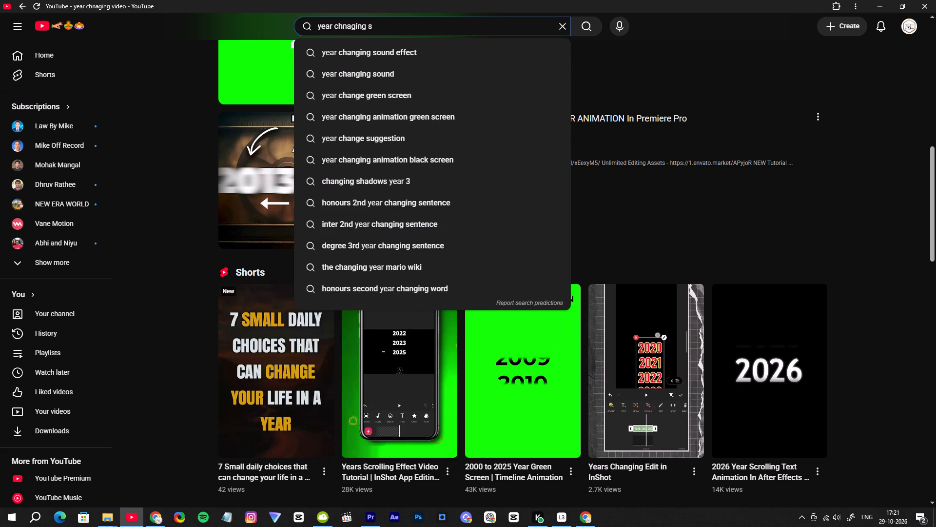
pyautogui.press('BackSpace')
pyautogui.write('counter')
pyautogui.press('space')
pyautogui.write('audio')
pyautogui.press('space')
pyautogui.press('Return')
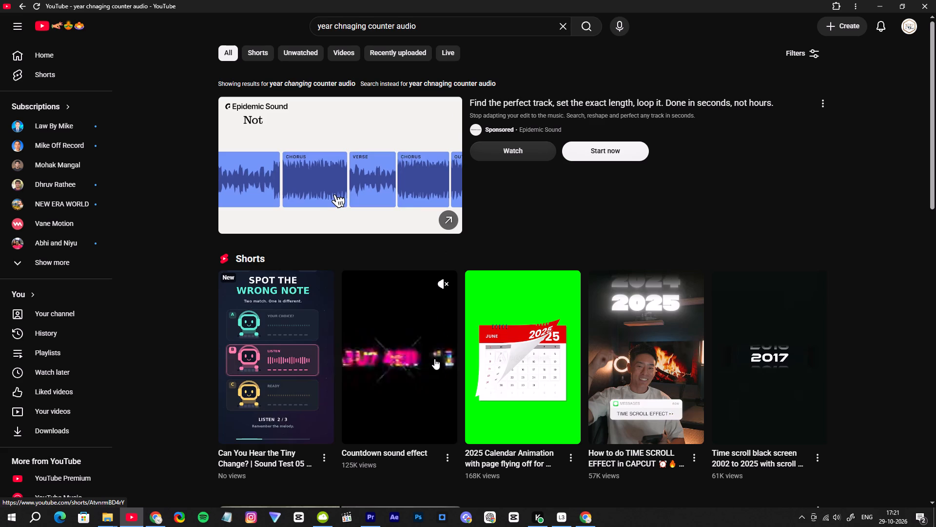
# Listen to the "Countdown sound effect" Short with sound on, check the Shorts that follow, and return to the results.
pyautogui.click(444, 286)
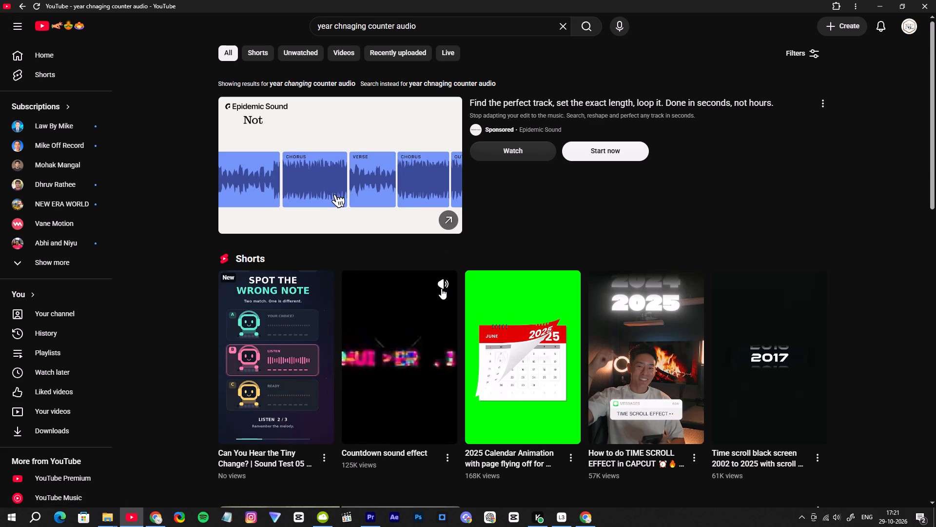
pyautogui.click(404, 314)
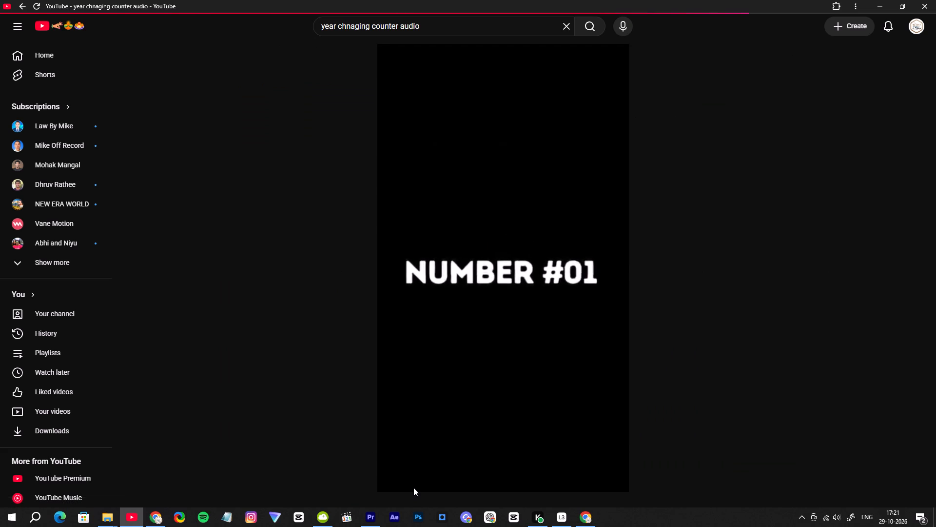
pyautogui.scroll(-4, 553, 252)
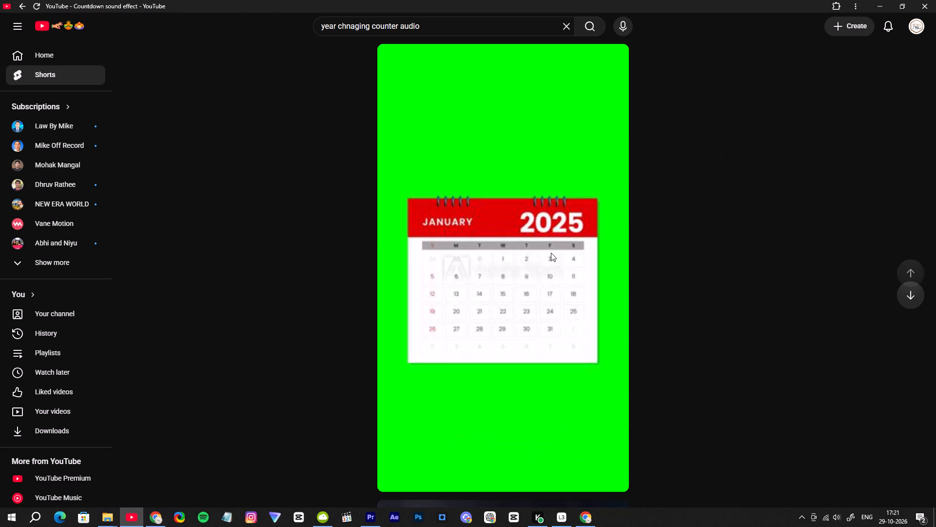
pyautogui.scroll(-3, 551, 253)
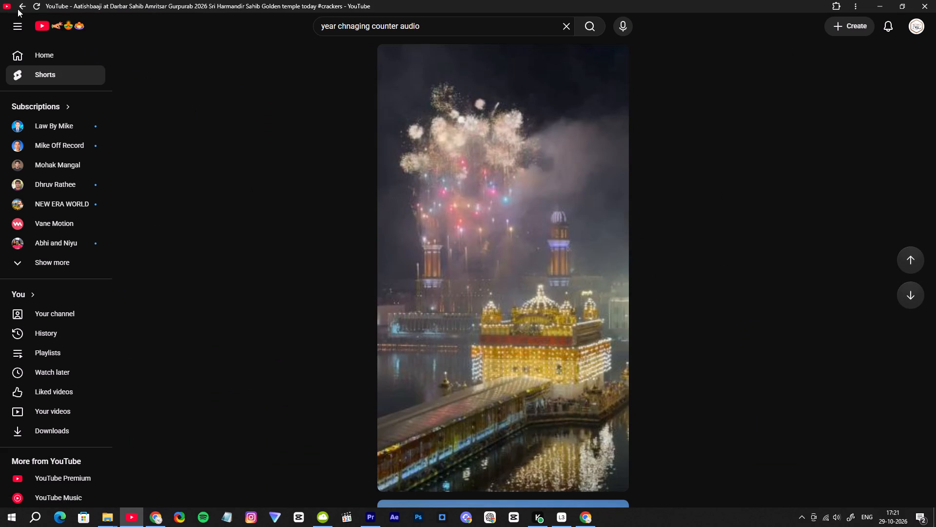
pyautogui.click(21, 6)
# Browse the counter audio results, previewing the old film countdown, the analog year counter and the vintage cassette deck counter sound effect.
pyautogui.scroll(-1, 546, 295)
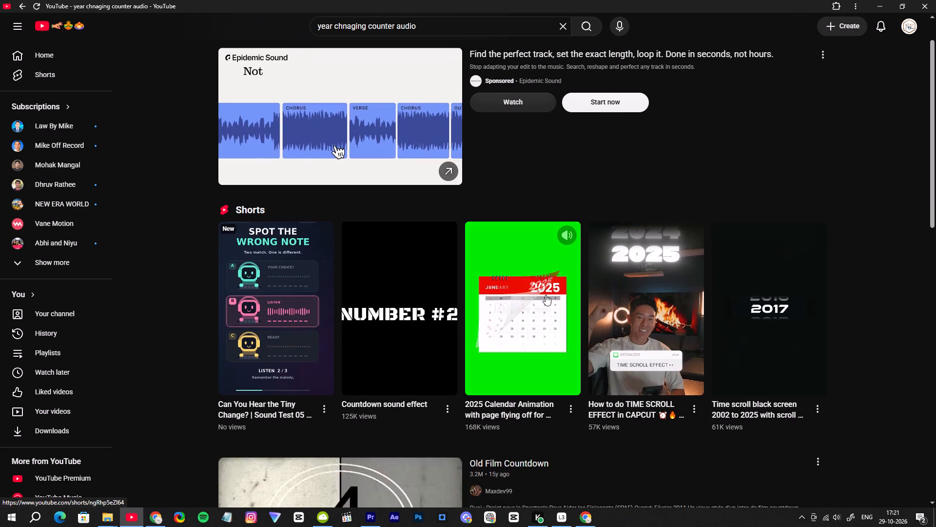
pyautogui.scroll(-4, 546, 295)
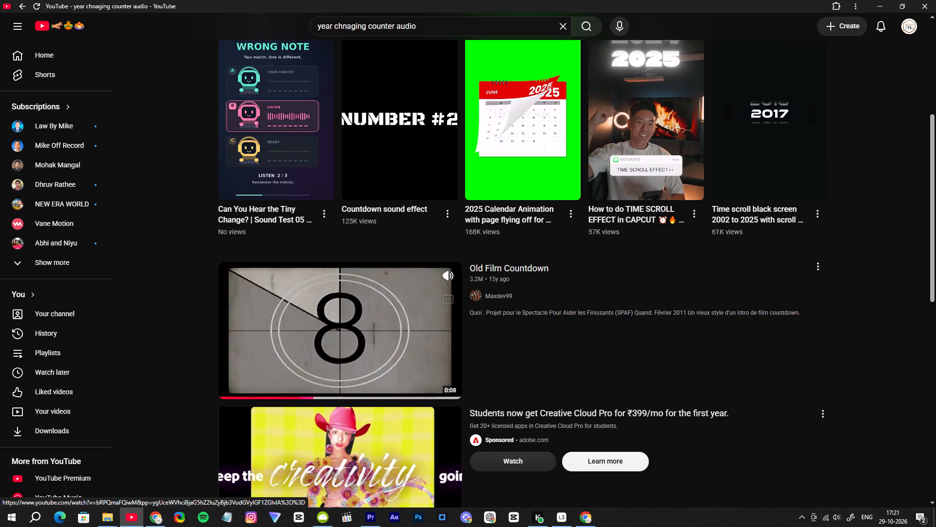
pyautogui.scroll(-5, 402, 313)
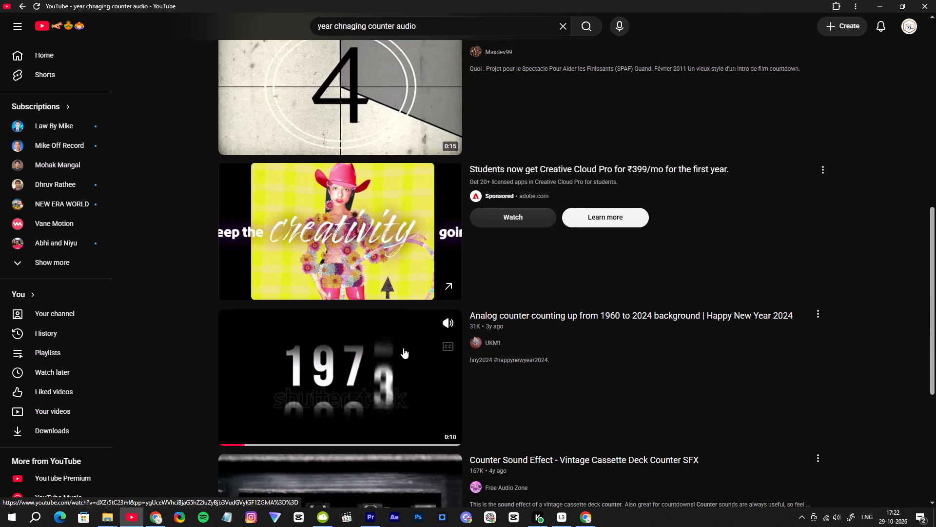
pyautogui.scroll(-3, 403, 348)
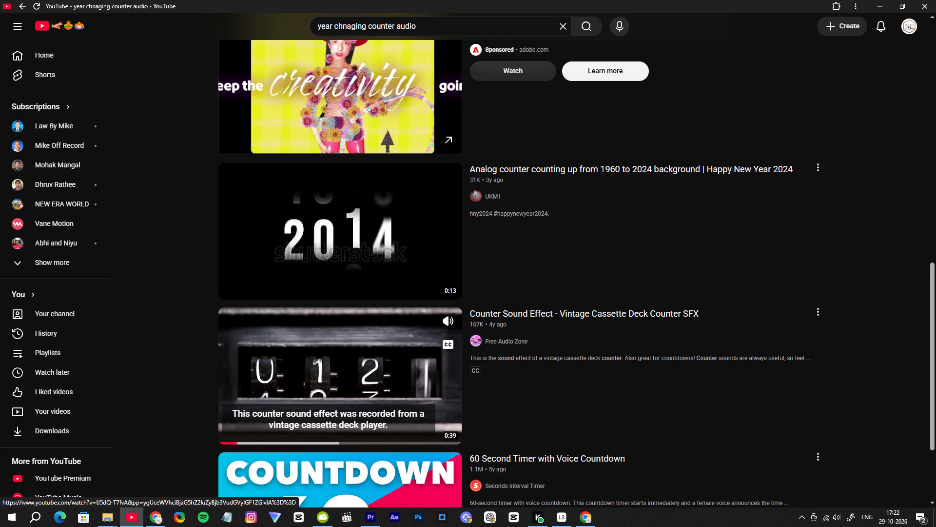
pyautogui.click(332, 442)
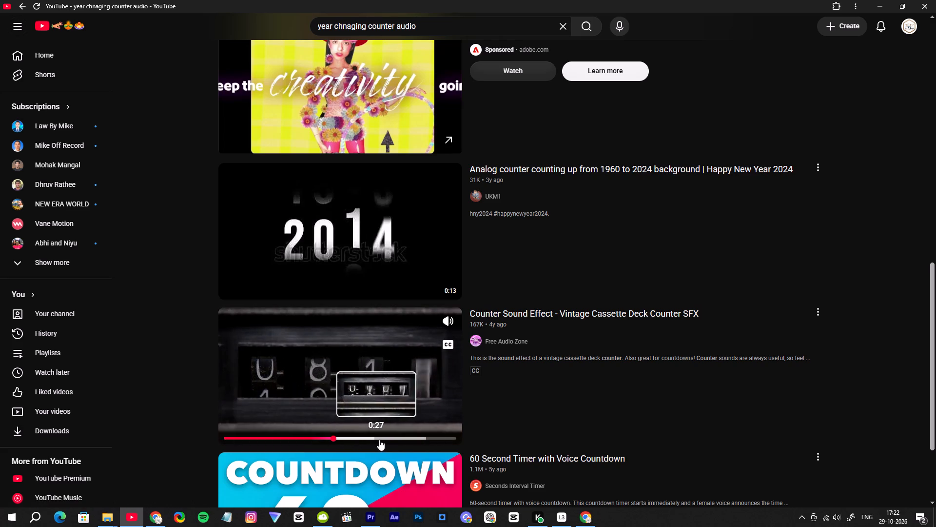
pyautogui.click(382, 440)
pyautogui.click(417, 440)
pyautogui.scroll(-8, 426, 371)
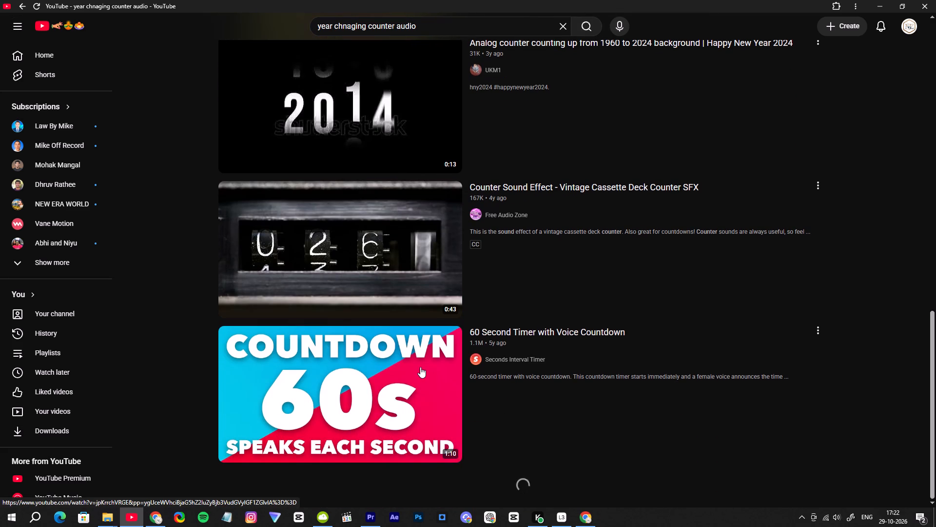
pyautogui.scroll(-7, 416, 367)
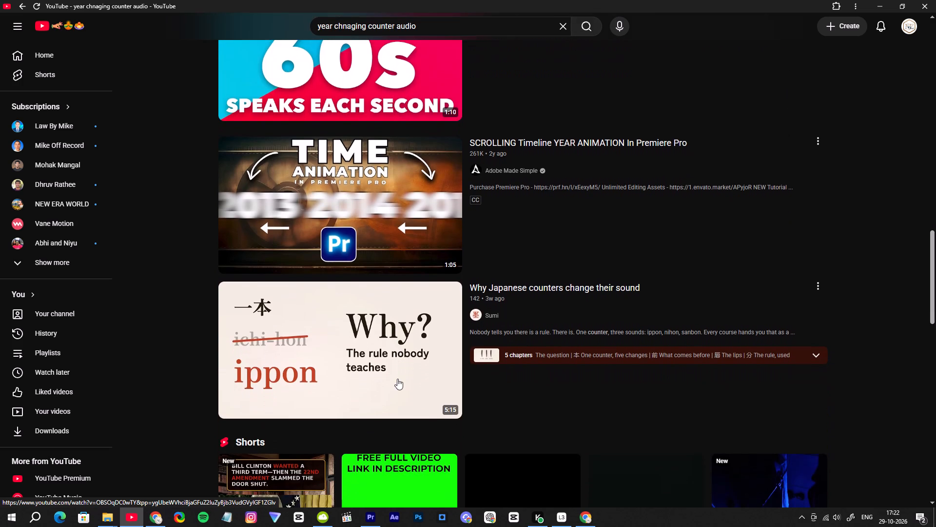
pyautogui.scroll(-2, 397, 379)
# Switch to Premiere Pro, trim the A4 sound effect's end closer to where 2026 scrolls in, add a fade-out, and play it back.
pyautogui.click(370, 523)
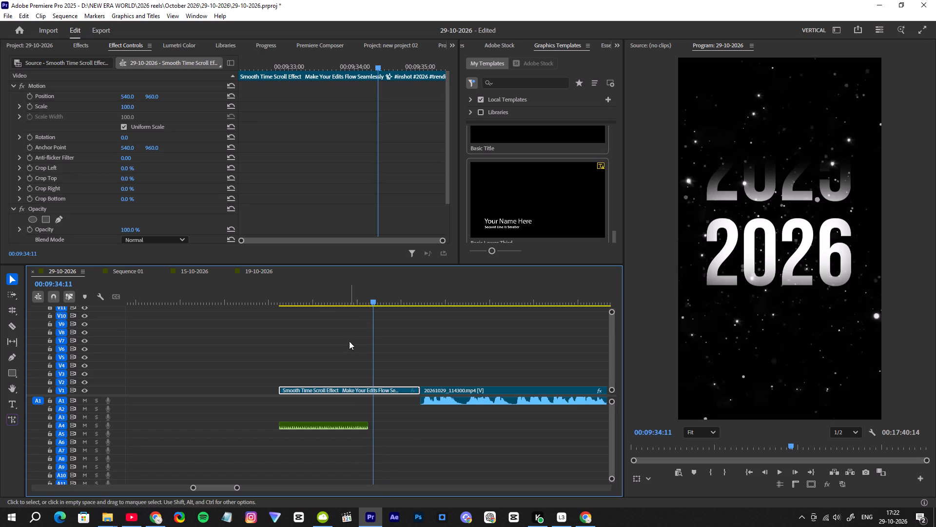
pyautogui.moveTo(353, 298); pyautogui.dragTo(336, 303)
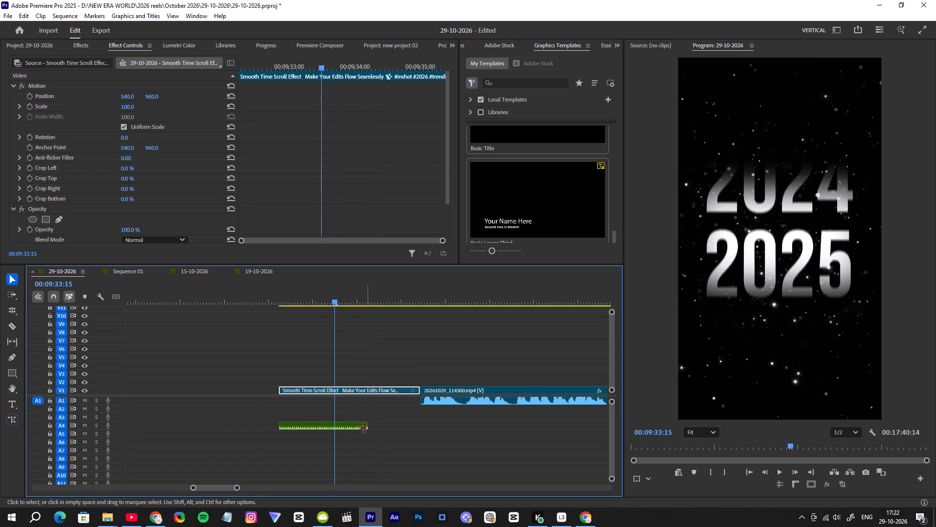
pyautogui.press('space')
pyautogui.press('space')
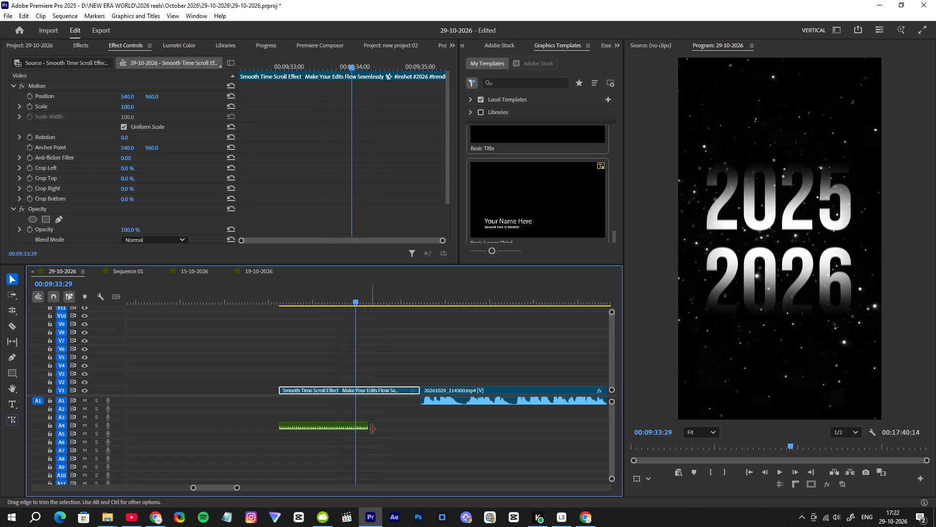
pyautogui.moveTo(370, 427); pyautogui.dragTo(365, 430)
pyautogui.moveTo(360, 426); pyautogui.dragTo(357, 426)
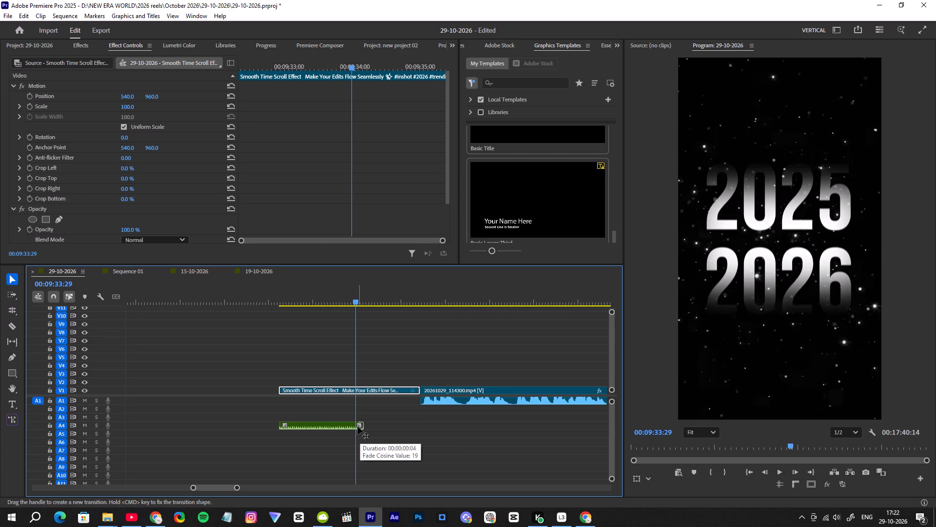
pyautogui.moveTo(357, 426); pyautogui.dragTo(338, 417)
pyautogui.moveTo(273, 283); pyautogui.dragTo(321, 298)
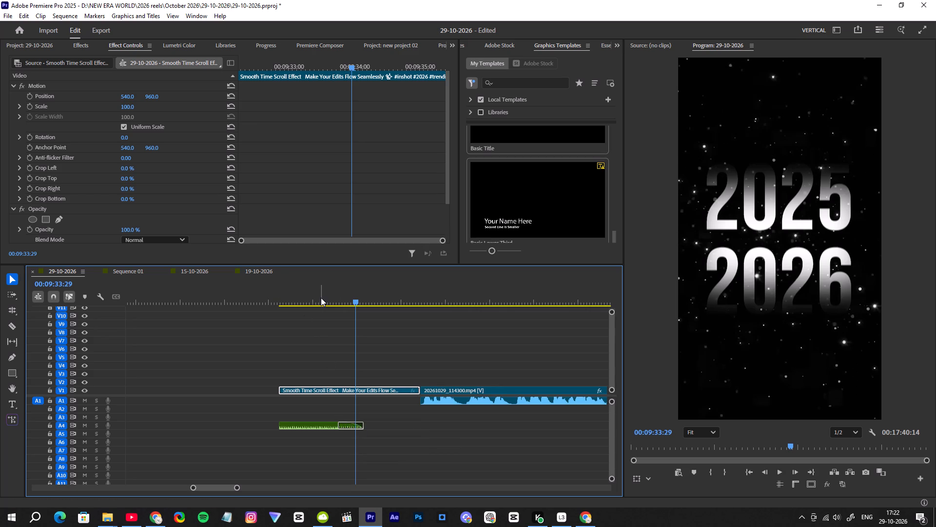
pyautogui.click(321, 298)
pyautogui.press('space')
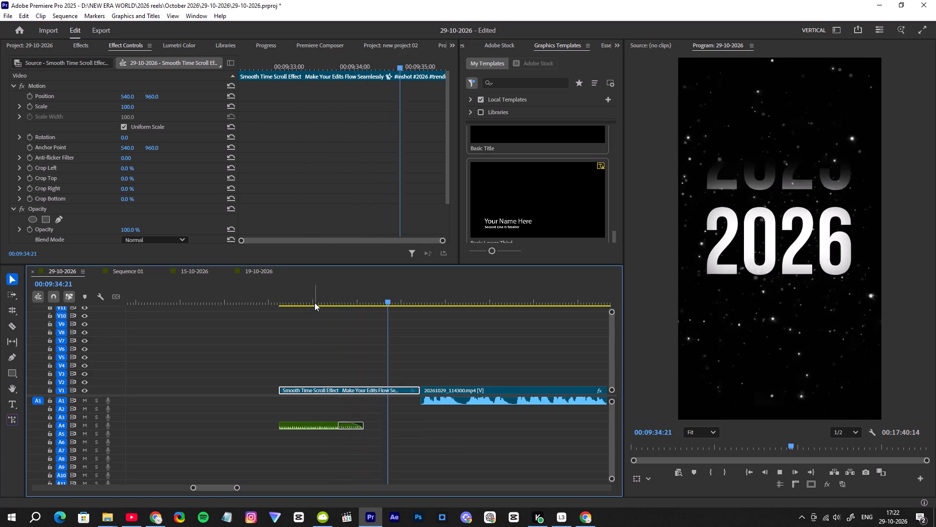
pyautogui.press('space')
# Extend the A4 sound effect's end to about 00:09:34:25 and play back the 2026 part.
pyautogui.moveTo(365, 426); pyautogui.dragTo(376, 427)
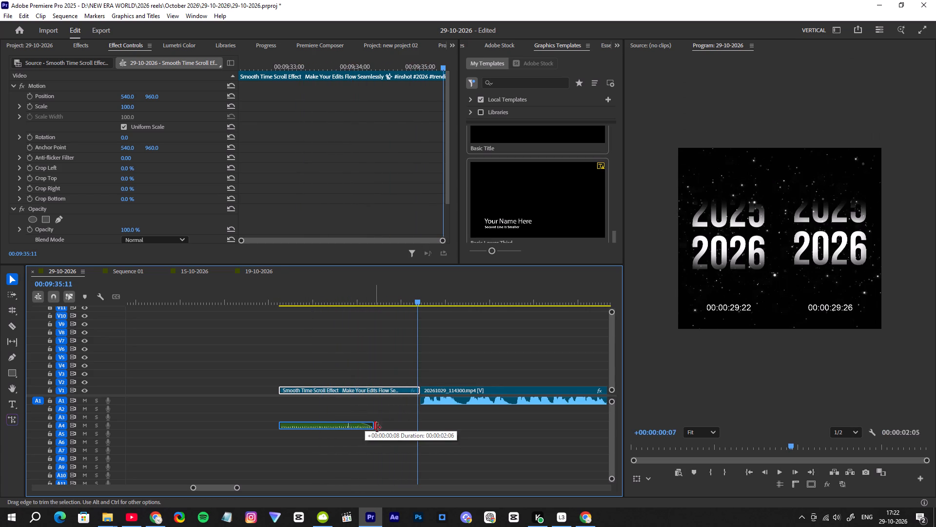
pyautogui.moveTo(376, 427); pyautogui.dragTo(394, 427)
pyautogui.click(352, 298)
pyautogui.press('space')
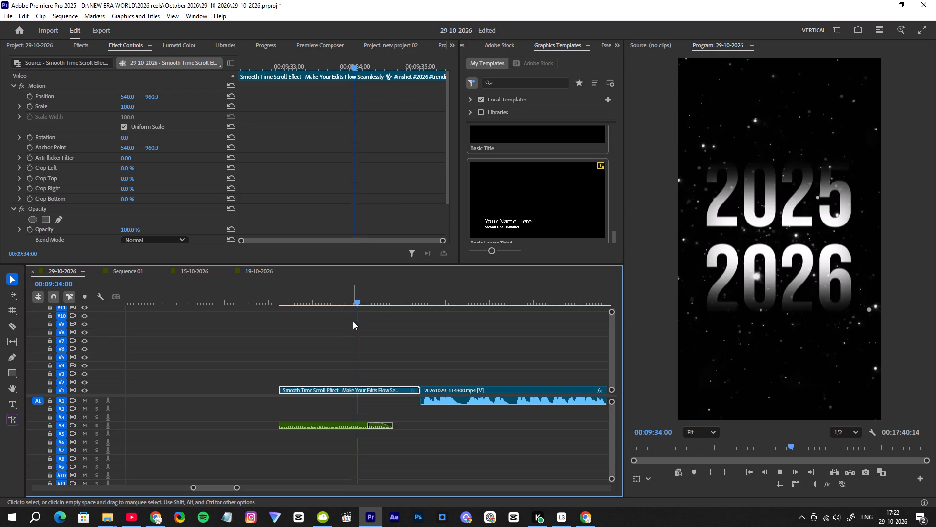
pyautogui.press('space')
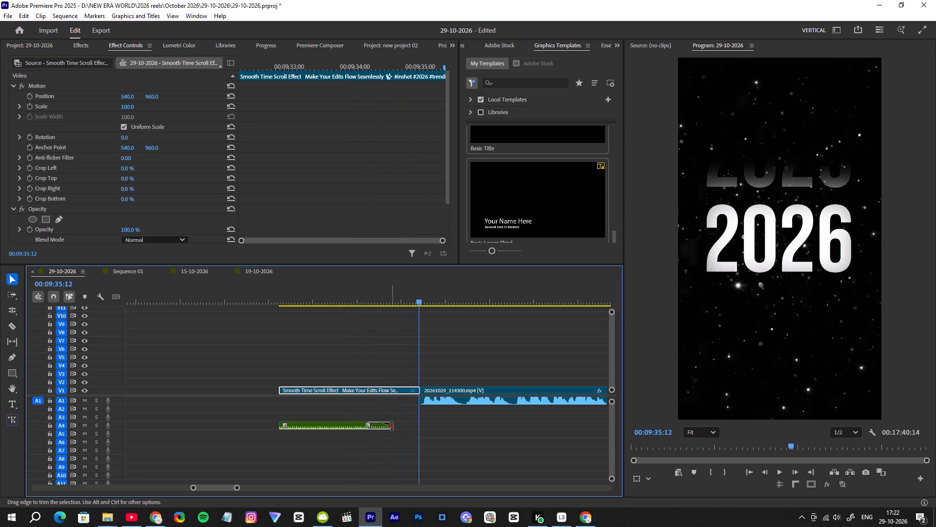
# Shorten the faded A4 sound effect to end at about 00:09:34:13, as 2026 settles, and play back into the talking clip.
pyautogui.moveTo(393, 425); pyautogui.dragTo(376, 431)
pyautogui.click(351, 297)
pyautogui.press('space')
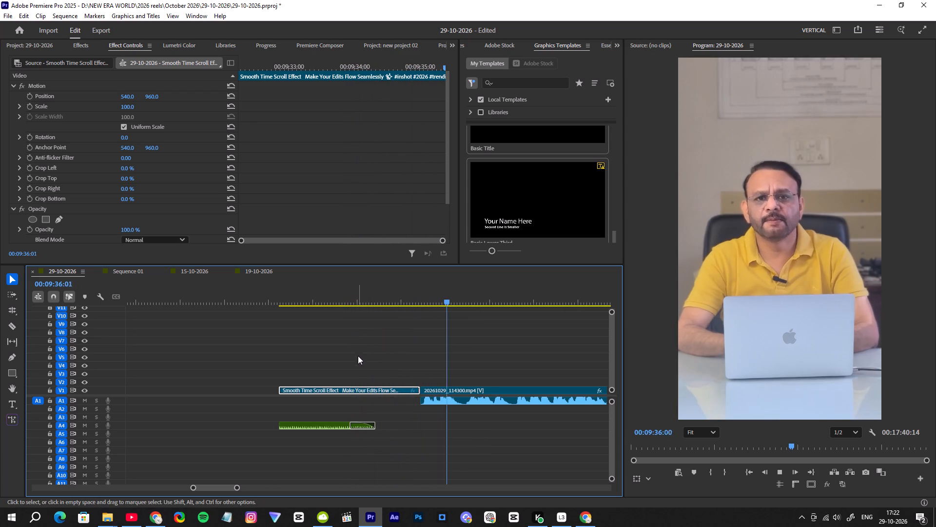
# Save the project and trim the end of the year-scroll clip on V1 back to 00:09:35:00, while 2026 is settled.
pyautogui.moveTo(422, 304); pyautogui.dragTo(417, 308)
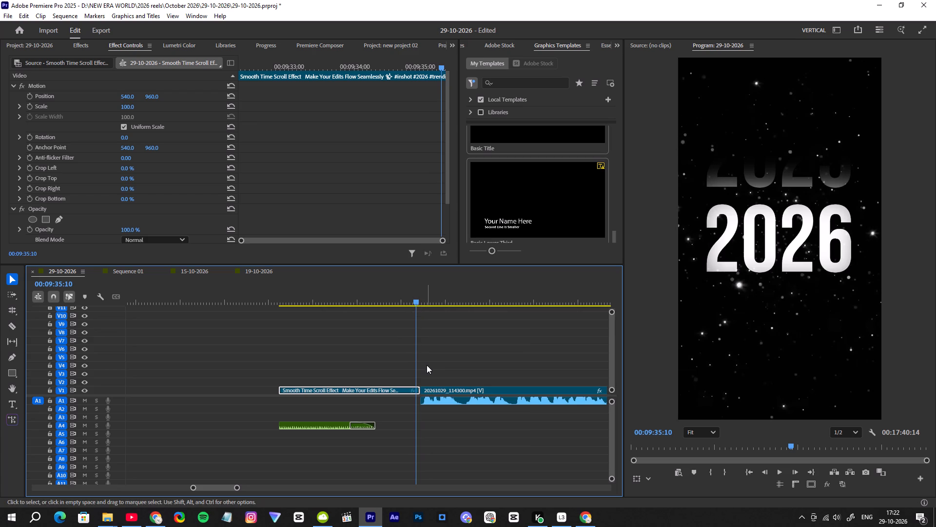
pyautogui.hotkey('ctrl', 's')
pyautogui.moveTo(417, 295); pyautogui.dragTo(419, 303)
pyautogui.moveTo(235, 489); pyautogui.dragTo(208, 482)
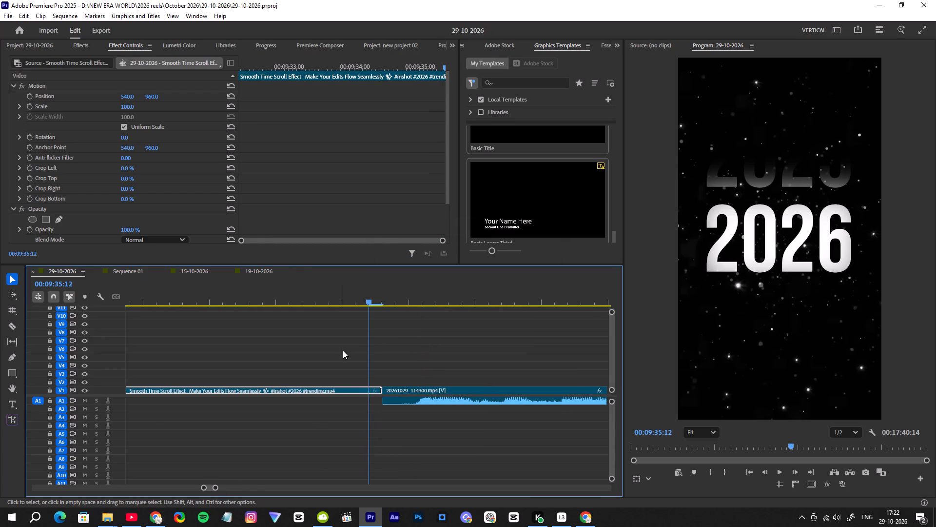
pyautogui.moveTo(367, 296); pyautogui.dragTo(223, 336)
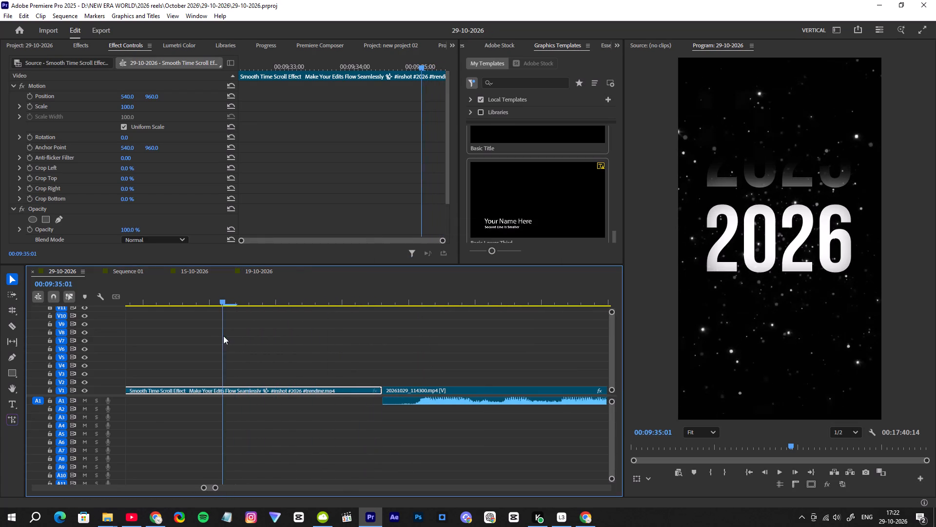
pyautogui.moveTo(223, 336); pyautogui.dragTo(208, 340)
pyautogui.moveTo(379, 393); pyautogui.dragTo(215, 397)
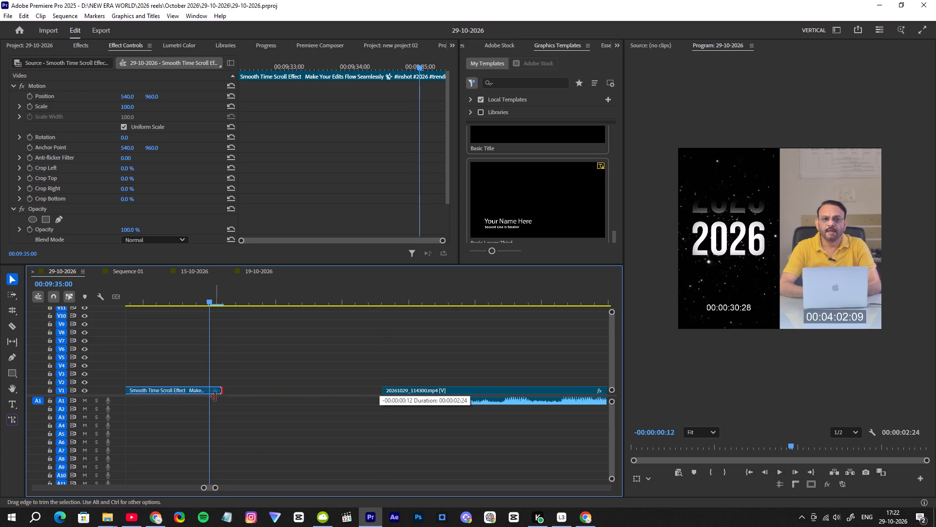
pyautogui.moveTo(215, 397); pyautogui.dragTo(207, 397)
pyautogui.moveTo(215, 489); pyautogui.dragTo(244, 487)
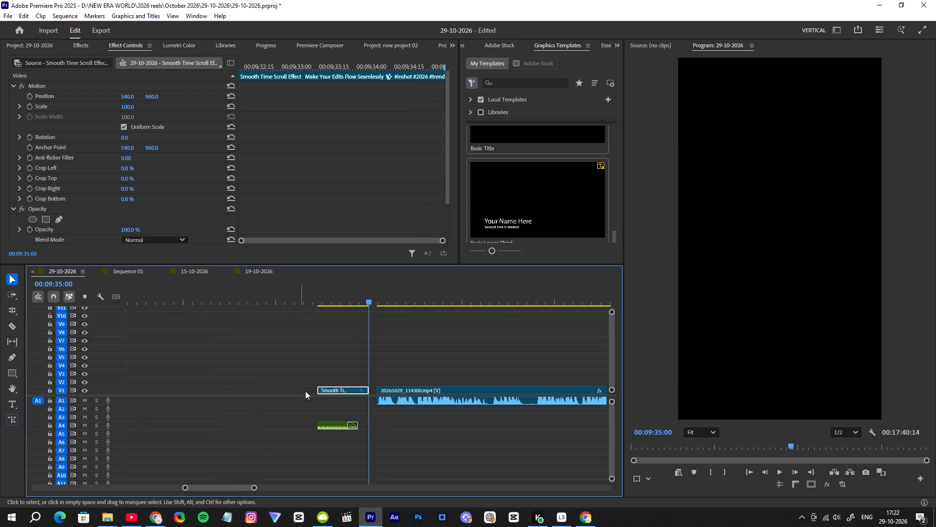
# Check the shortened 2026 ending and close the gap between the year-scroll clip and the talking clip.
pyautogui.moveTo(366, 297); pyautogui.dragTo(361, 304)
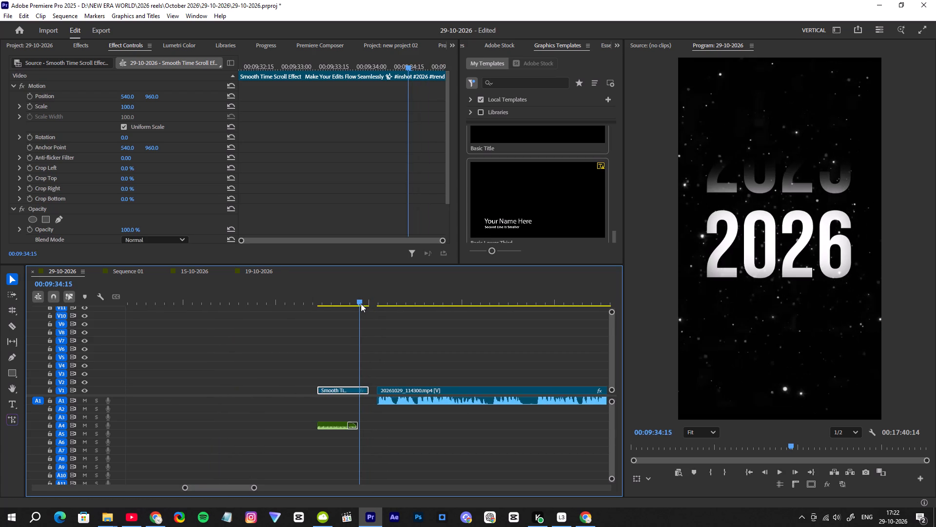
pyautogui.moveTo(361, 304); pyautogui.dragTo(366, 304)
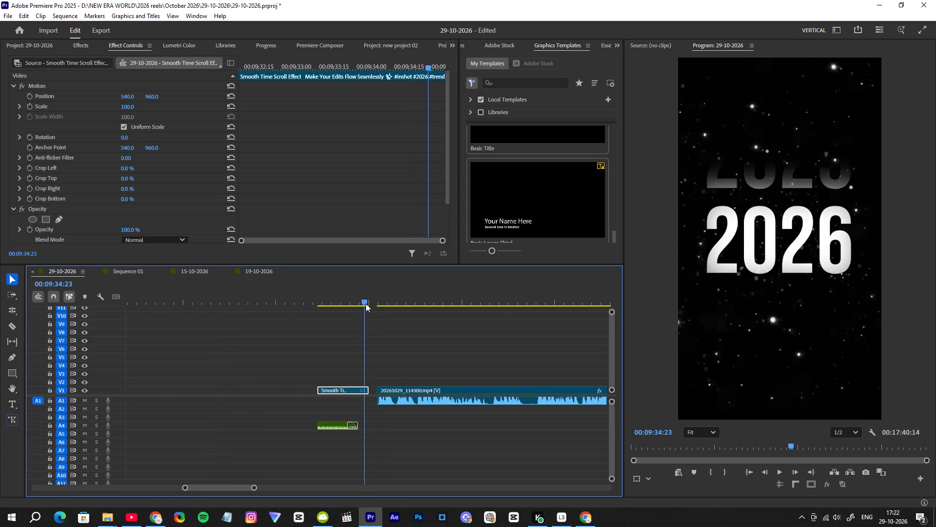
pyautogui.moveTo(366, 304); pyautogui.dragTo(370, 307)
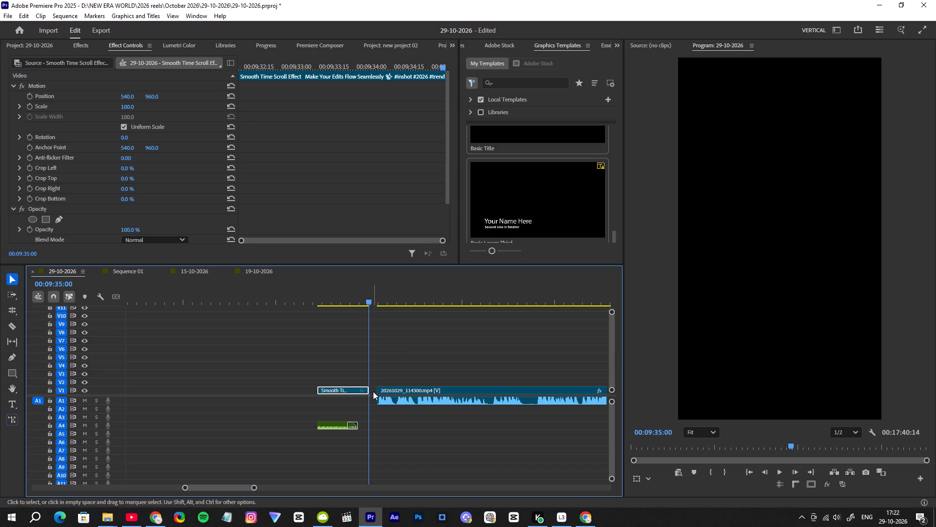
pyautogui.click(371, 389)
pyautogui.click(373, 389)
pyautogui.press('Delete')
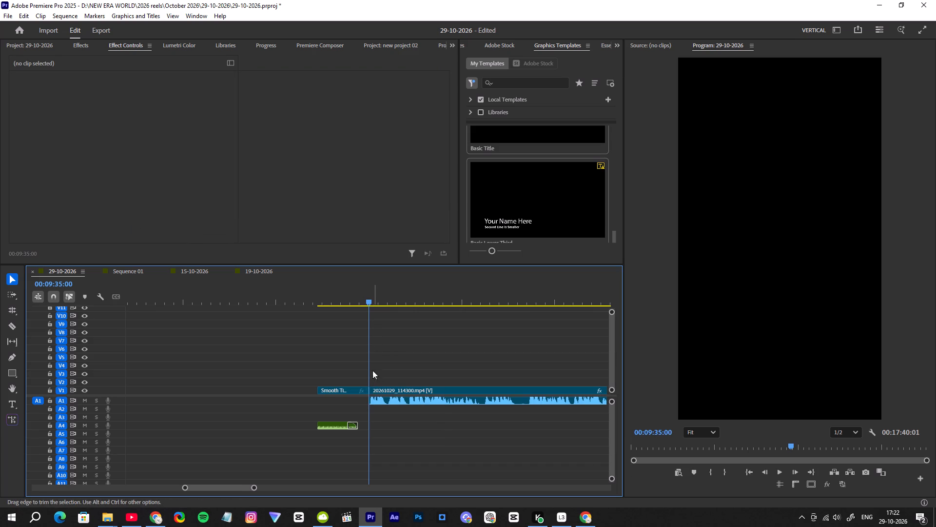
# Add the first Starter Pack transition from Premiere Composer at the cut into the talking clip at 00:09:35:00, and play it back.
pyautogui.click(318, 43)
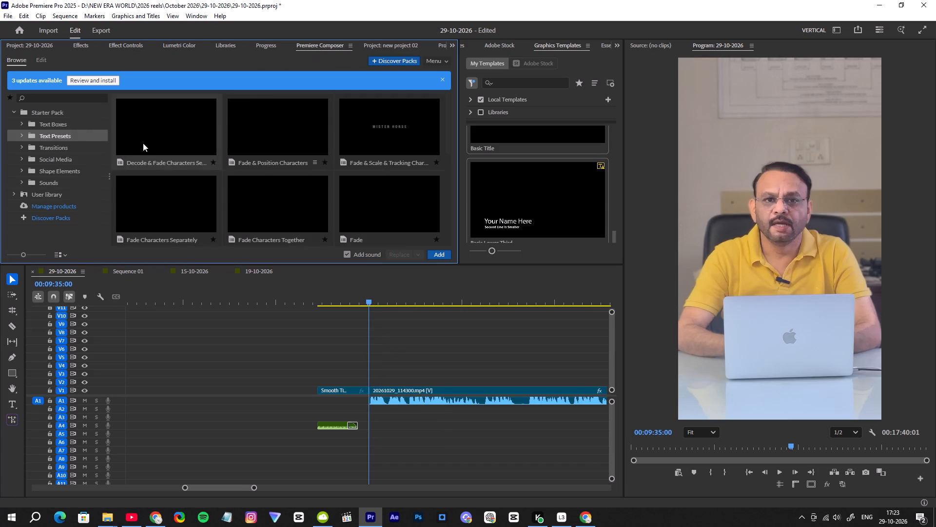
pyautogui.click(75, 146)
pyautogui.doubleClick(175, 136)
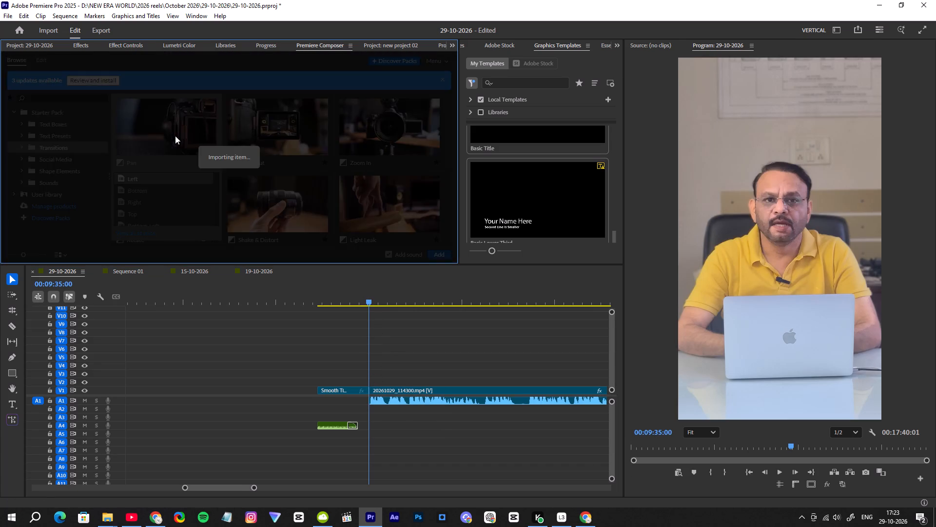
pyautogui.click(367, 296)
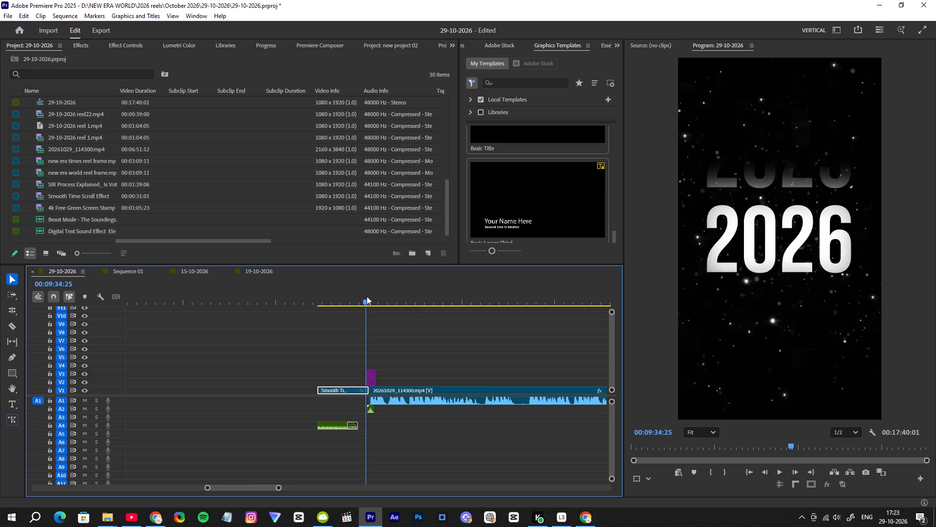
pyautogui.press('space')
pyautogui.press('space')
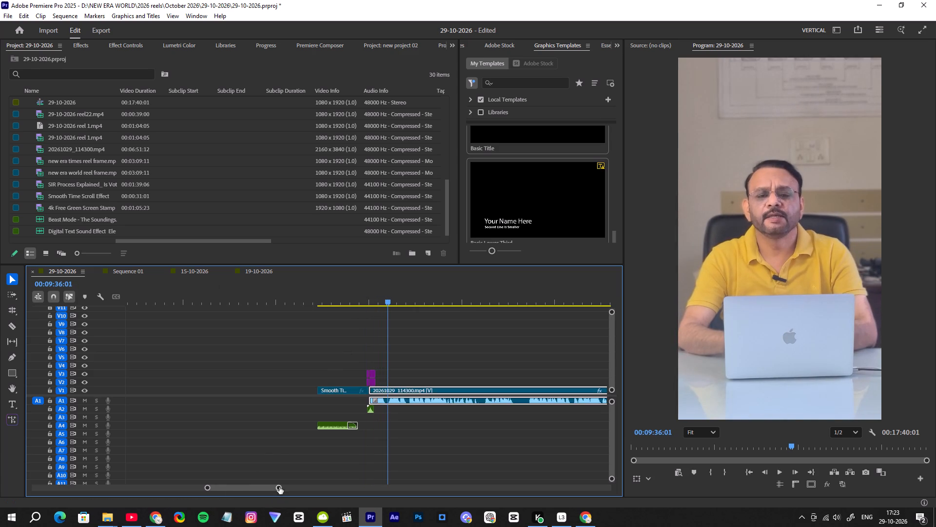
# Save the project with the new transition in place and view the whole 29-10-2026 sequence.
pyautogui.moveTo(280, 486); pyautogui.dragTo(318, 484)
pyautogui.hotkey('ctrl', 's')
pyautogui.hotkey('ctrl', 's')
pyautogui.hotkey('ctrl', 's')
pyautogui.hotkey('ctrl', 's')
pyautogui.hotkey('ctrl', 's')
pyautogui.hotkey('ctrl', 's')
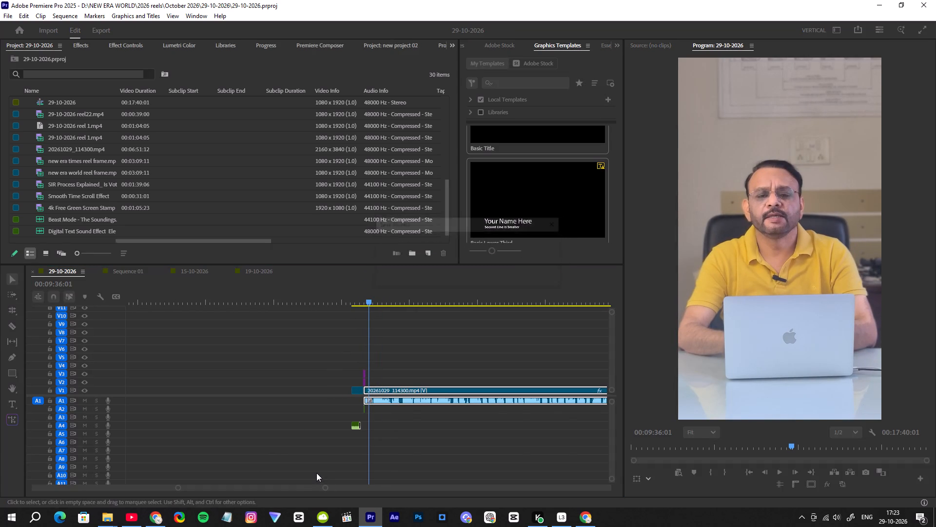
pyautogui.hotkey('ctrl', 's')
pyautogui.hotkey('ctrl', 's')
pyautogui.hotkey('ctrl', 's')
pyautogui.hotkey('ctrl', 's')
pyautogui.hotkey('ctrl', 's')
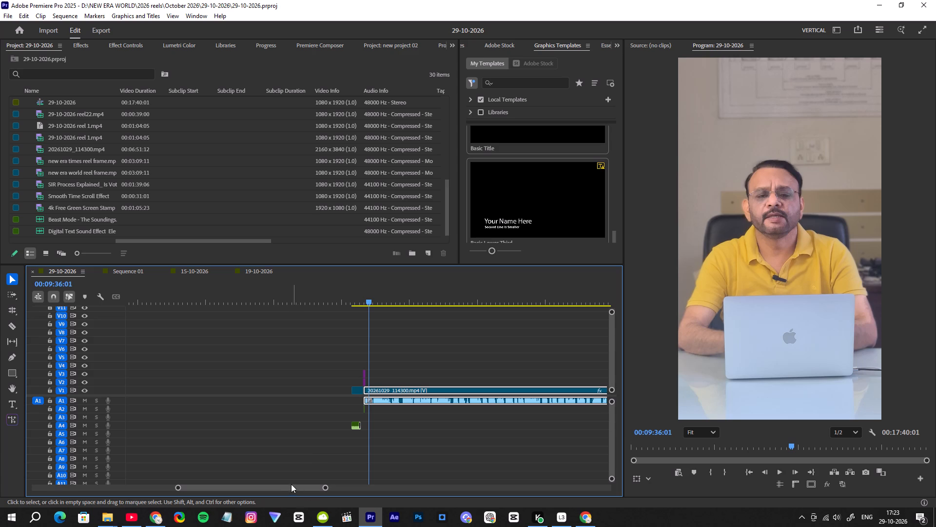
pyautogui.moveTo(326, 487); pyautogui.dragTo(412, 478)
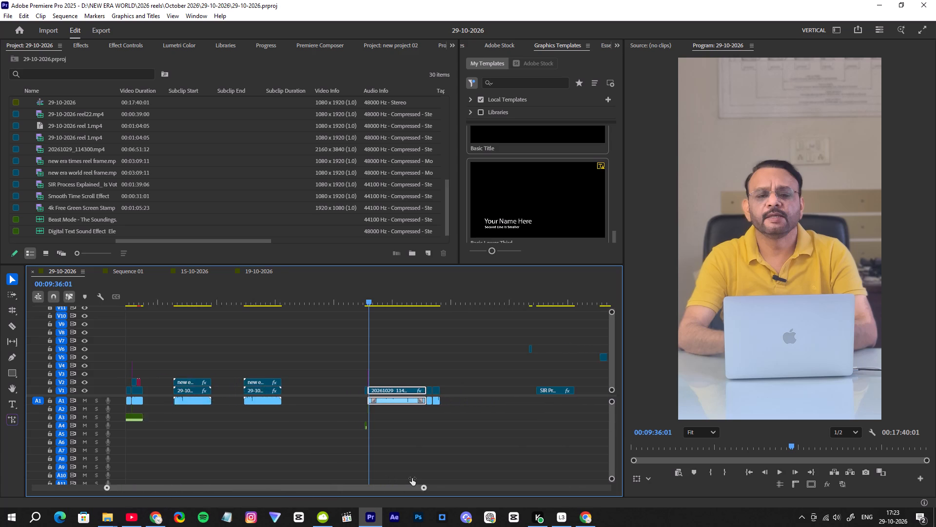
pyautogui.moveTo(412, 478); pyautogui.dragTo(416, 478)
pyautogui.hotkey('ctrl', 's')
pyautogui.hotkey('ctrl', 's')
pyautogui.hotkey('ctrl', 's')
pyautogui.hotkey('ctrl', 's')
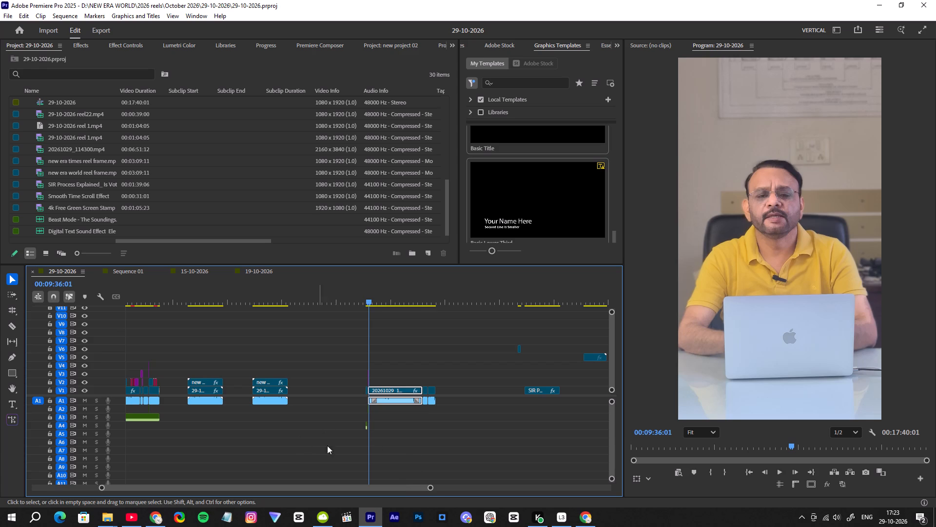
pyautogui.moveTo(431, 490); pyautogui.dragTo(544, 477)
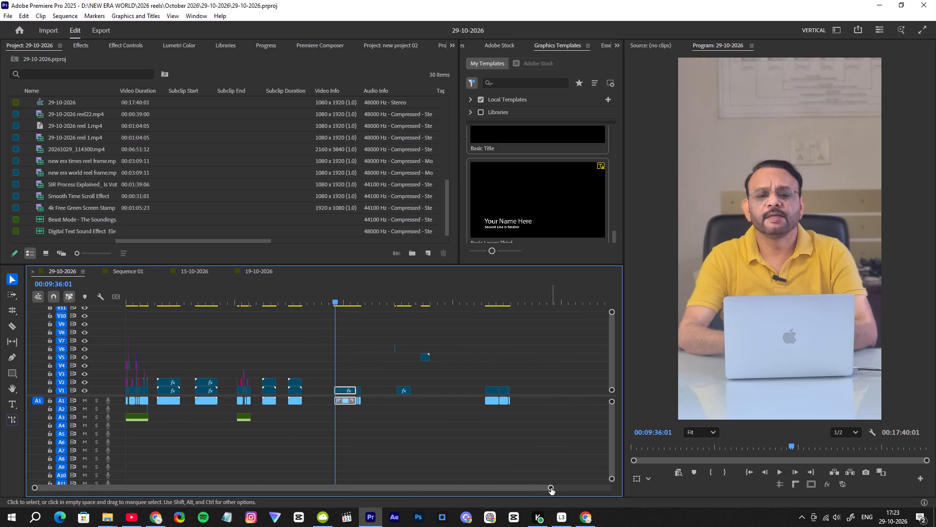
# Move the year-scroll clip, its sound effect, the transition and the following talking clips together earlier, closer to the preceding reel.
pyautogui.moveTo(551, 488); pyautogui.dragTo(402, 485)
pyautogui.moveTo(333, 346); pyautogui.dragTo(420, 458)
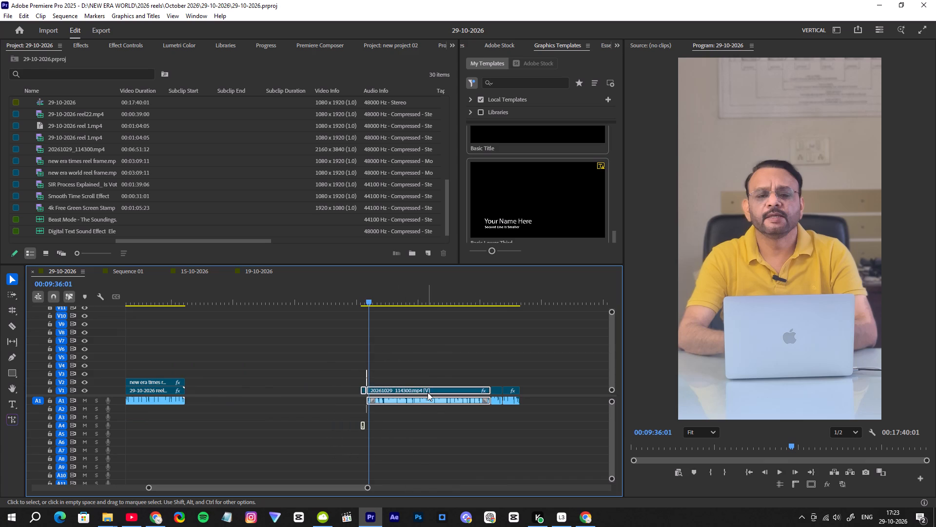
pyautogui.moveTo(331, 337); pyautogui.dragTo(533, 470)
pyautogui.moveTo(458, 390); pyautogui.dragTo(421, 393)
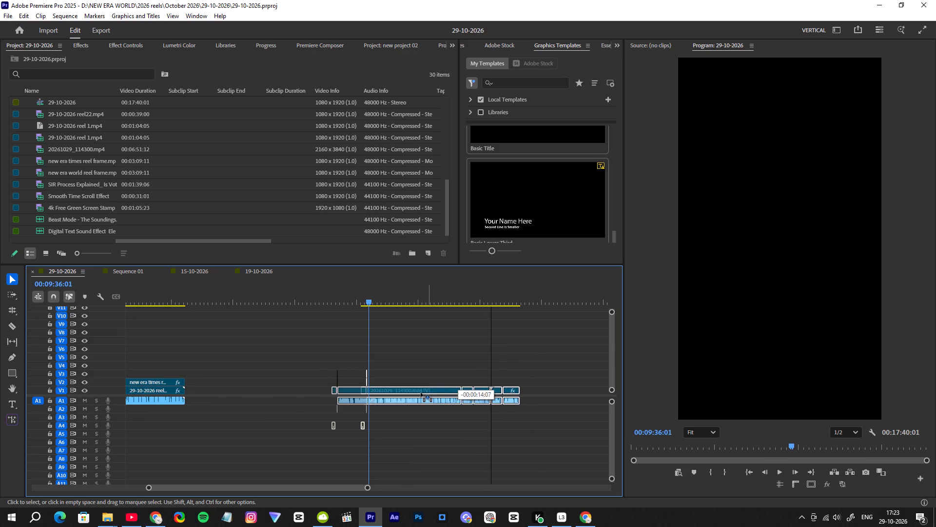
pyautogui.moveTo(421, 393); pyautogui.dragTo(366, 393)
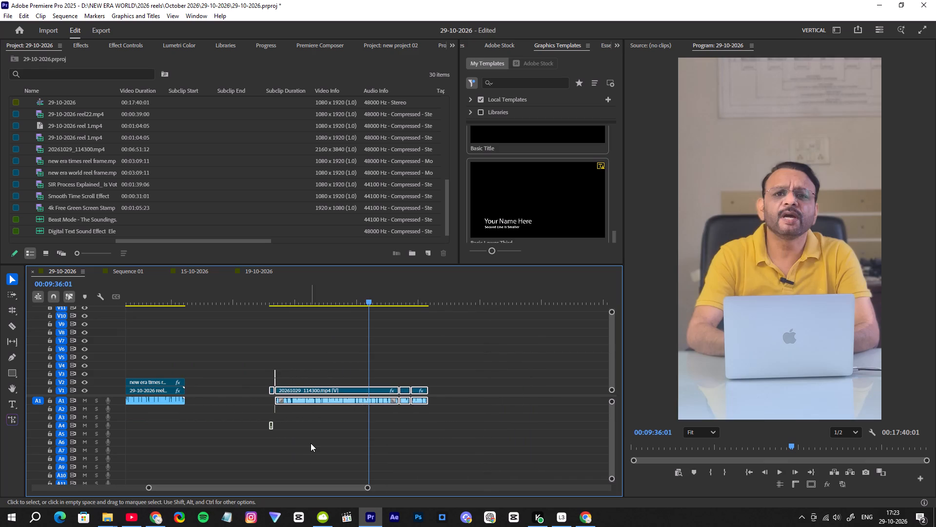
pyautogui.click(311, 443)
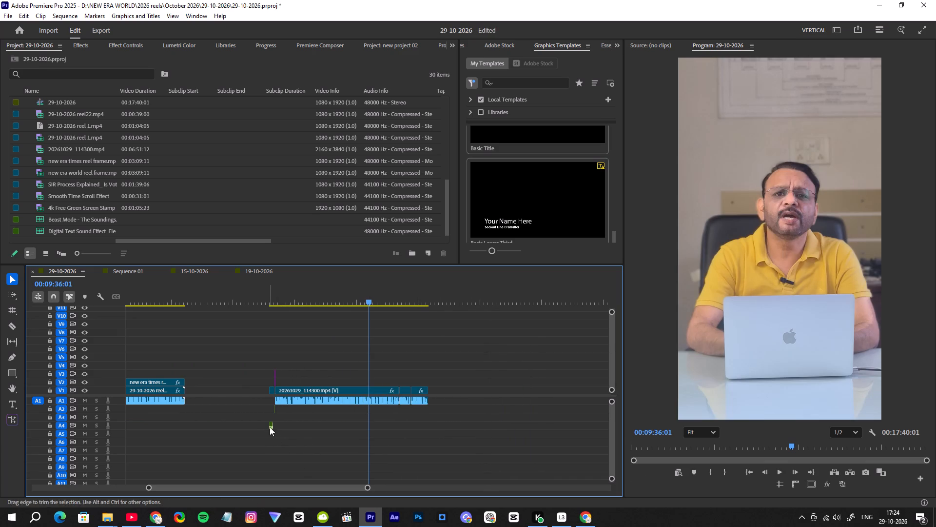
# Move the year-scroll sound effect pieces from A4 up to A1, directly beneath the year-scroll clip, and save the project.
pyautogui.moveTo(366, 487); pyautogui.dragTo(334, 486)
pyautogui.moveTo(207, 299); pyautogui.dragTo(182, 311)
pyautogui.moveTo(331, 487); pyautogui.dragTo(298, 490)
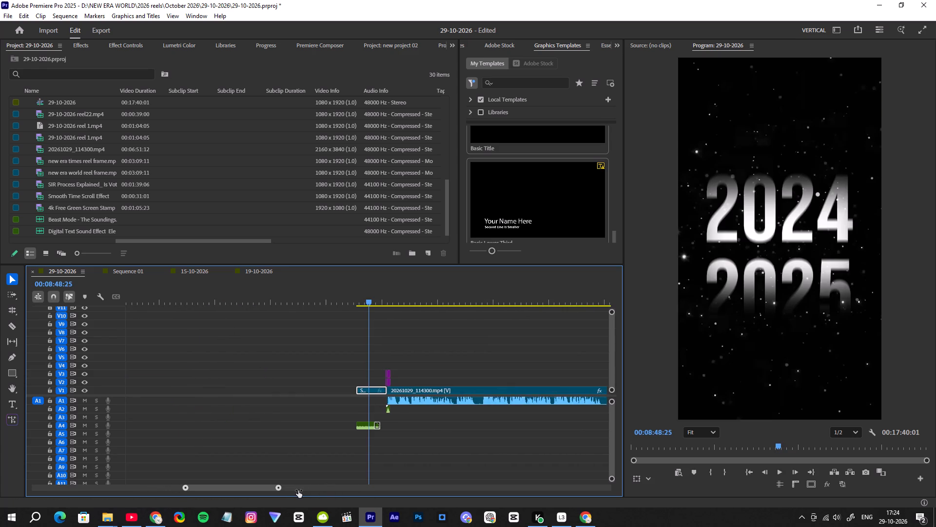
pyautogui.moveTo(298, 490); pyautogui.dragTo(298, 490)
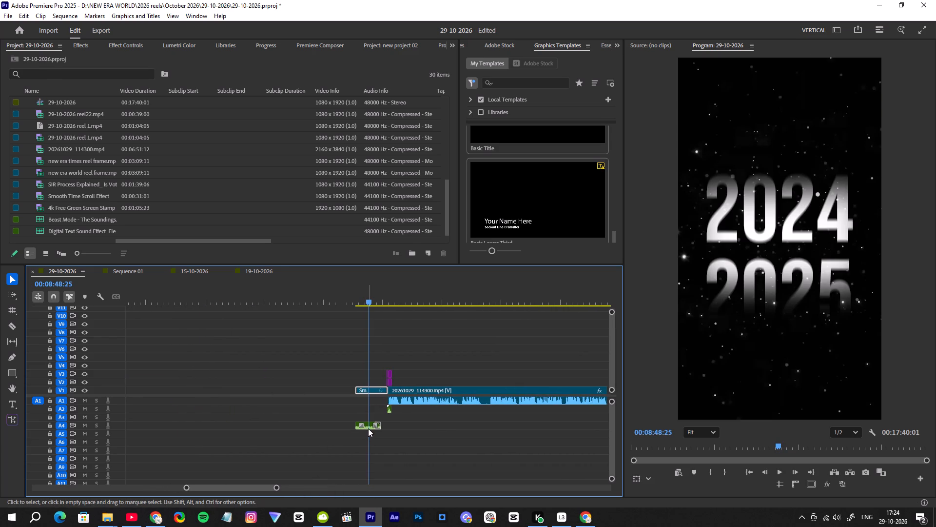
pyautogui.moveTo(368, 428); pyautogui.dragTo(366, 404)
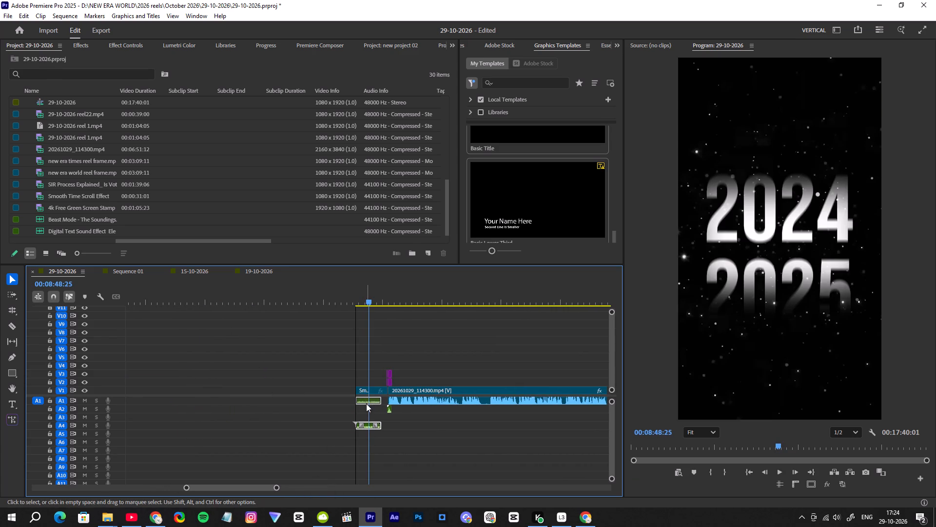
pyautogui.moveTo(277, 488); pyautogui.dragTo(338, 488)
pyautogui.hotkey('ctrl', 's')
pyautogui.hotkey('ctrl', 's')
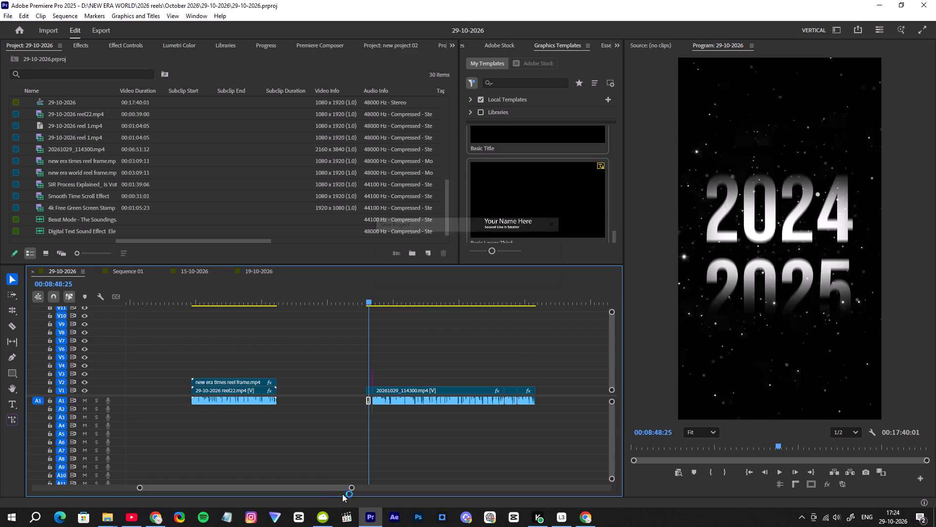
pyautogui.hotkey('ctrl', 's')
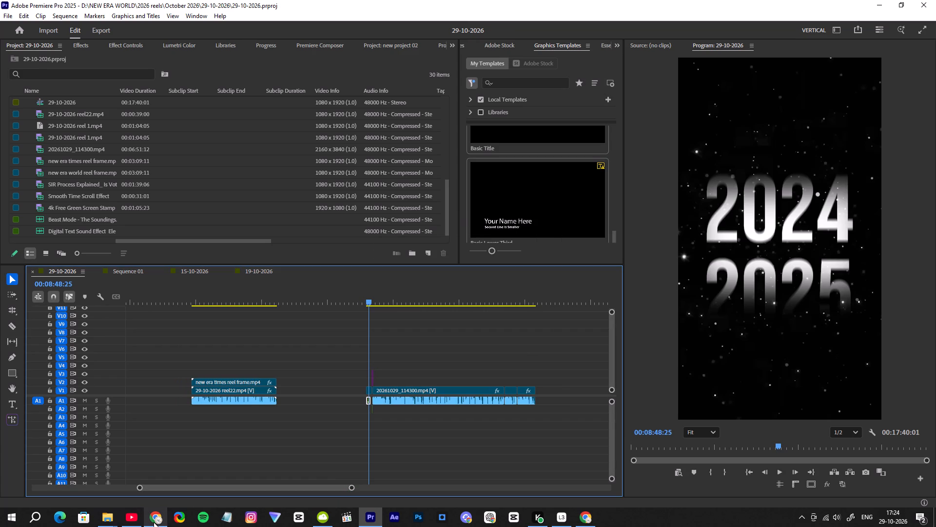